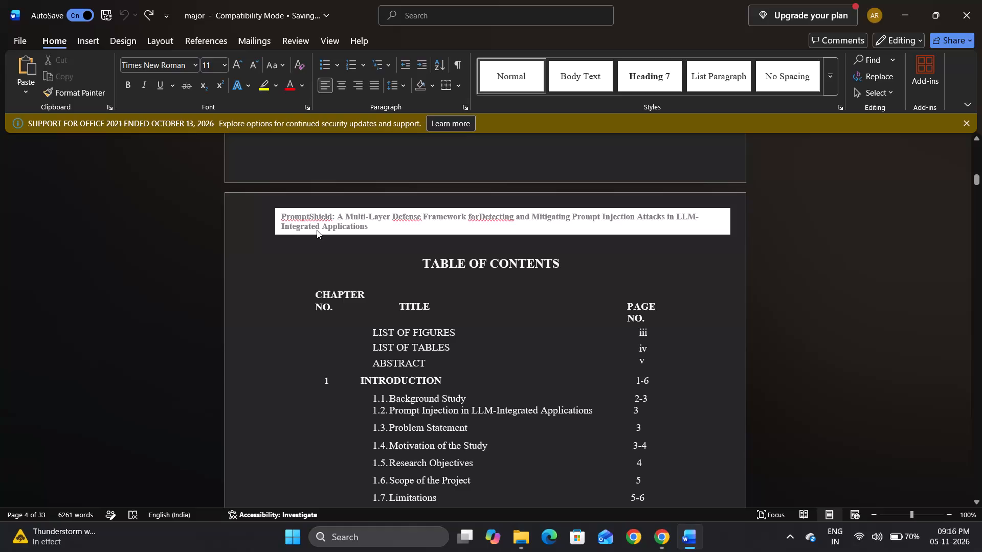
Paste the copied horizontal line above the TABLE OF CONTENTS heading and position it just below the page's header title.
{"action": "double_click", "coordinate": [317, 230]}
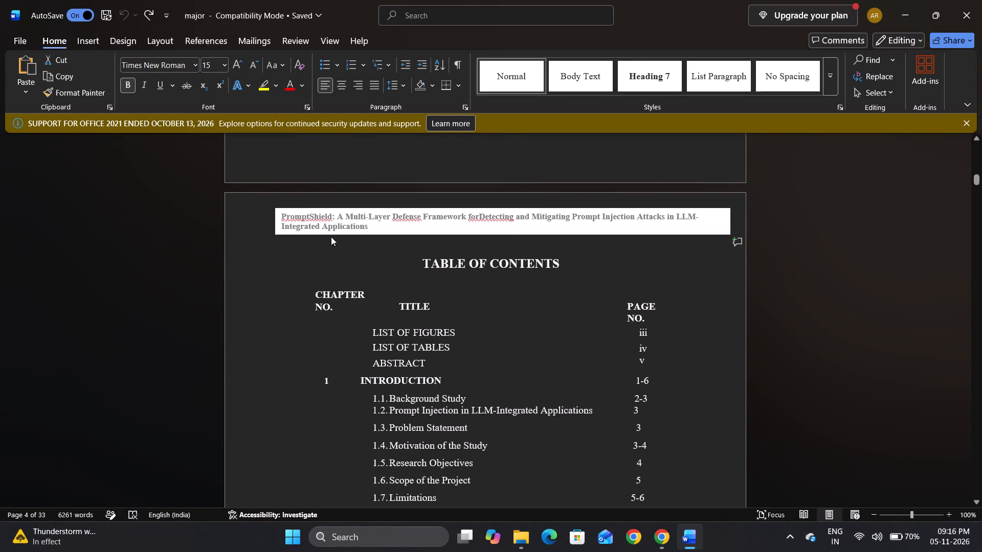
{"action": "key", "text": "ctrl+v"}
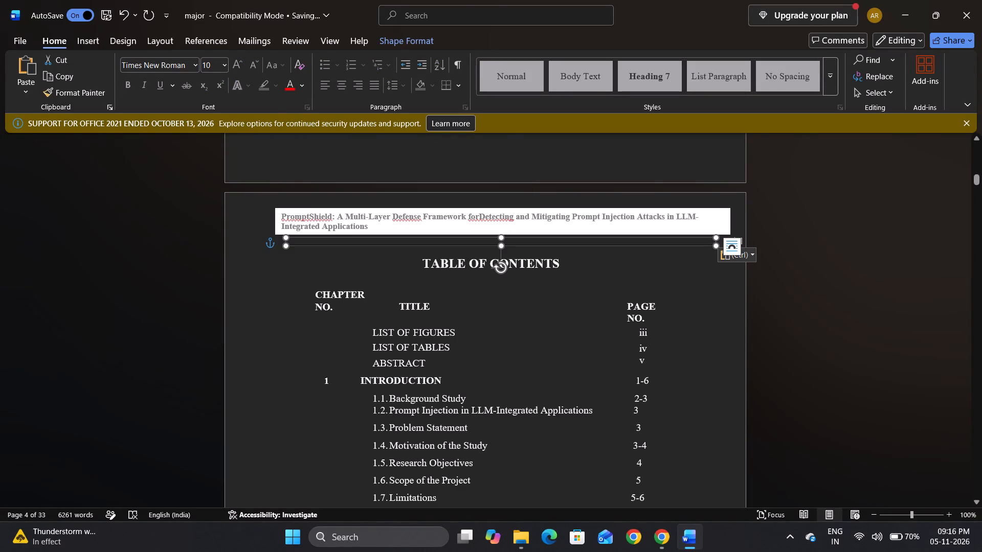
{"action": "left_click_drag", "start_coordinate": [522, 246], "coordinate": [502, 239]}
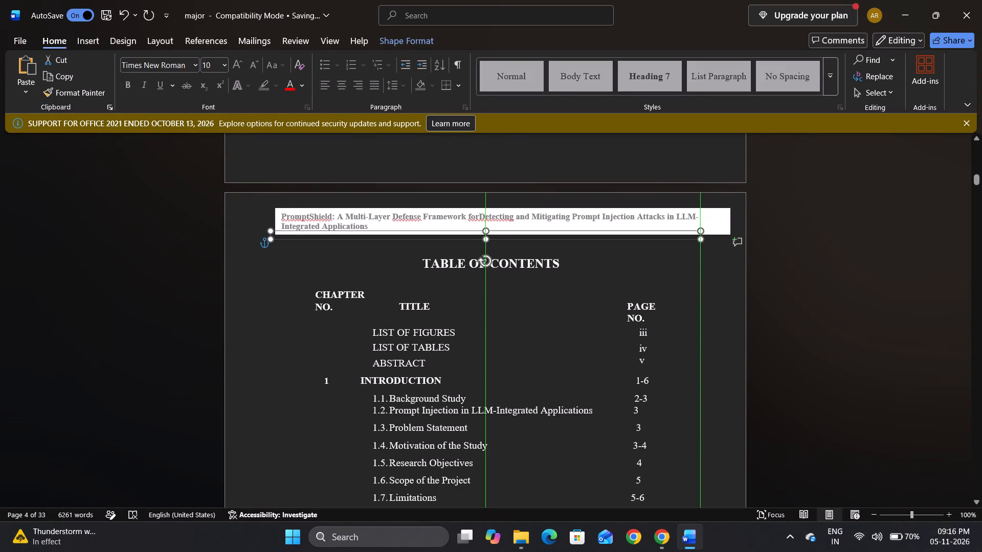
{"action": "left_click_drag", "start_coordinate": [502, 239], "coordinate": [528, 241]}
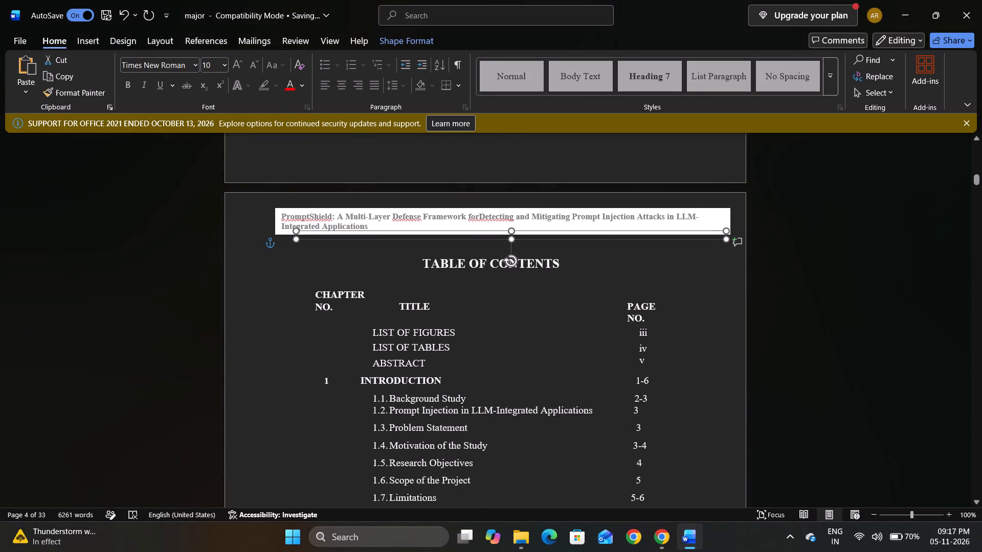
{"action": "left_click_drag", "start_coordinate": [528, 241], "coordinate": [520, 239]}
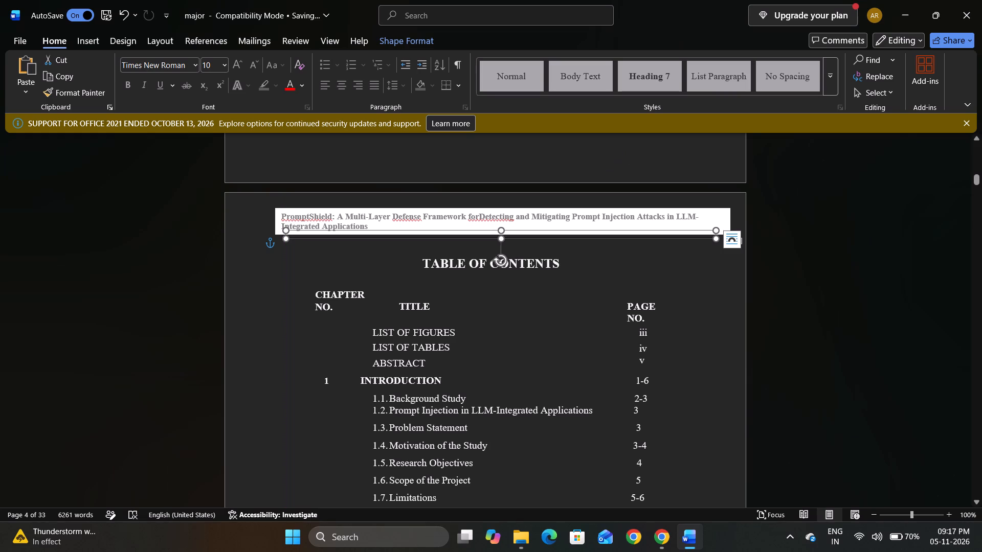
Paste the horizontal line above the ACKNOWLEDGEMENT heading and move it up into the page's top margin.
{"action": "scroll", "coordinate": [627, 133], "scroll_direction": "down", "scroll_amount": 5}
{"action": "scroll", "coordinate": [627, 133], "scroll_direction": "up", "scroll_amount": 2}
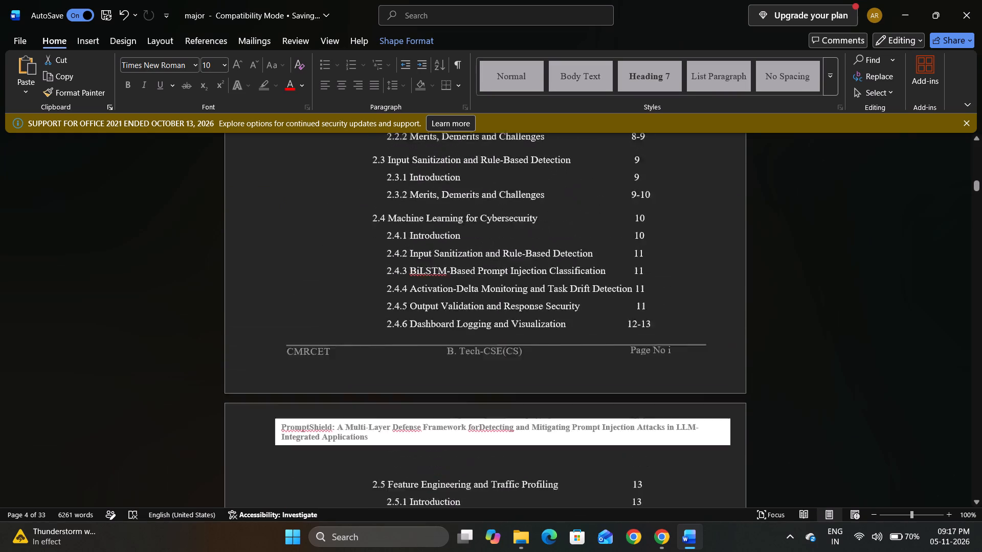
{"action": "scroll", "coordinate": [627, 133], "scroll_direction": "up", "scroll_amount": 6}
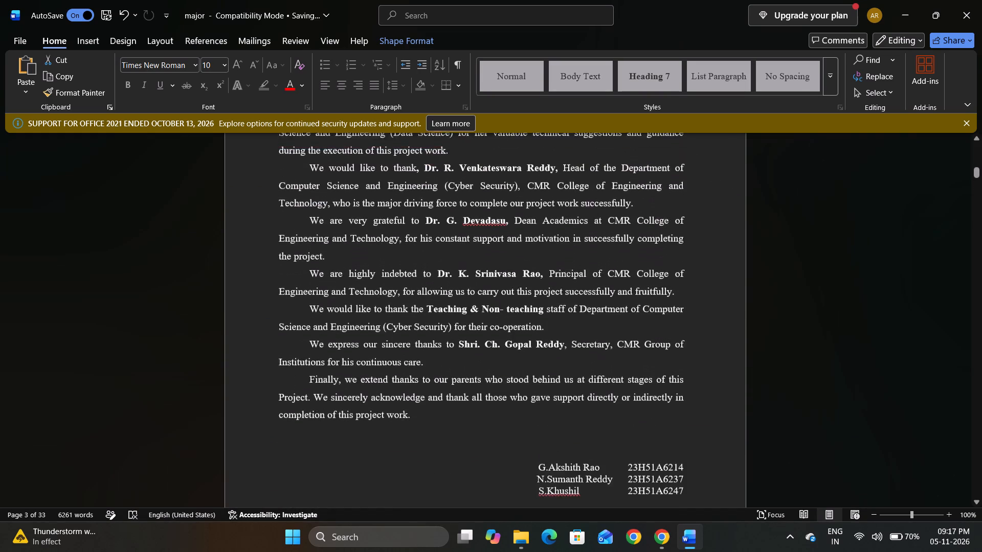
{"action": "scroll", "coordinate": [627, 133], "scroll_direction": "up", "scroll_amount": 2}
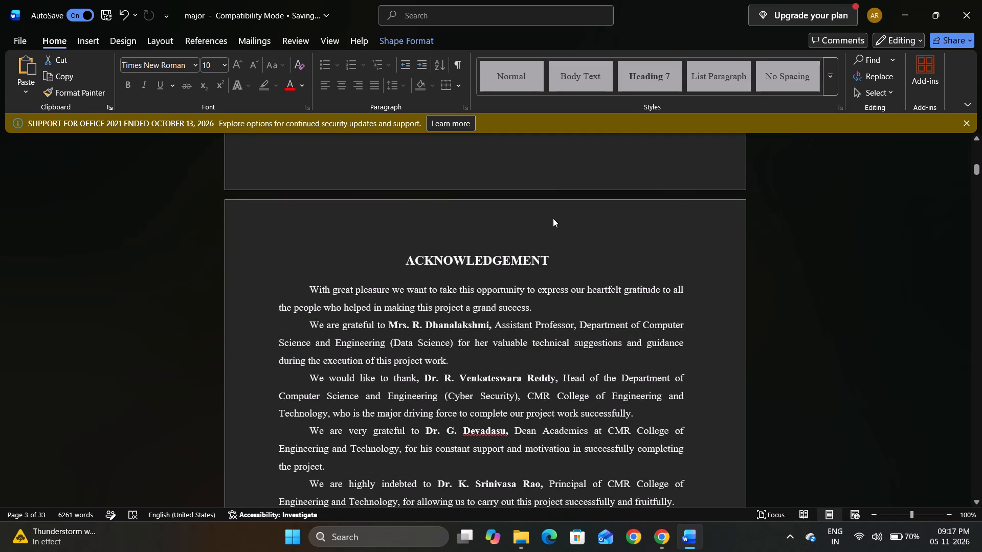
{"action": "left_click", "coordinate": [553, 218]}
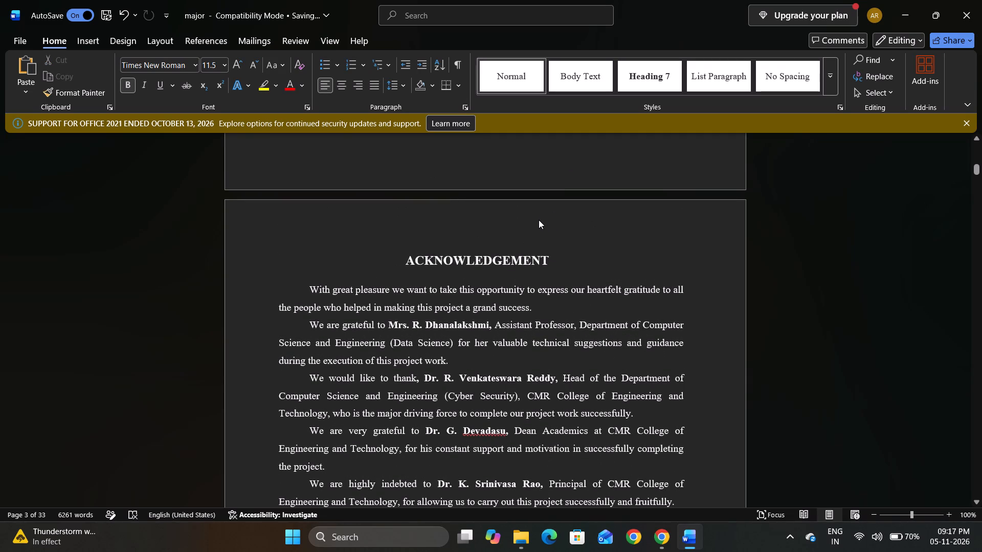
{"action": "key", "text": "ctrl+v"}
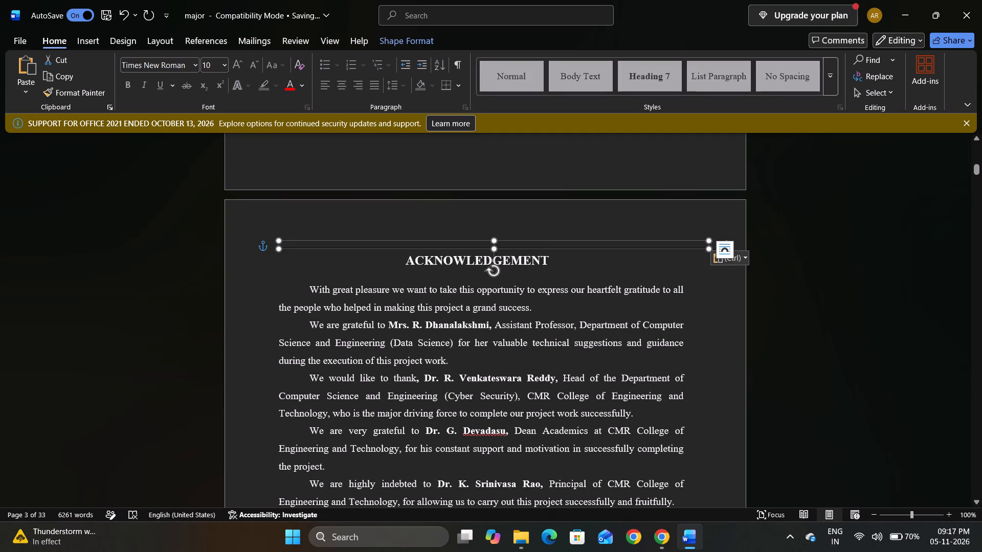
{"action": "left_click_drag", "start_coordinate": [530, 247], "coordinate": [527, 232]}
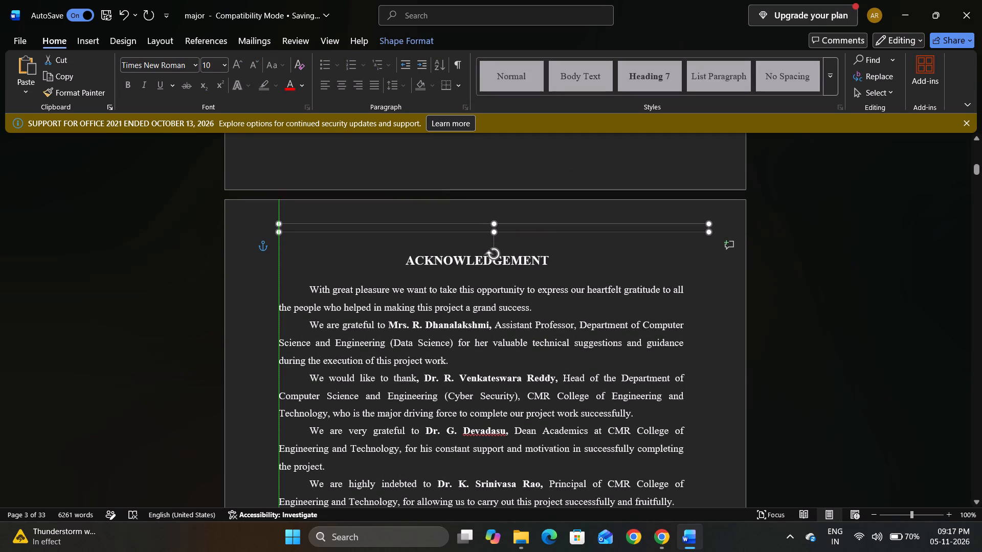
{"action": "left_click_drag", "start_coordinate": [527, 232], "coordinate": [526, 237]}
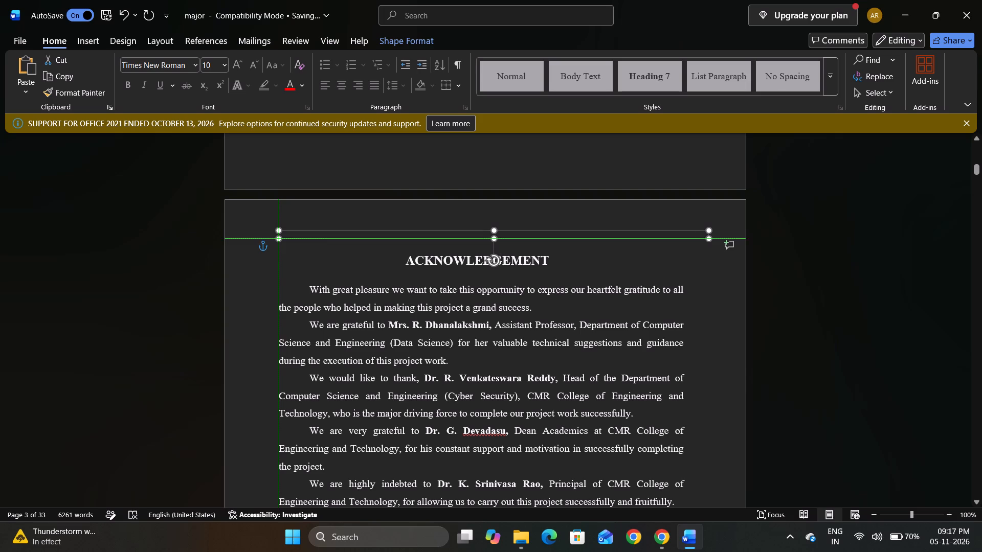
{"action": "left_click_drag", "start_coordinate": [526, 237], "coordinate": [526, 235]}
Examine the cover and certificate pages before the Acknowledgement page for header lines.
{"action": "scroll", "coordinate": [526, 235], "scroll_direction": "up", "scroll_amount": 12}
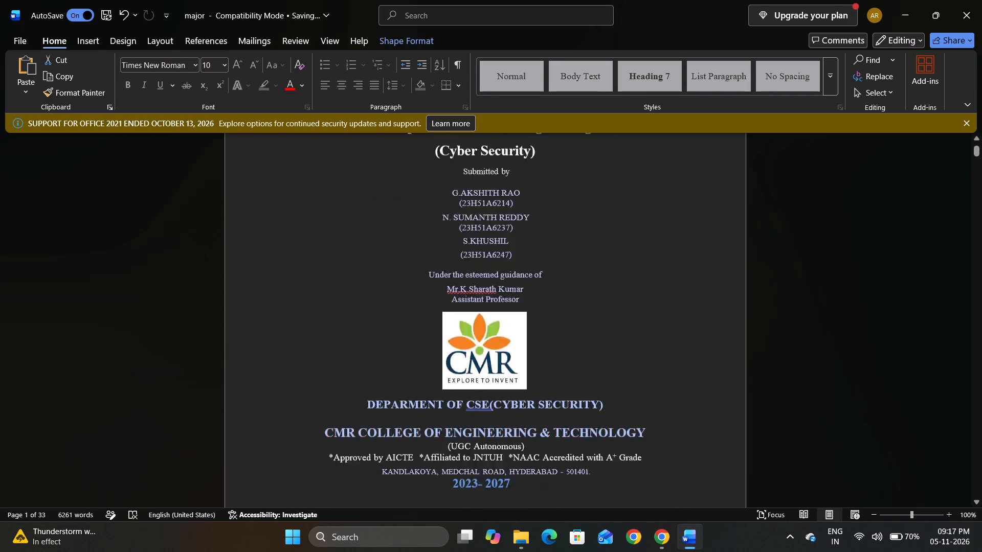
{"action": "scroll", "coordinate": [526, 235], "scroll_direction": "up", "scroll_amount": 1}
{"action": "scroll", "coordinate": [526, 235], "scroll_direction": "down", "scroll_amount": 9}
{"action": "scroll", "coordinate": [526, 235], "scroll_direction": "right", "scroll_amount": 1}
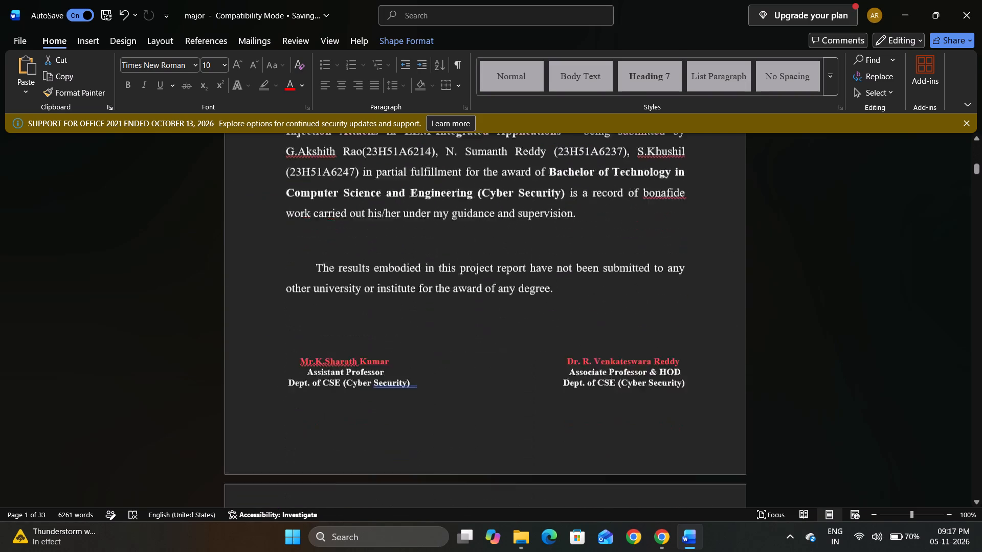
{"action": "scroll", "coordinate": [526, 235], "scroll_direction": "right", "scroll_amount": 1}
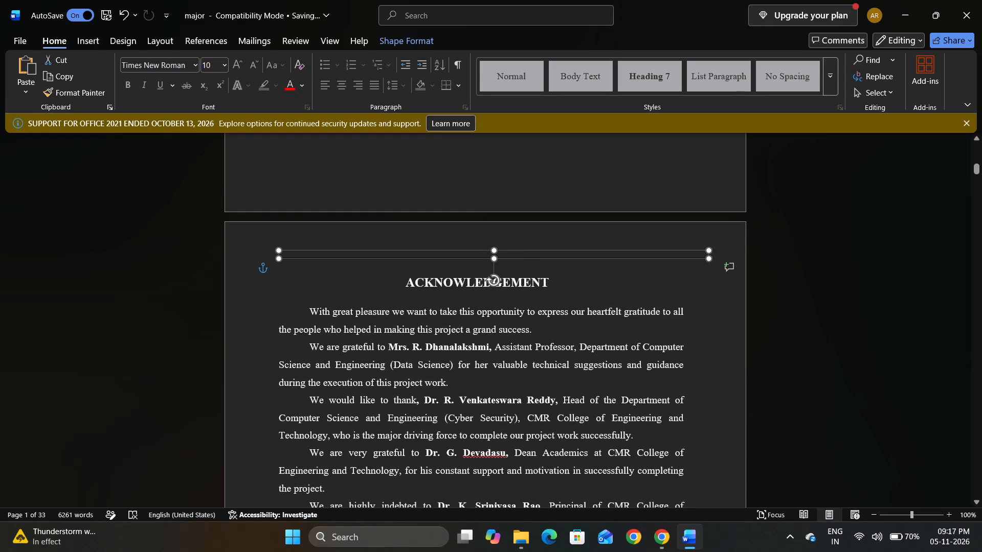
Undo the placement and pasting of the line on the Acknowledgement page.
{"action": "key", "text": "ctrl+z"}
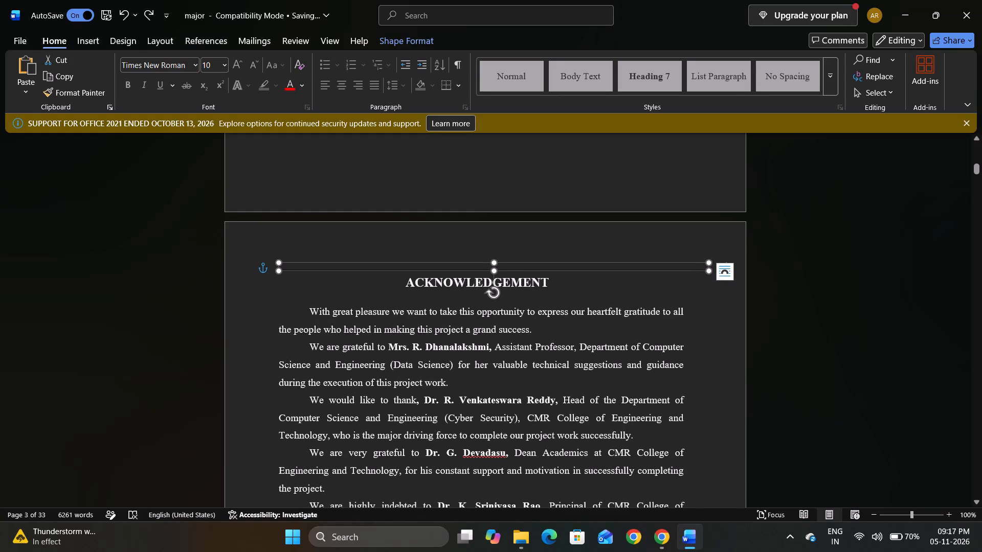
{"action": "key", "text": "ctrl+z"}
Review the headers and footers across the table of contents pages up to the page listing REFERENCES.
{"action": "scroll", "coordinate": [526, 261], "scroll_direction": "down", "scroll_amount": 4}
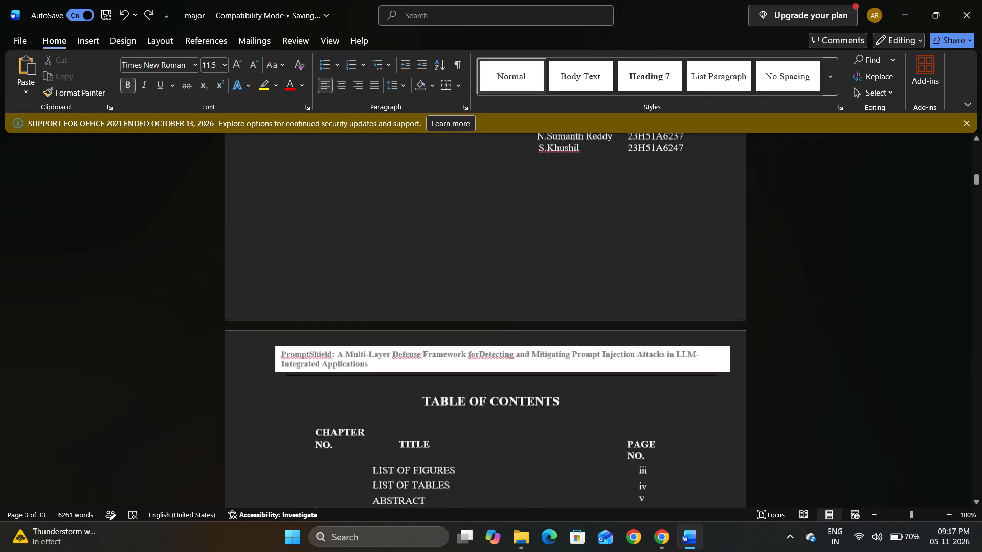
{"action": "scroll", "coordinate": [526, 261], "scroll_direction": "down", "scroll_amount": 3}
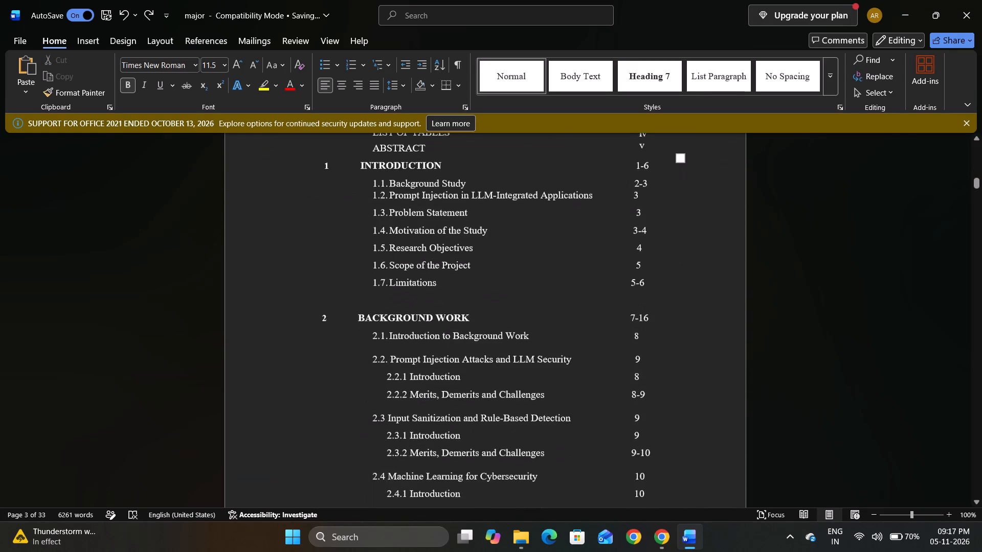
{"action": "scroll", "coordinate": [526, 261], "scroll_direction": "down", "scroll_amount": 5}
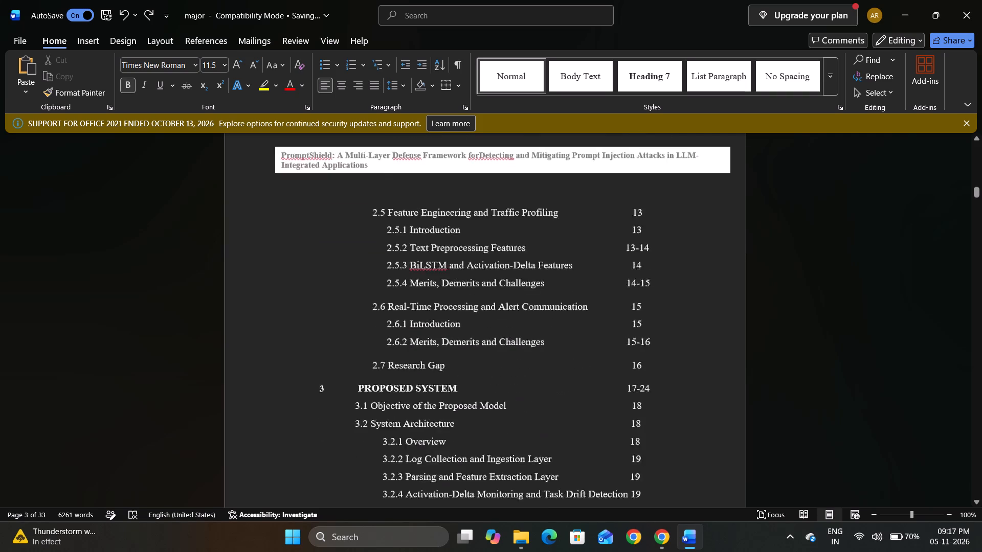
{"action": "scroll", "coordinate": [526, 261], "scroll_direction": "down", "scroll_amount": 4}
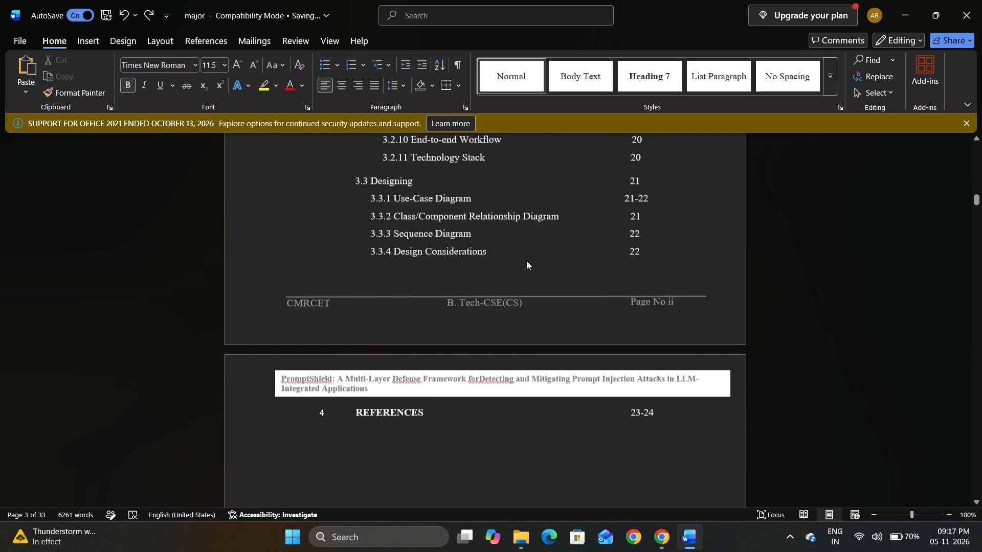
{"action": "scroll", "coordinate": [526, 261], "scroll_direction": "down", "scroll_amount": 2}
{"action": "scroll", "coordinate": [526, 261], "scroll_direction": "up", "scroll_amount": 5}
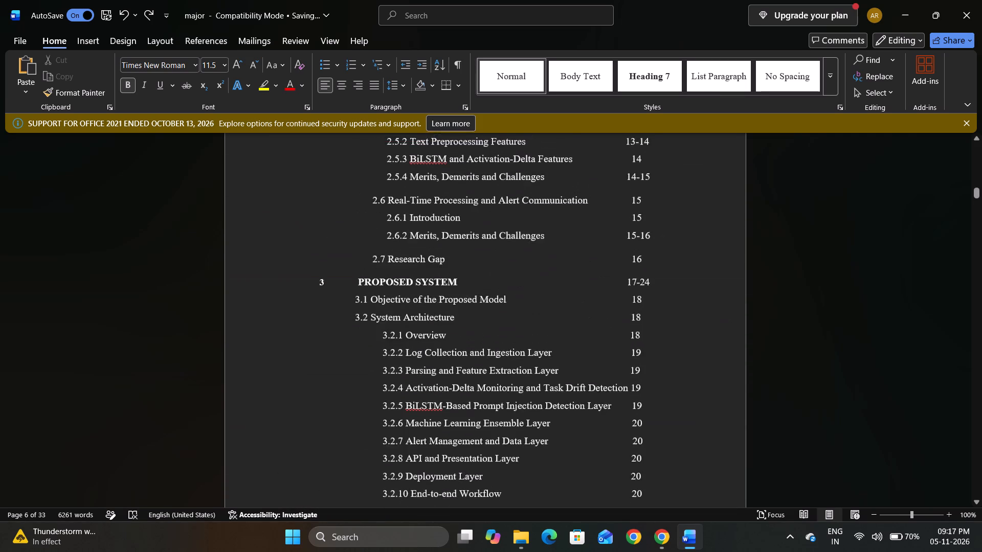
{"action": "scroll", "coordinate": [526, 261], "scroll_direction": "up", "scroll_amount": 1}
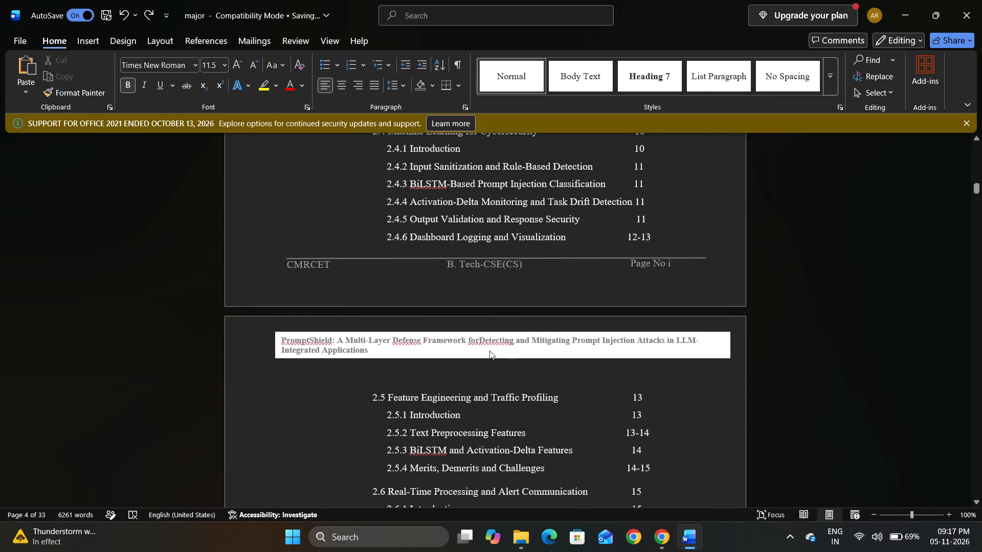
Paste the horizontal line into the Section 5 page header, align it just beneath the PromptShield title, and return to the document body.
{"action": "left_click", "coordinate": [489, 351]}
{"action": "double_click", "coordinate": [499, 350]}
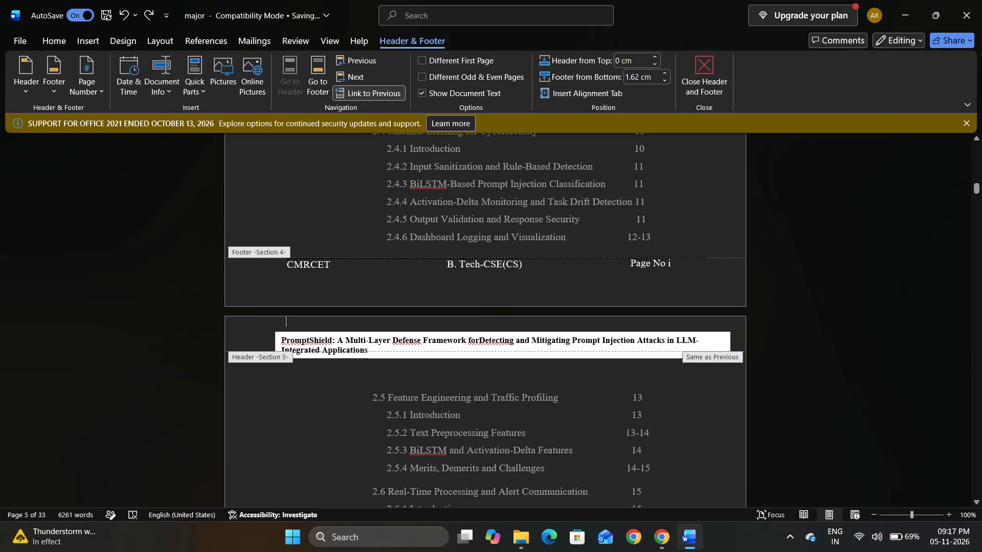
{"action": "key", "text": "ctrl+v"}
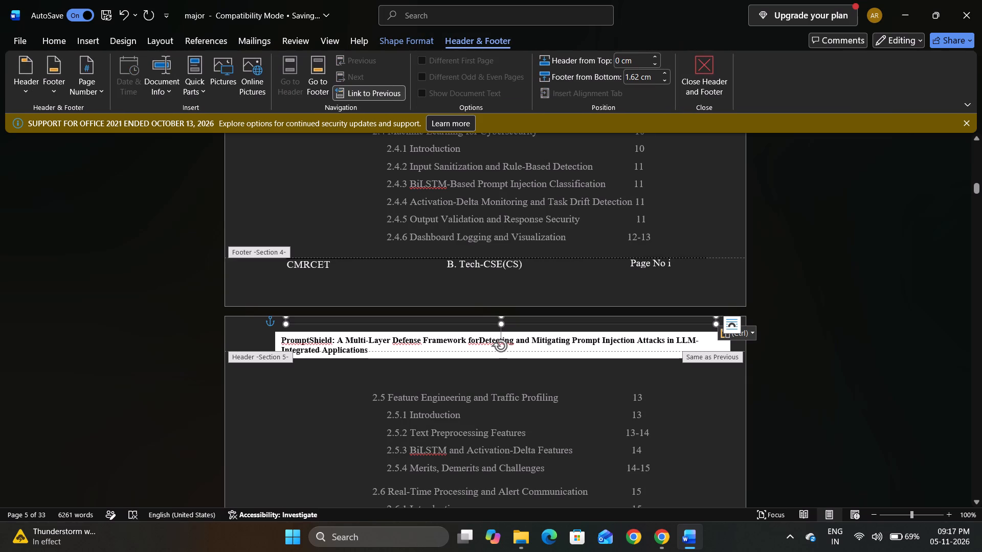
{"action": "left_click_drag", "start_coordinate": [524, 326], "coordinate": [527, 345]}
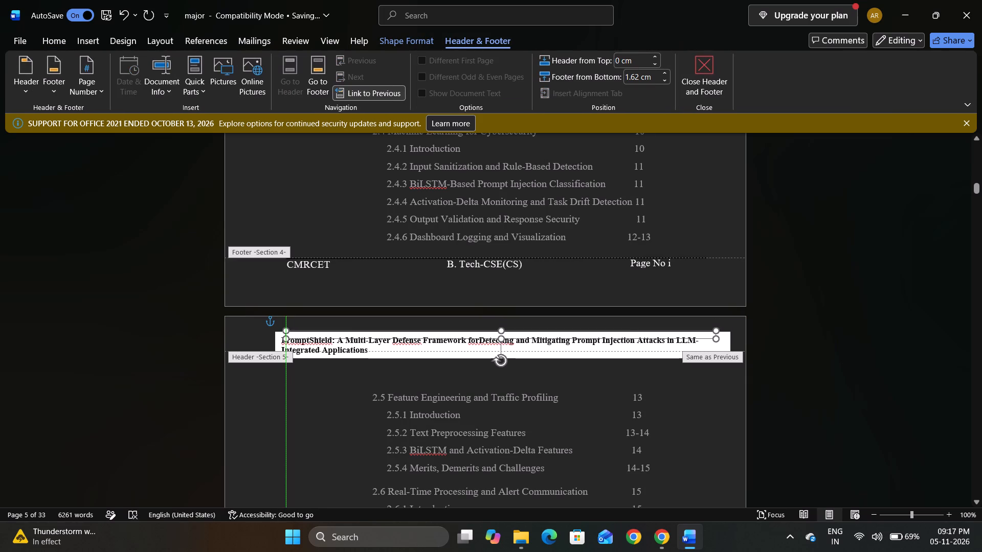
{"action": "left_click_drag", "start_coordinate": [527, 345], "coordinate": [527, 367]}
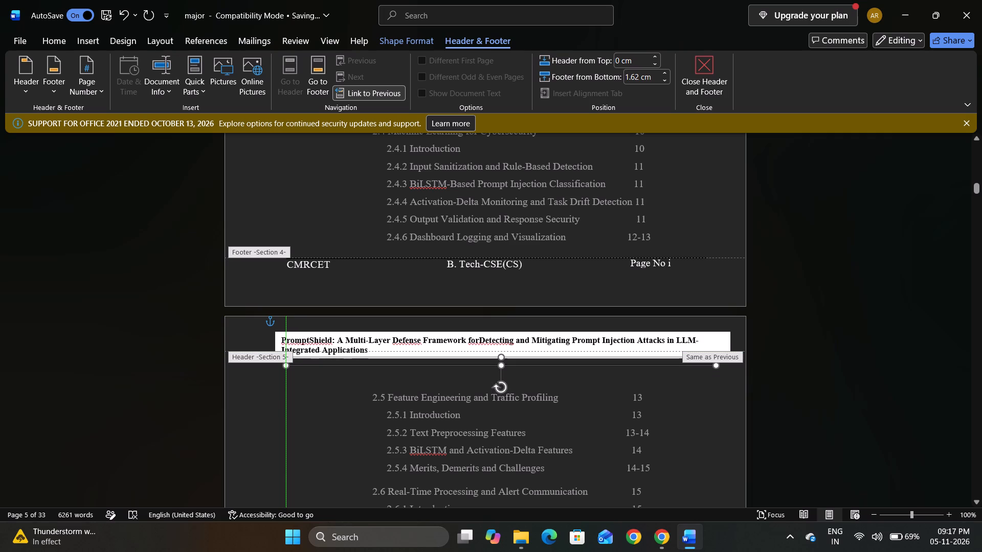
{"action": "left_click_drag", "start_coordinate": [527, 367], "coordinate": [525, 366]}
{"action": "left_click_drag", "start_coordinate": [525, 366], "coordinate": [517, 366]}
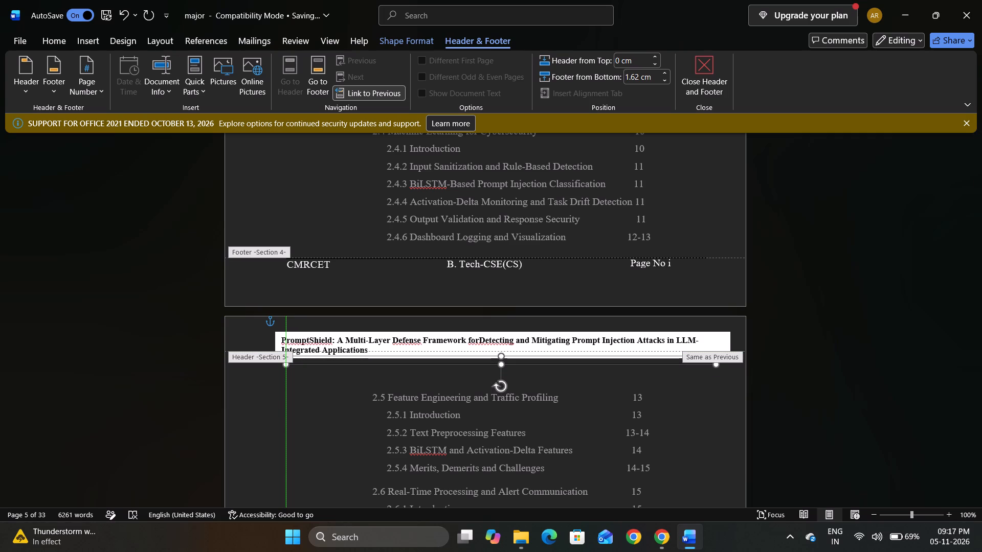
{"action": "left_click_drag", "start_coordinate": [517, 366], "coordinate": [516, 367]}
{"action": "left_click", "coordinate": [824, 248]}
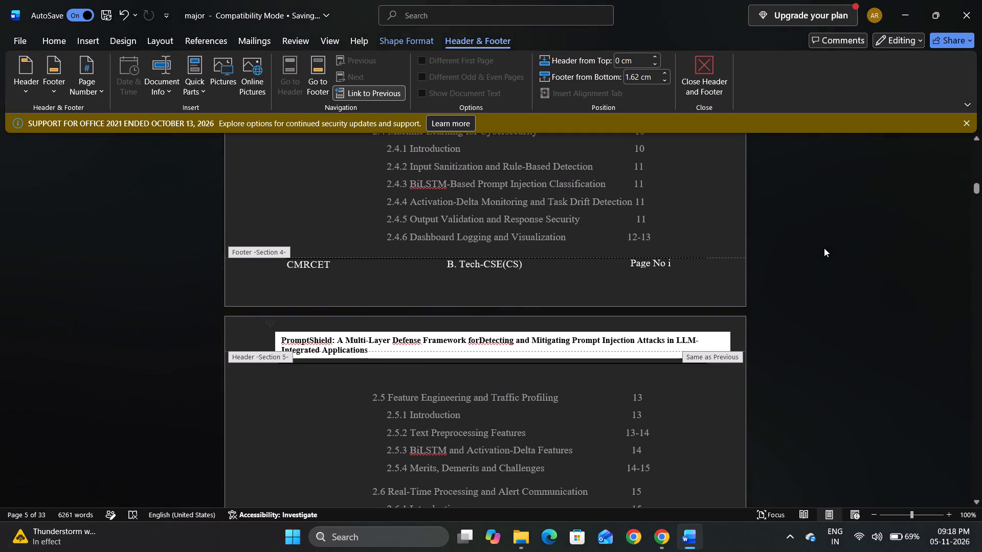
{"action": "scroll", "coordinate": [681, 291], "scroll_direction": "down", "scroll_amount": 6}
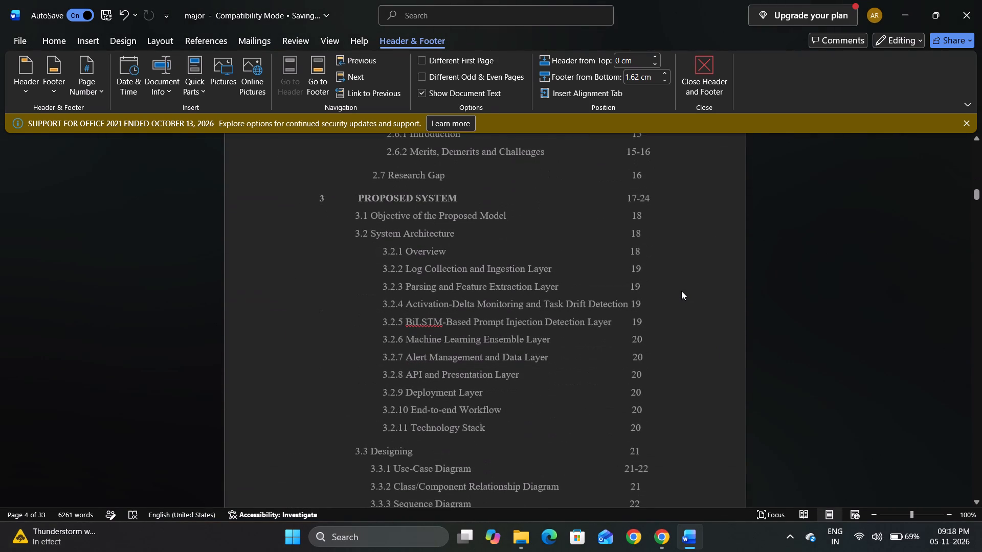
{"action": "scroll", "coordinate": [681, 291], "scroll_direction": "up", "scroll_amount": 7}
{"action": "left_click", "coordinate": [681, 291]}
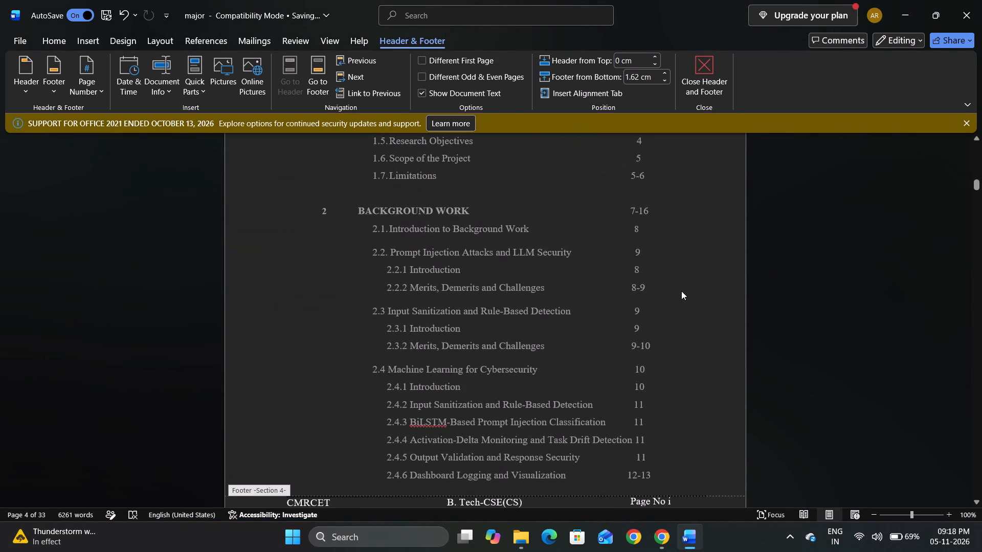
{"action": "left_click", "coordinate": [681, 291]}
{"action": "double_click", "coordinate": [550, 309]}
Reposition the horizontal line on the table of contents page so it sits just beneath the PromptShield header title, aligned with the title's left edge.
{"action": "scroll", "coordinate": [550, 309], "scroll_direction": "up", "scroll_amount": 5}
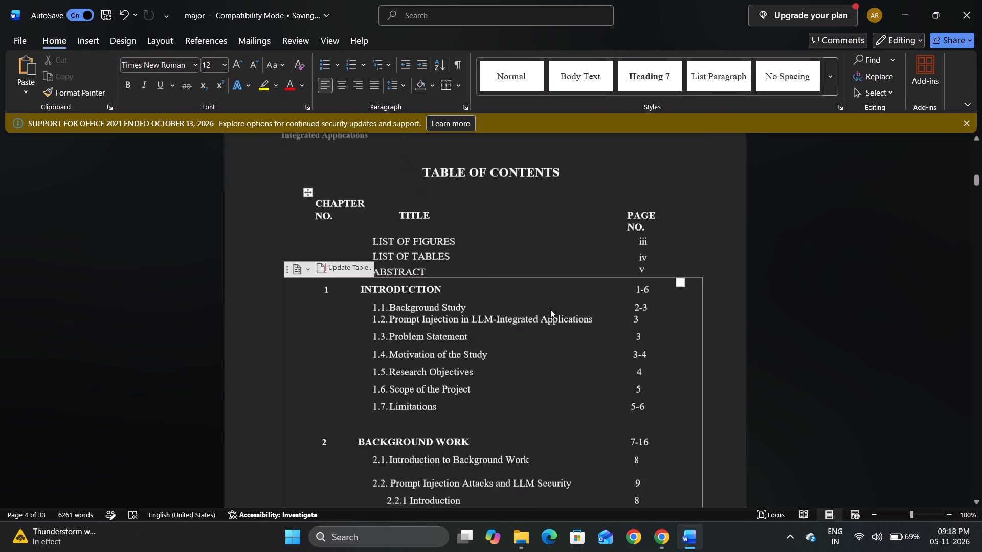
{"action": "scroll", "coordinate": [550, 309], "scroll_direction": "down", "scroll_amount": 1}
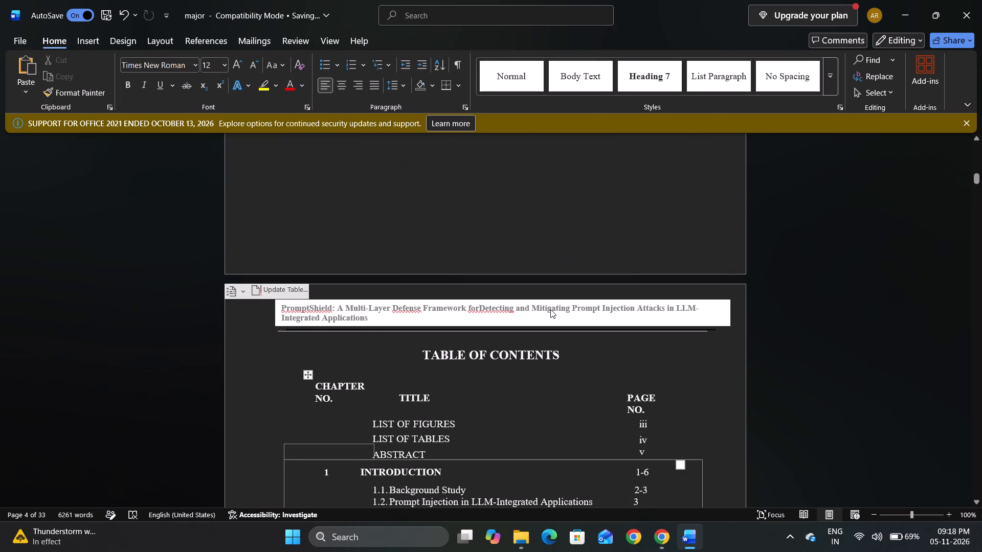
{"action": "scroll", "coordinate": [550, 309], "scroll_direction": "down", "scroll_amount": 1}
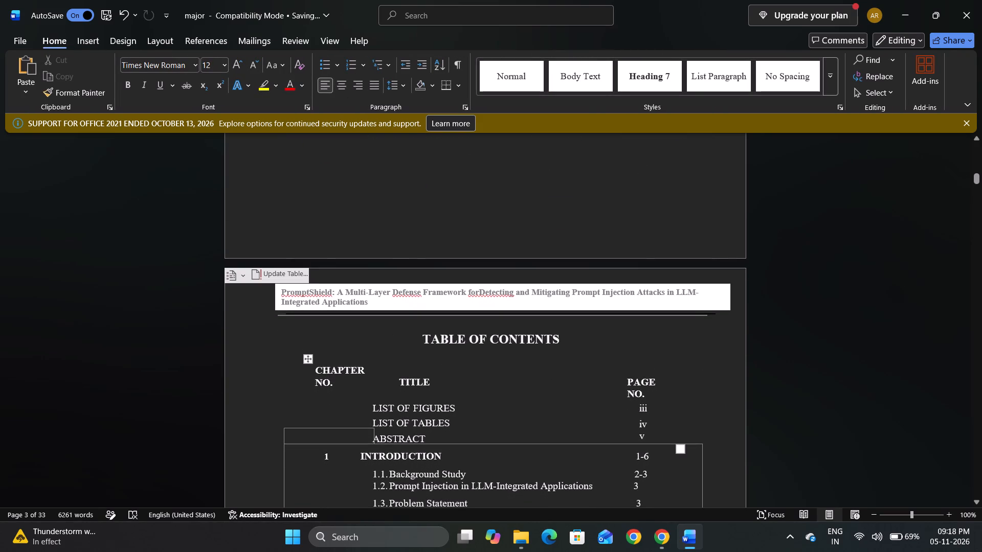
{"action": "left_click", "coordinate": [546, 310]}
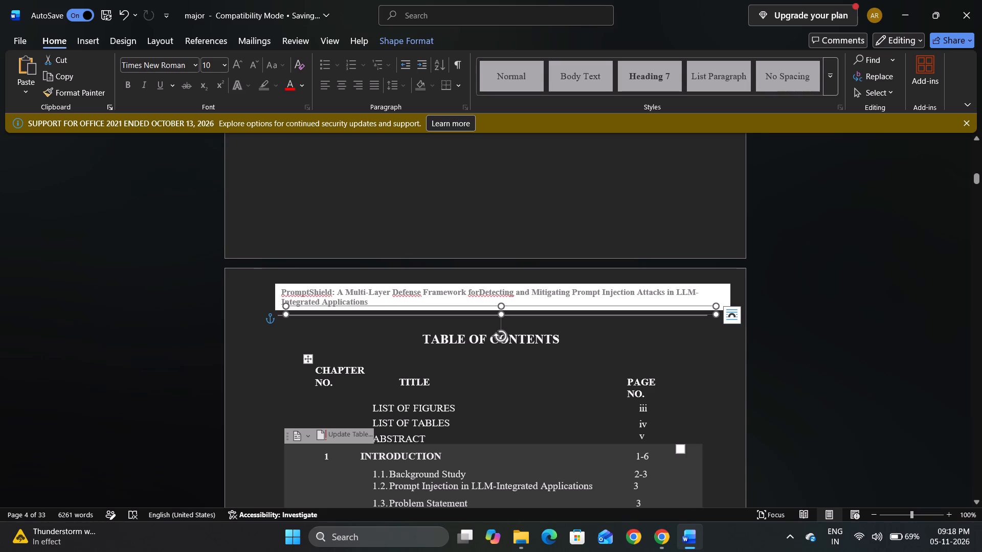
{"action": "left_click_drag", "start_coordinate": [544, 315], "coordinate": [533, 318]}
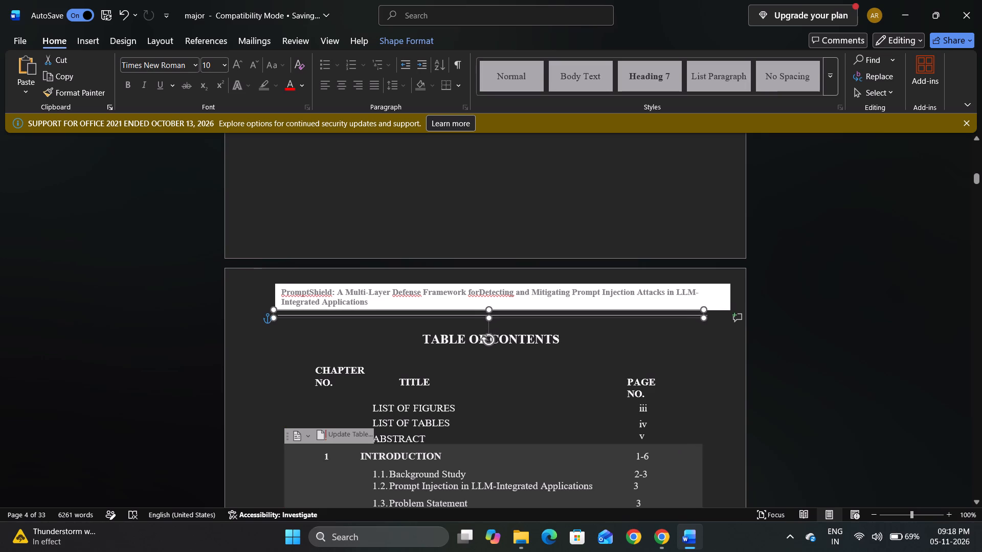
{"action": "left_click_drag", "start_coordinate": [533, 318], "coordinate": [534, 317]}
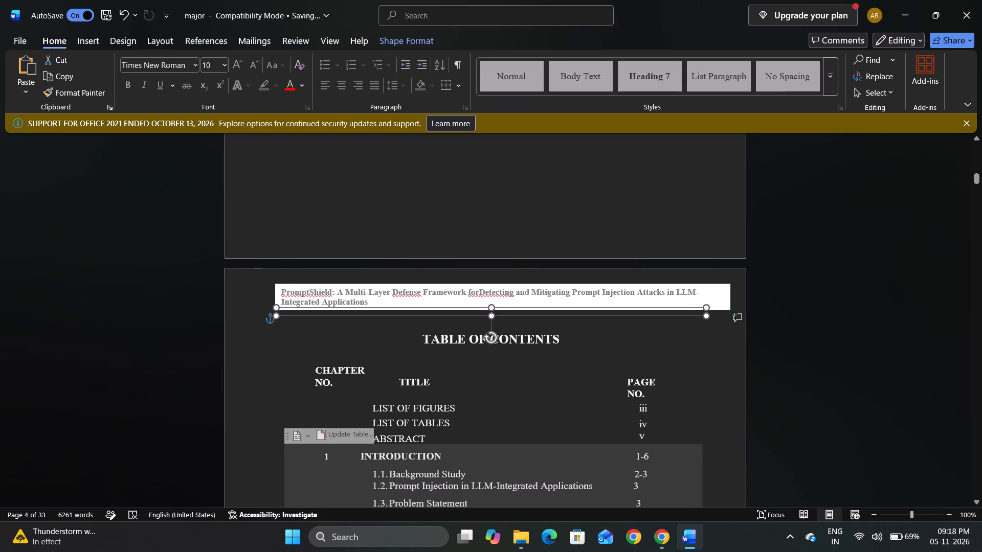
{"action": "left_click_drag", "start_coordinate": [534, 317], "coordinate": [534, 317]}
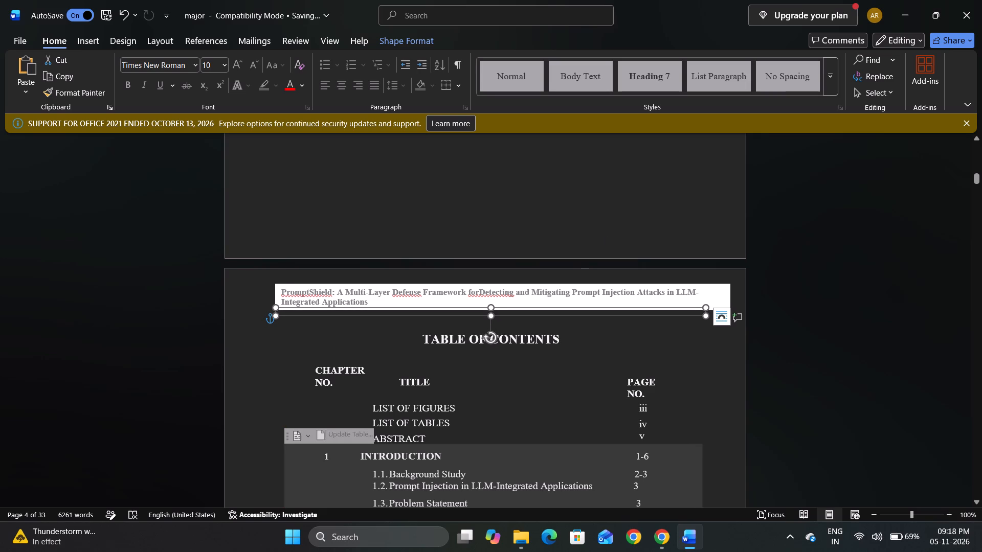
Review the header and footer lines from the table of contents through the List of Figures to the first page of Chapter 1.
{"action": "scroll", "coordinate": [677, 393], "scroll_direction": "down", "scroll_amount": 6}
{"action": "scroll", "coordinate": [677, 393], "scroll_direction": "up", "scroll_amount": 3}
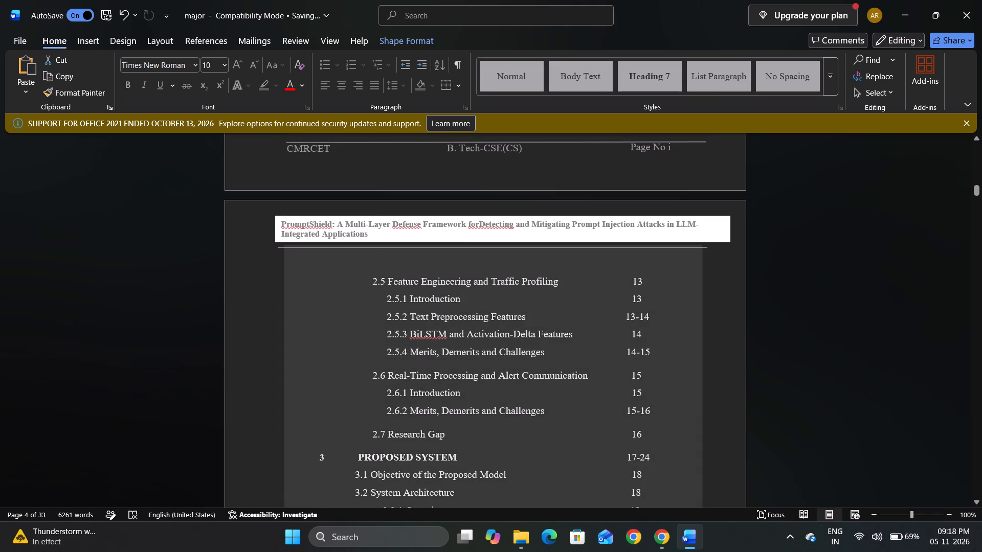
{"action": "scroll", "coordinate": [664, 393], "scroll_direction": "down", "scroll_amount": 5}
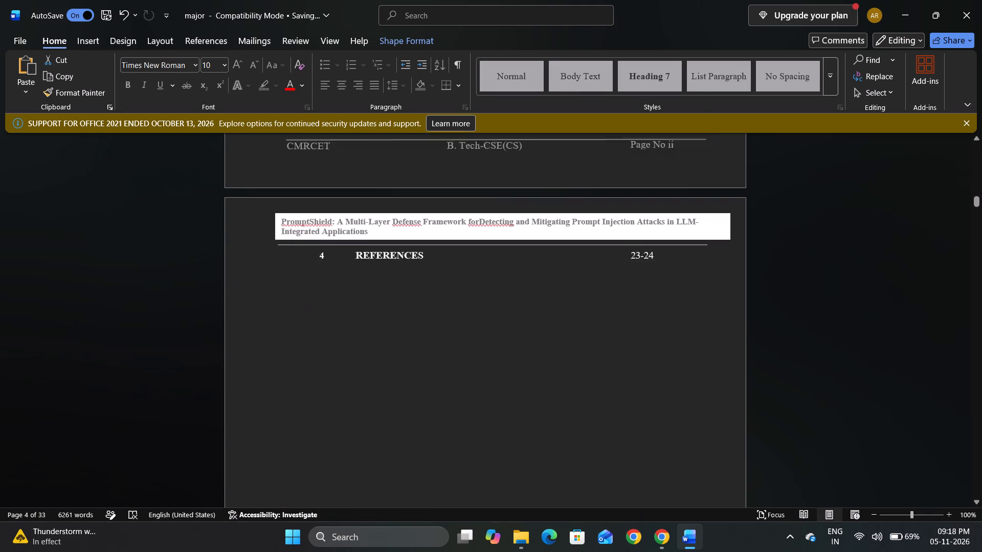
{"action": "scroll", "coordinate": [664, 393], "scroll_direction": "down", "scroll_amount": 6}
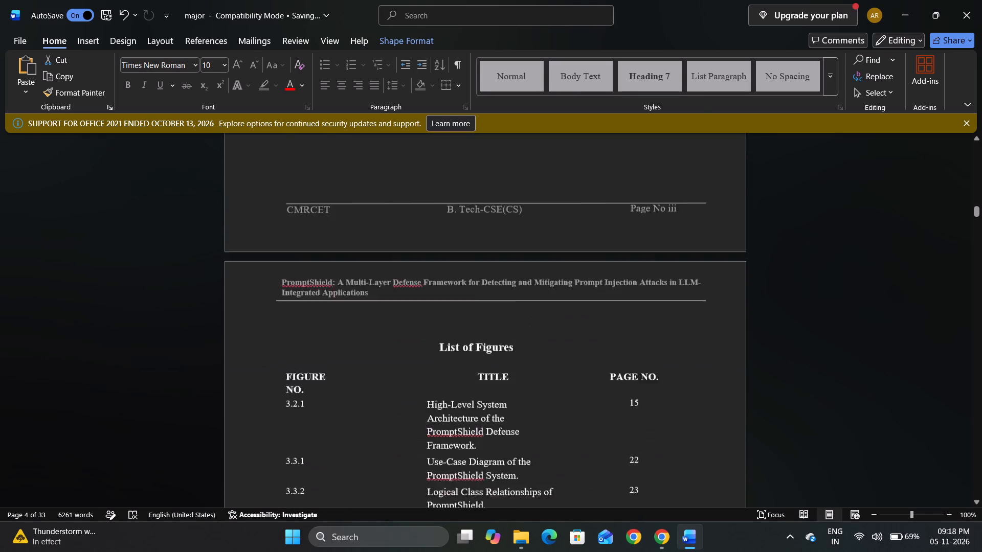
{"action": "scroll", "coordinate": [664, 393], "scroll_direction": "down", "scroll_amount": 10}
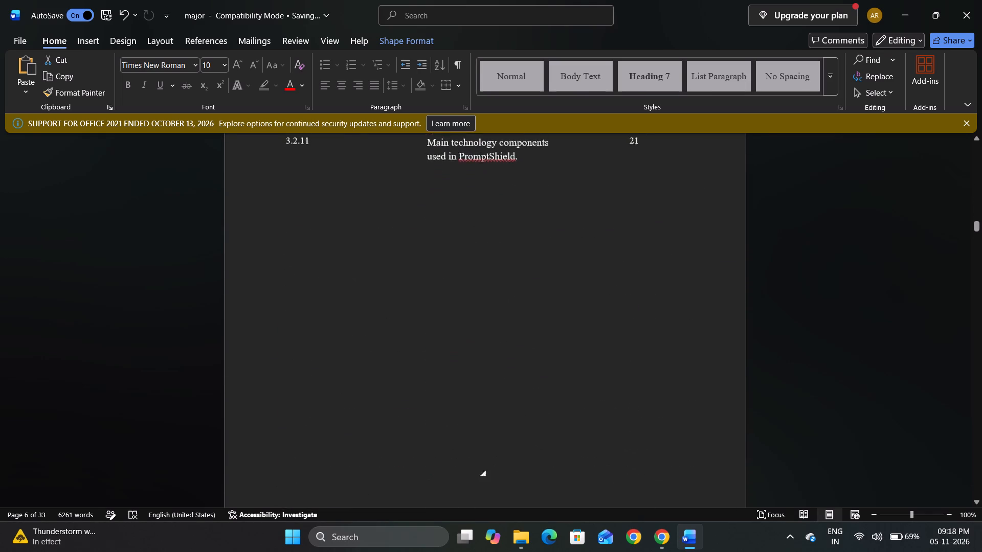
{"action": "scroll", "coordinate": [664, 393], "scroll_direction": "down", "scroll_amount": 7}
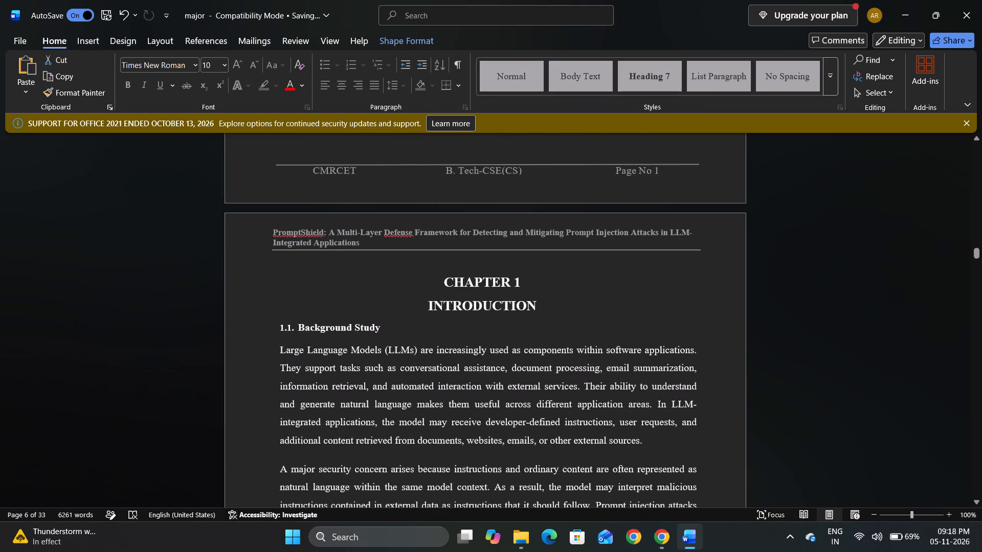
{"action": "scroll", "coordinate": [664, 393], "scroll_direction": "down", "scroll_amount": 3}
{"action": "scroll", "coordinate": [664, 393], "scroll_direction": "up", "scroll_amount": 2}
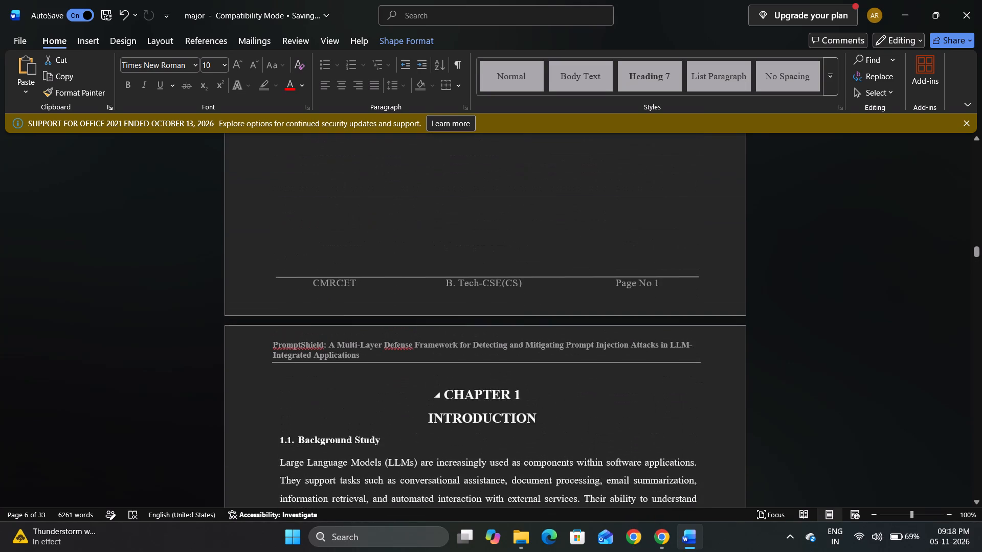
{"action": "scroll", "coordinate": [664, 393], "scroll_direction": "down", "scroll_amount": 1}
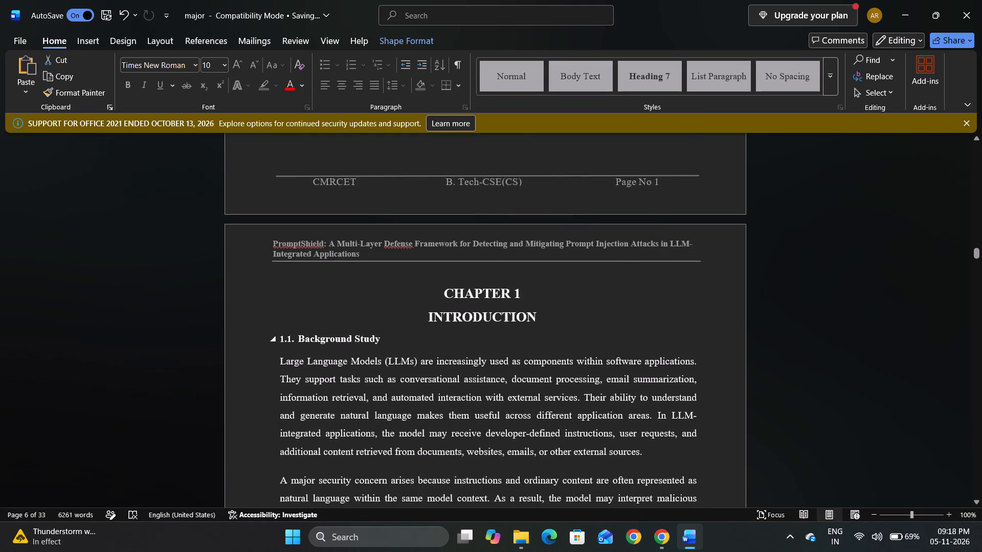
Change the title of section heading 1.1 in Chapter 1 to "Introduction", keeping its number.
{"action": "left_click", "coordinate": [382, 339]}
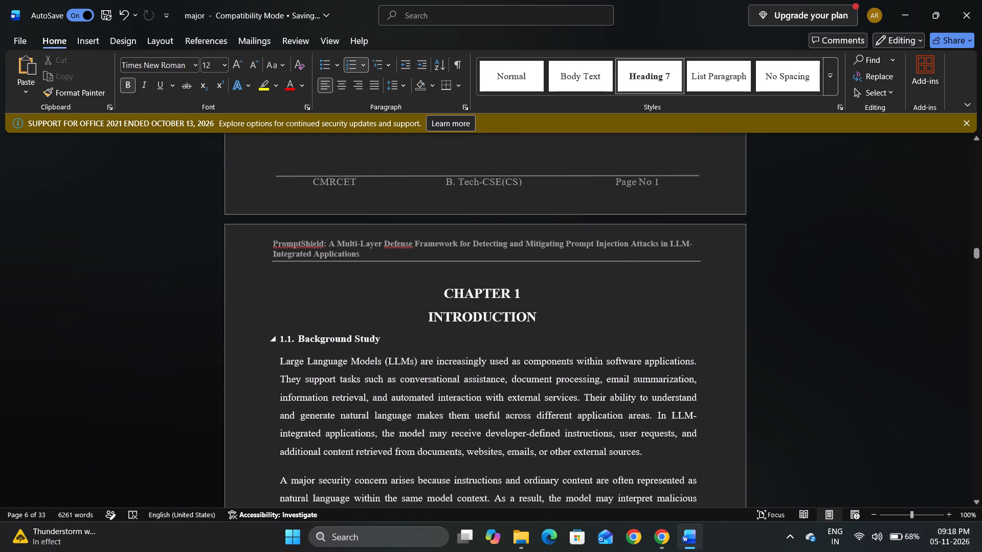
{"action": "key", "text": "BackSpace"}
{"action": "key", "text": "BackSpace"}
{"action": "key", "text": "BackSpace"}
{"action": "key", "text": "BackSpace"}
{"action": "key", "text": "BackSpace"}
{"action": "key", "text": "BackSpace"}
{"action": "key", "text": "BackSpace"}
{"action": "key", "text": "BackSpace"}
{"action": "key", "text": "BackSpace"}
{"action": "key", "text": "BackSpace"}
{"action": "key", "text": "BackSpace"}
{"action": "key", "text": "BackSpace"}
{"action": "key", "text": "BackSpace"}
{"action": "key", "text": "BackSpace"}
{"action": "key", "text": "BackSpace"}
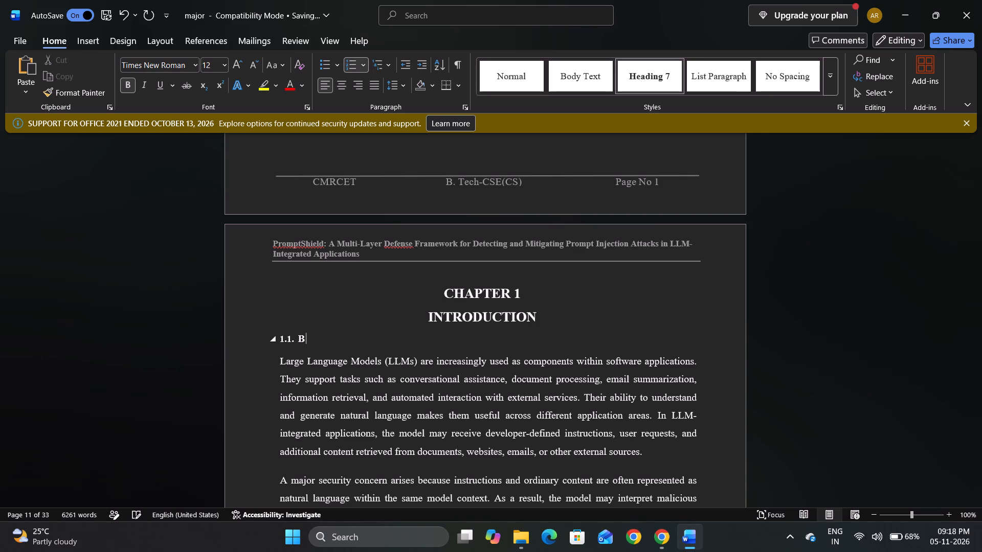
{"action": "key", "text": "BackSpace"}
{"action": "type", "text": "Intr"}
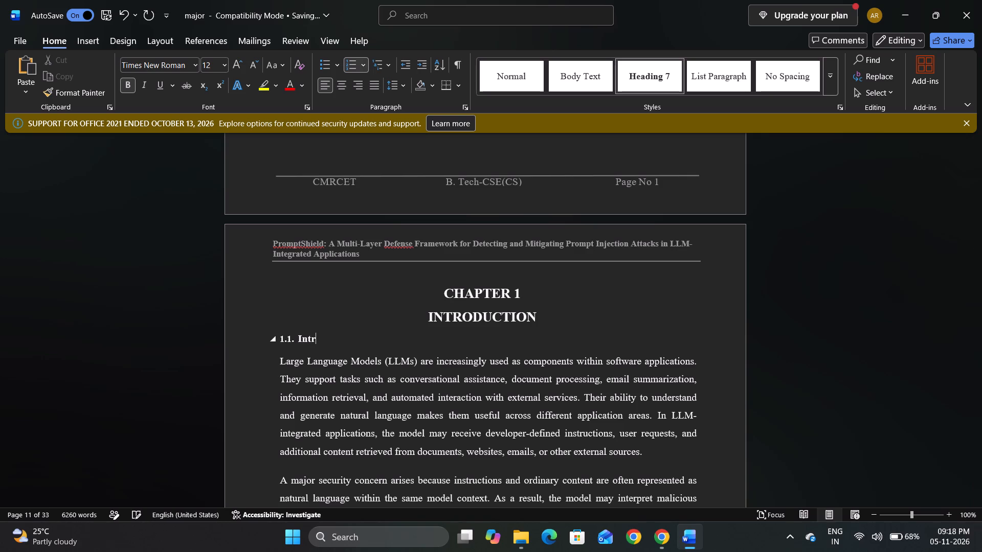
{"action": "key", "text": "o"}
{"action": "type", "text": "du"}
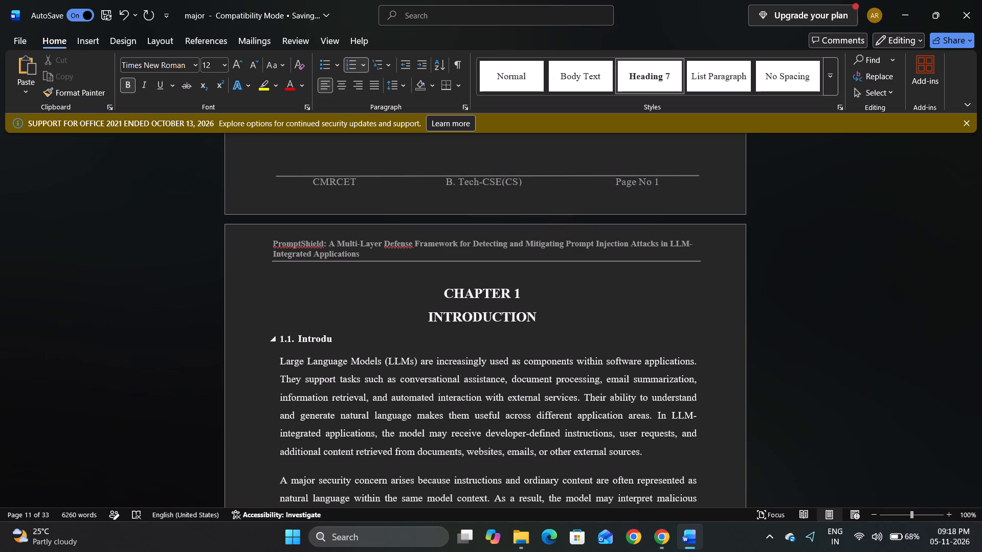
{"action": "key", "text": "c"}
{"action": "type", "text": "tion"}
Review the section headings, header lines and footers through the rest of Chapter 1 up to the opening page of Chapter 2.
{"action": "scroll", "coordinate": [382, 339], "scroll_direction": "down", "scroll_amount": 2}
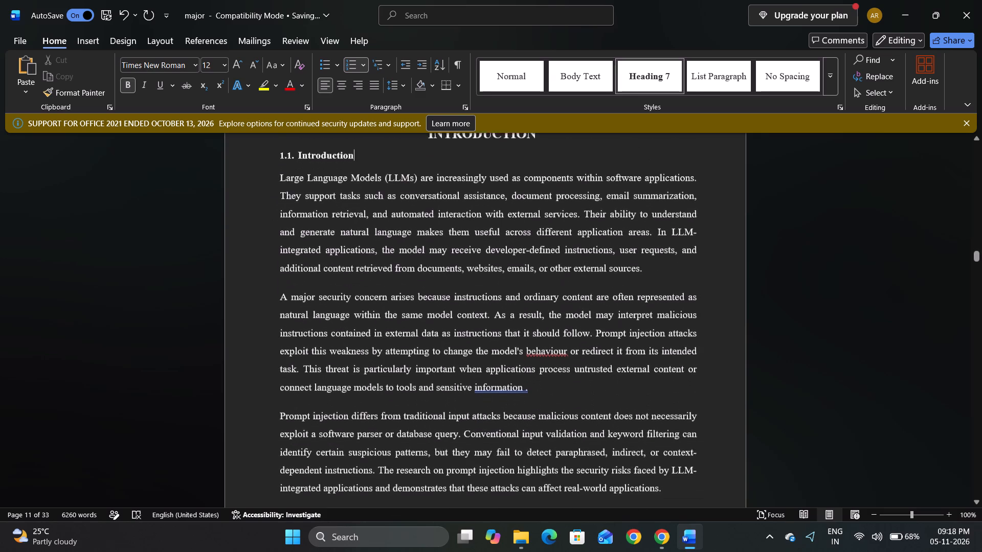
{"action": "scroll", "coordinate": [382, 339], "scroll_direction": "down", "scroll_amount": 5}
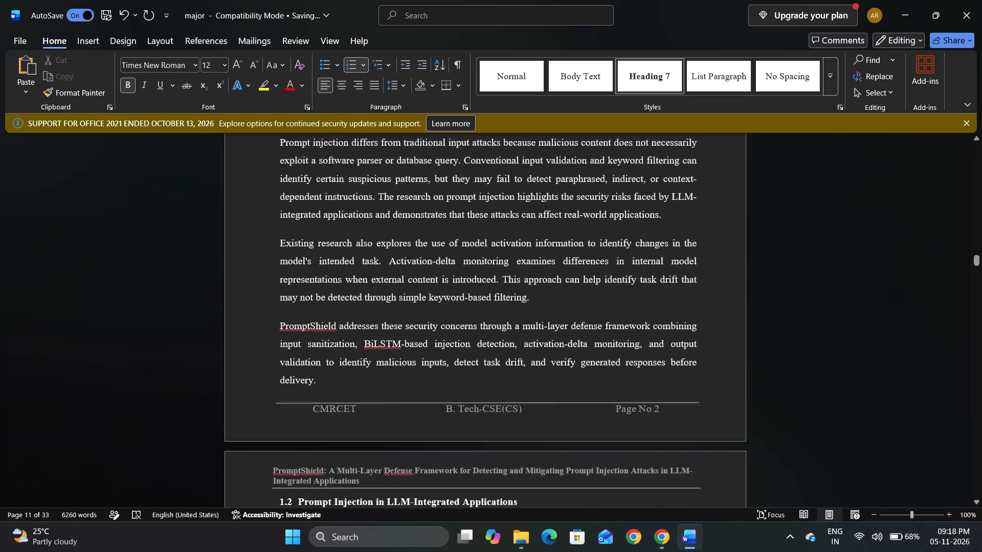
{"action": "scroll", "coordinate": [382, 339], "scroll_direction": "down", "scroll_amount": 4}
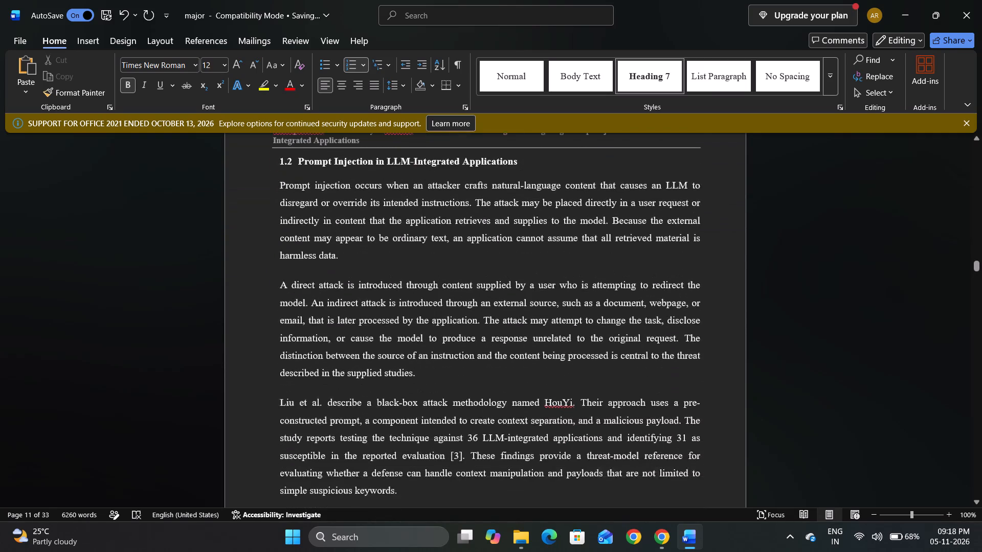
{"action": "scroll", "coordinate": [382, 339], "scroll_direction": "down", "scroll_amount": 3}
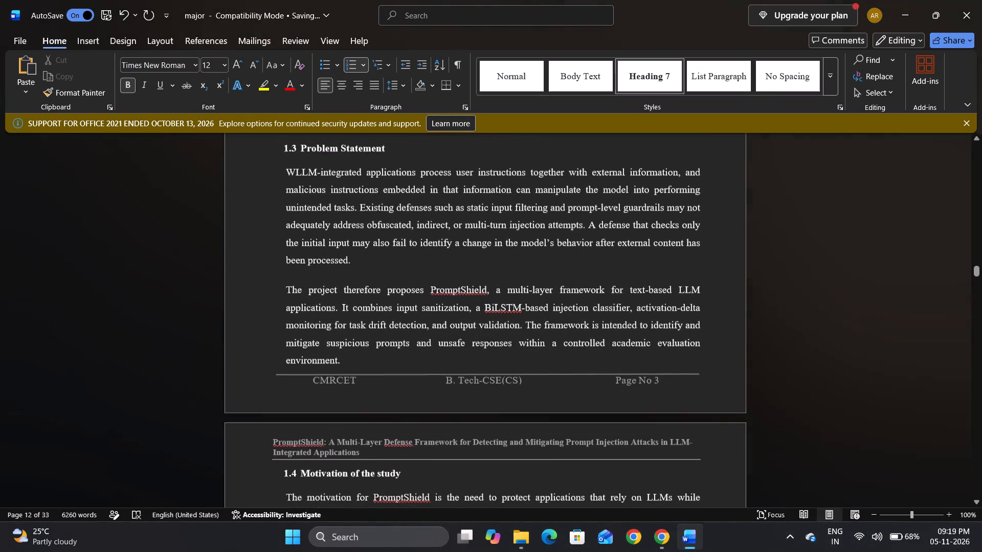
{"action": "scroll", "coordinate": [382, 339], "scroll_direction": "down", "scroll_amount": 1}
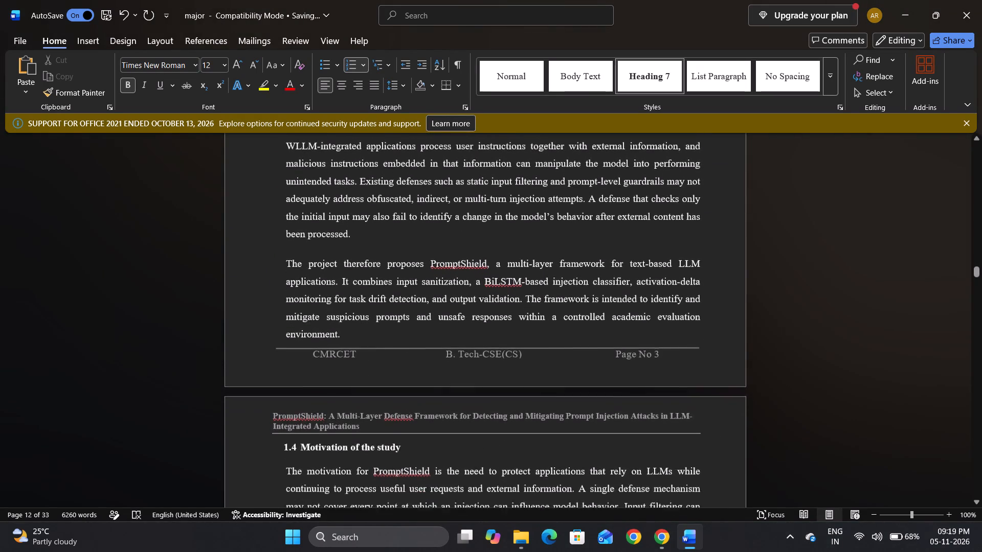
{"action": "scroll", "coordinate": [382, 339], "scroll_direction": "down", "scroll_amount": 4}
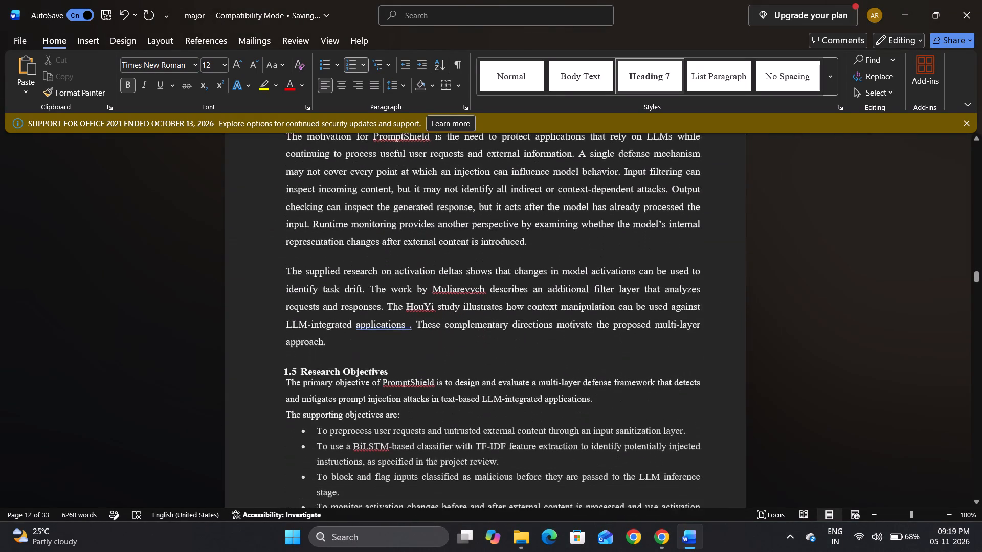
{"action": "scroll", "coordinate": [382, 339], "scroll_direction": "down", "scroll_amount": 1}
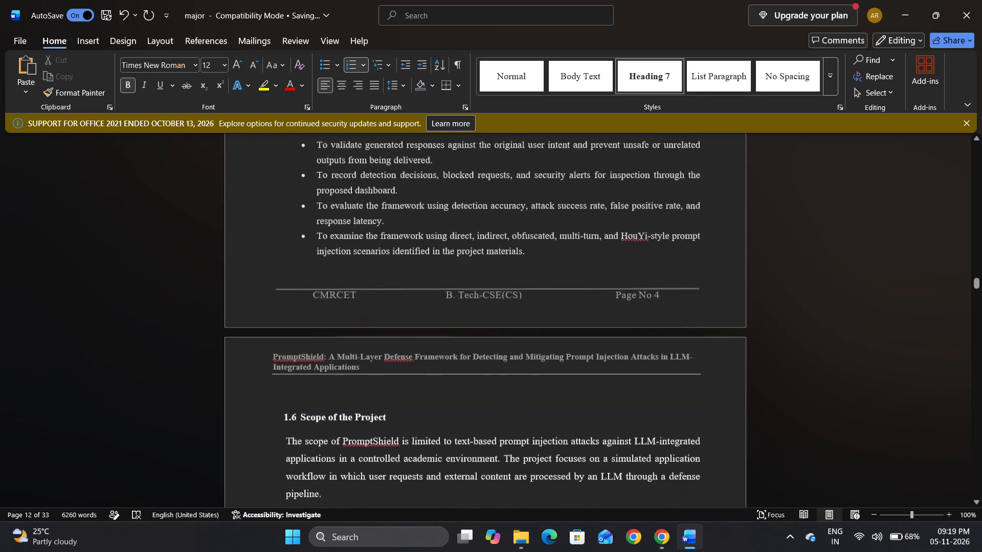
{"action": "scroll", "coordinate": [382, 339], "scroll_direction": "down", "scroll_amount": 5}
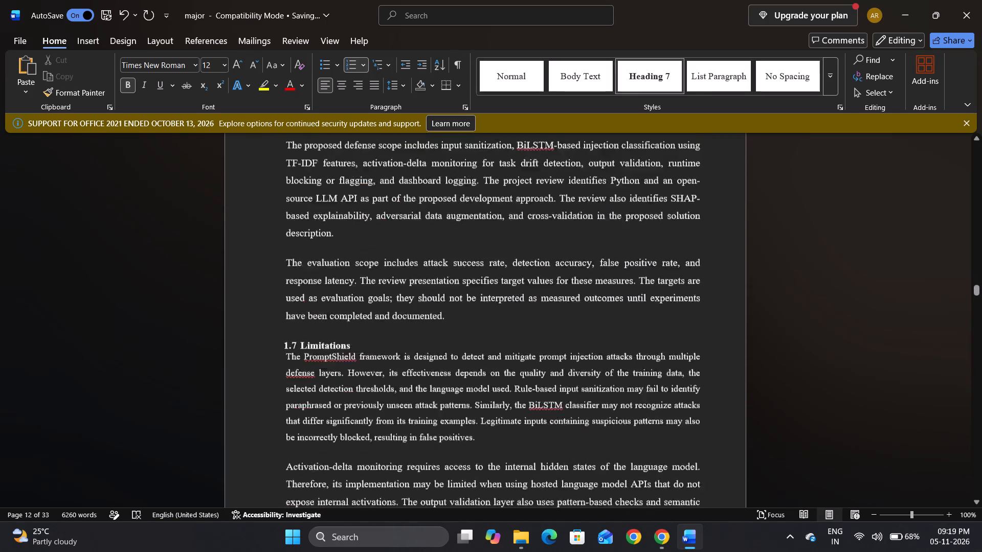
{"action": "scroll", "coordinate": [382, 339], "scroll_direction": "down", "scroll_amount": 5}
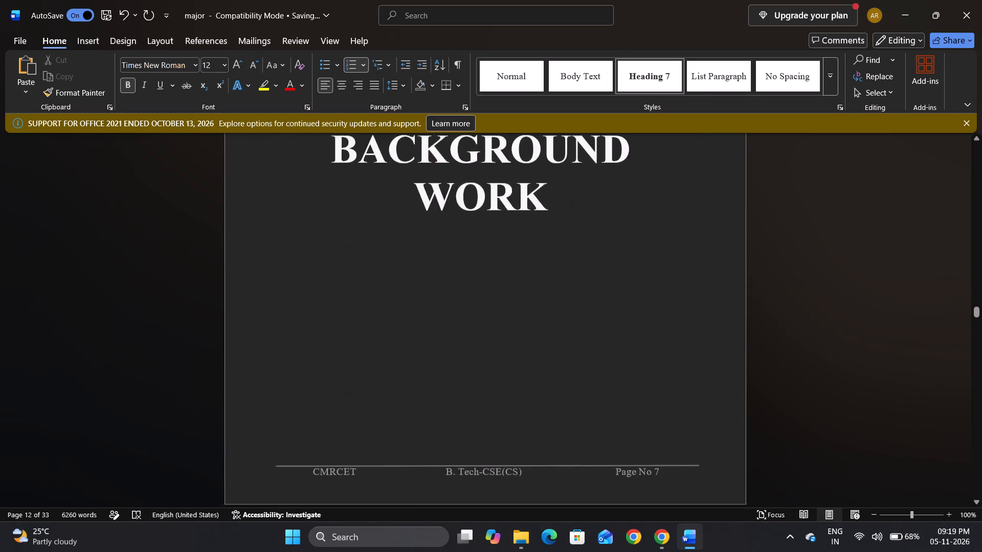
{"action": "scroll", "coordinate": [382, 339], "scroll_direction": "down", "scroll_amount": 3}
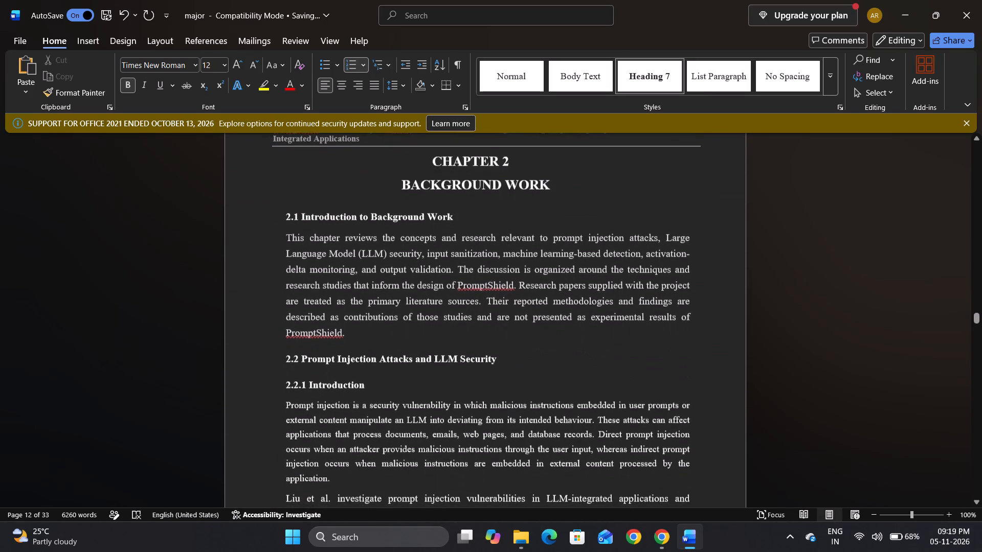
{"action": "scroll", "coordinate": [382, 339], "scroll_direction": "down", "scroll_amount": 2}
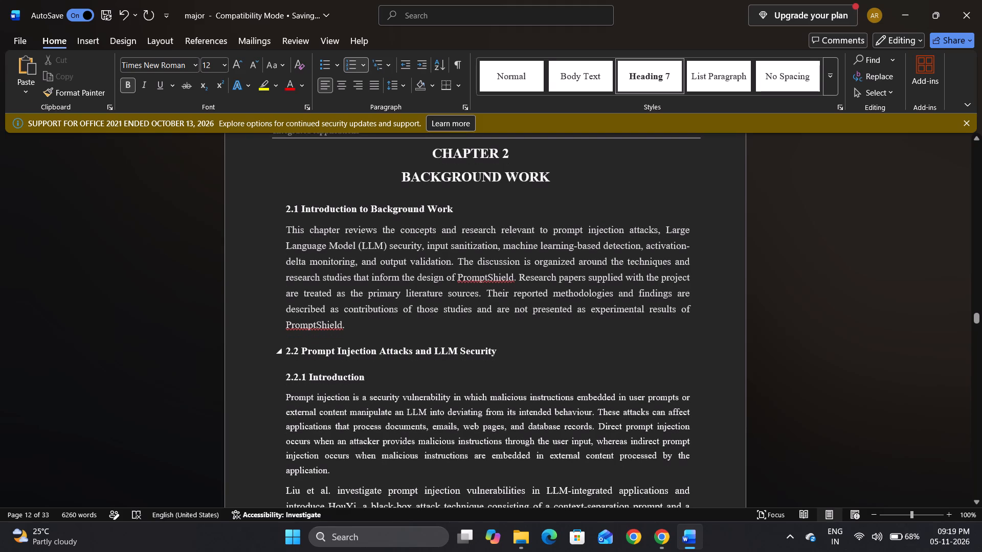
{"action": "scroll", "coordinate": [382, 339], "scroll_direction": "down", "scroll_amount": 1}
{"action": "scroll", "coordinate": [382, 339], "scroll_direction": "up", "scroll_amount": 1}
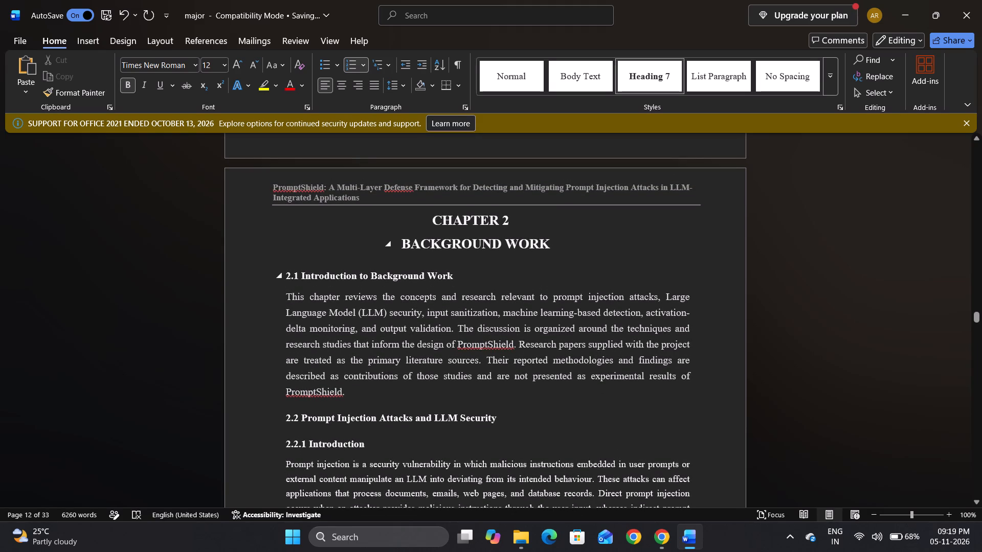
Shorten the title of section heading 2.1 in Chapter 2 to "Background Work", keeping its number.
{"action": "left_click", "coordinate": [369, 275]}
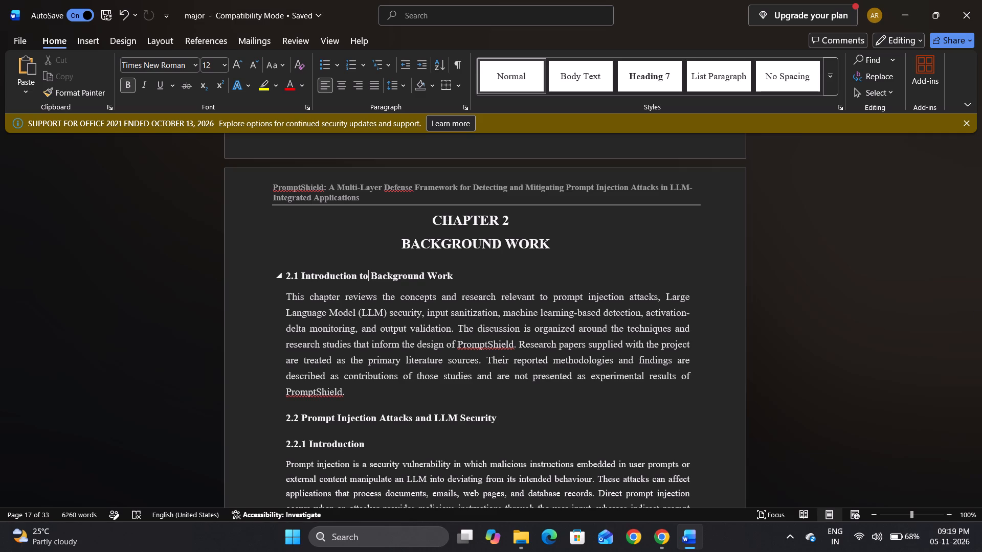
{"action": "key", "text": "Right"}
{"action": "key", "text": "BackSpace"}
{"action": "key", "text": "BackSpace"}
{"action": "key", "text": "BackSpace"}
{"action": "key", "text": "BackSpace"}
{"action": "key", "text": "BackSpace"}
{"action": "key", "text": "BackSpace"}
{"action": "key", "text": "BackSpace"}
{"action": "key", "text": "BackSpace"}
{"action": "key", "text": "BackSpace"}
{"action": "key", "text": "BackSpace"}
{"action": "key", "text": "BackSpace"}
{"action": "key", "text": "BackSpace"}
{"action": "key", "text": "BackSpace"}
{"action": "key", "text": "BackSpace"}
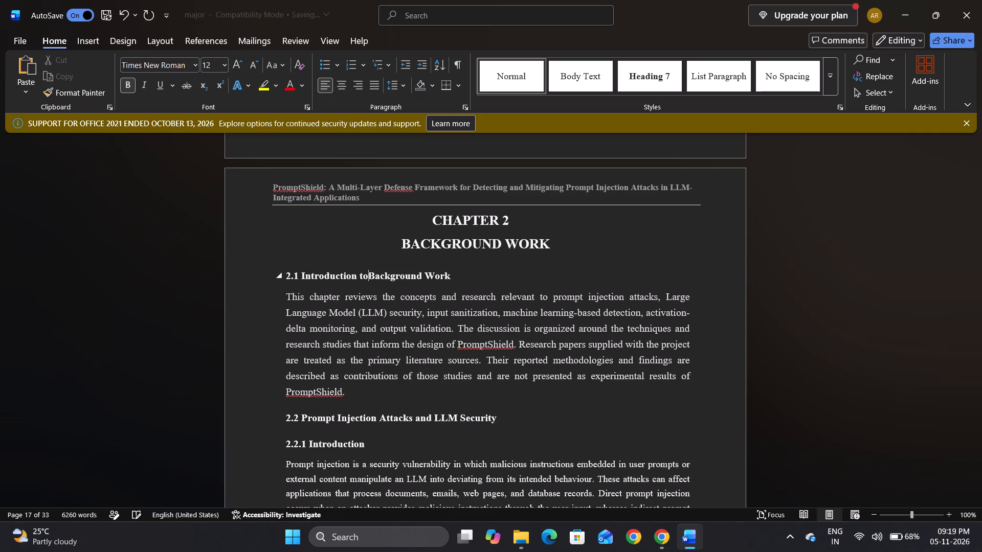
{"action": "key", "text": "BackSpace"}
{"action": "key", "text": "BackSpace"}
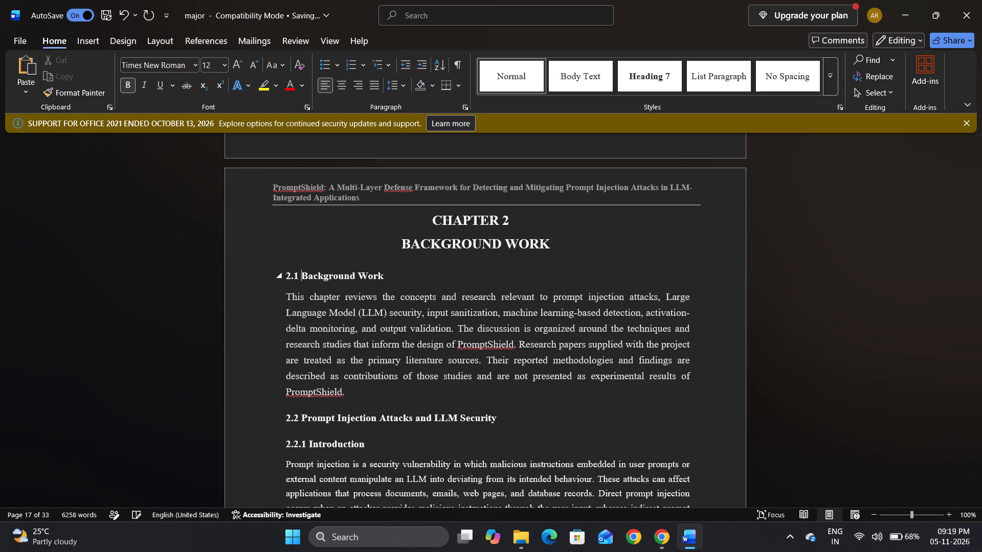
Review the section headings, tables, header lines and footers from the rest of Chapter 2 through section 3.2 of Chapter 3.
{"action": "scroll", "coordinate": [428, 373], "scroll_direction": "down", "scroll_amount": 2}
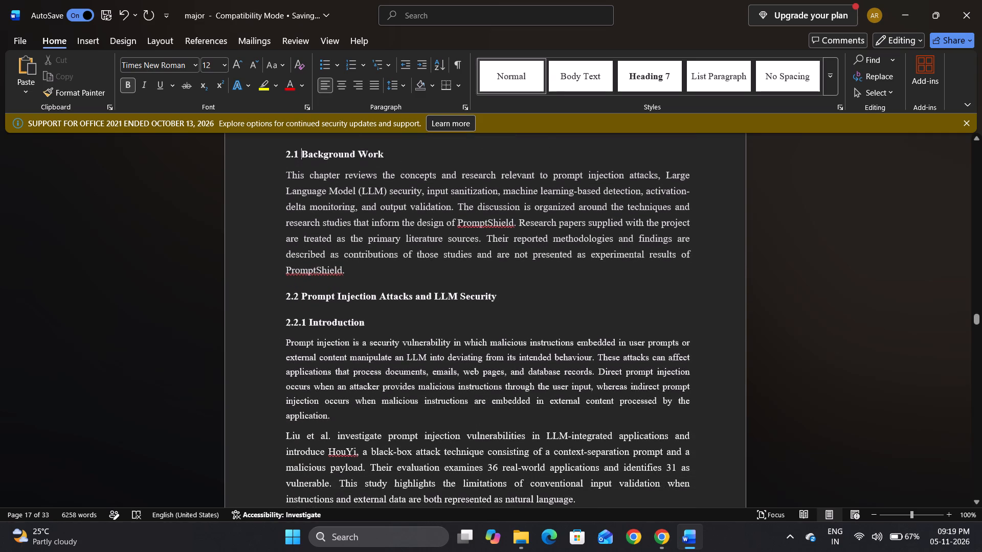
{"action": "scroll", "coordinate": [428, 373], "scroll_direction": "down", "scroll_amount": 3}
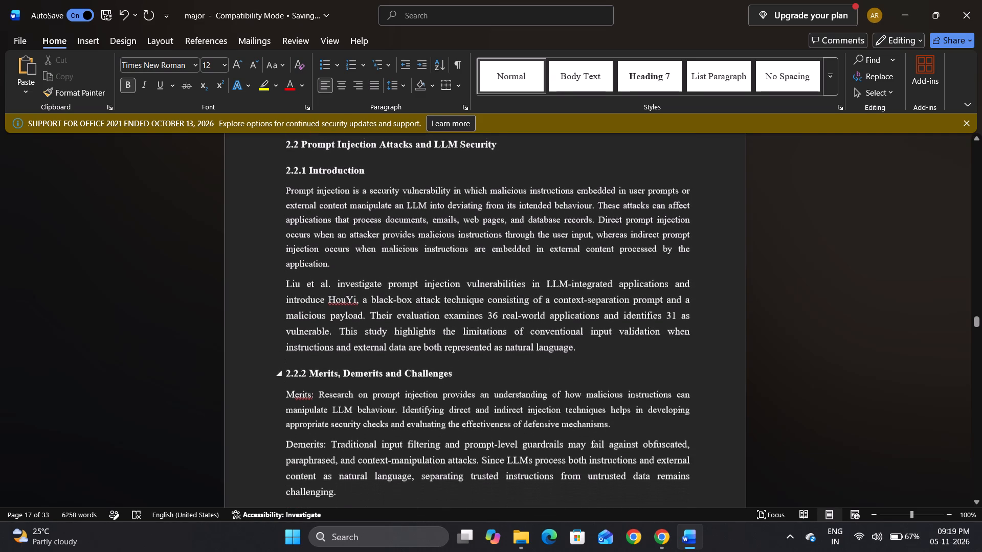
{"action": "scroll", "coordinate": [428, 373], "scroll_direction": "down", "scroll_amount": 3}
{"action": "left_click", "coordinate": [428, 373]}
{"action": "scroll", "coordinate": [428, 373], "scroll_direction": "down", "scroll_amount": 1}
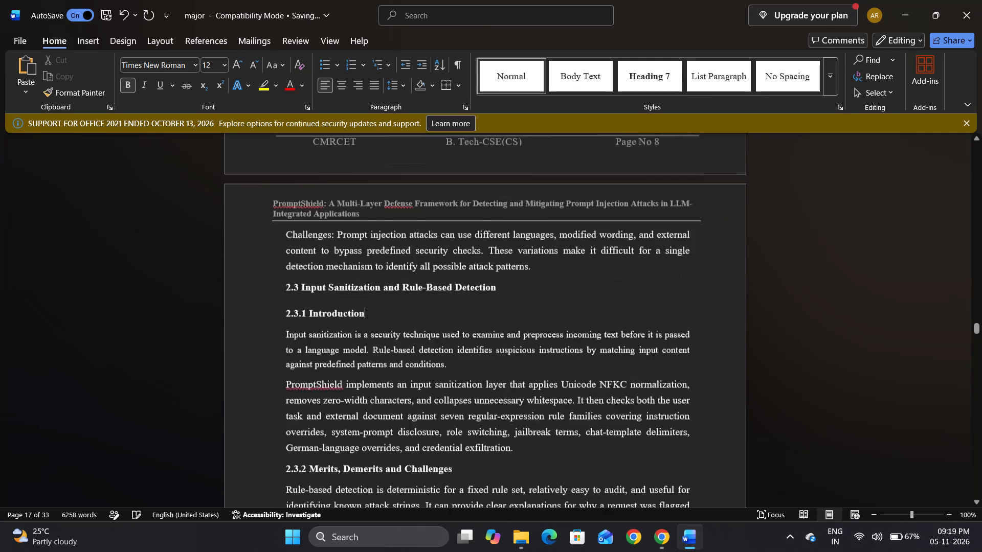
{"action": "scroll", "coordinate": [428, 373], "scroll_direction": "down", "scroll_amount": 1}
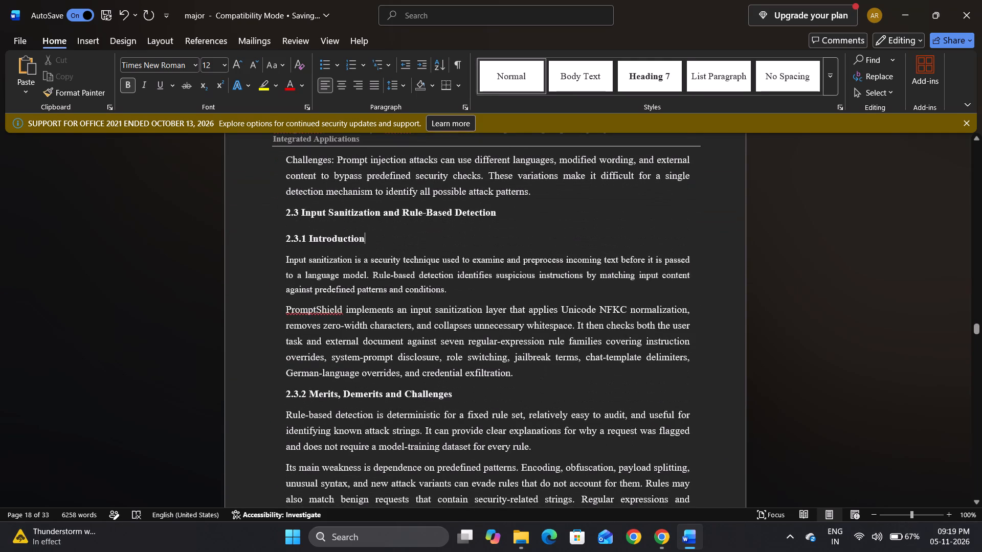
{"action": "scroll", "coordinate": [428, 373], "scroll_direction": "down", "scroll_amount": 5}
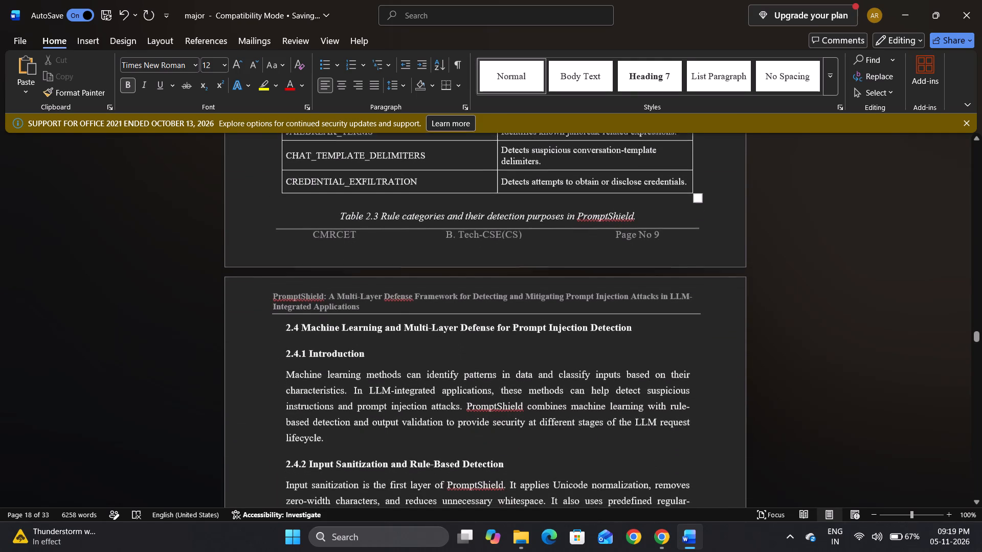
{"action": "scroll", "coordinate": [428, 373], "scroll_direction": "down", "scroll_amount": 3}
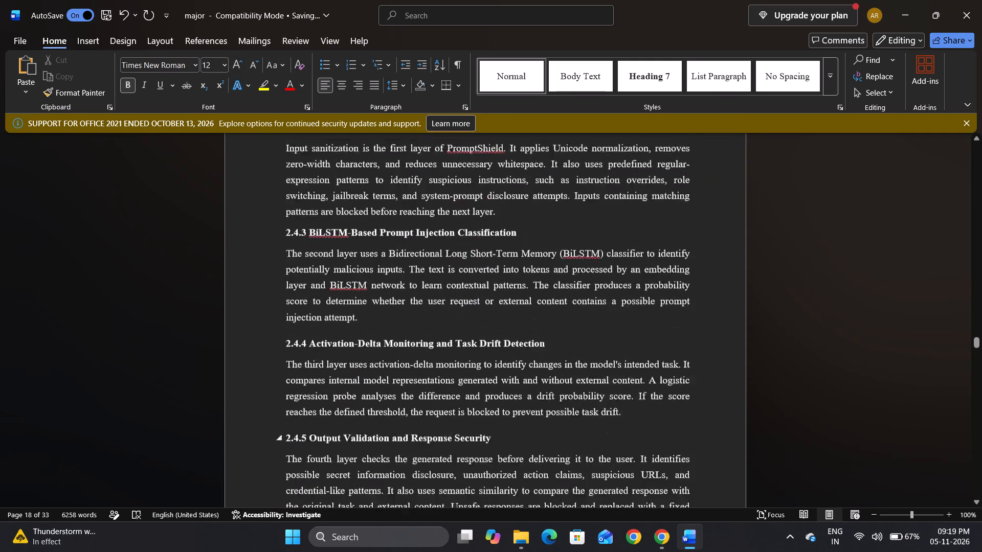
{"action": "scroll", "coordinate": [428, 373], "scroll_direction": "down", "scroll_amount": 7}
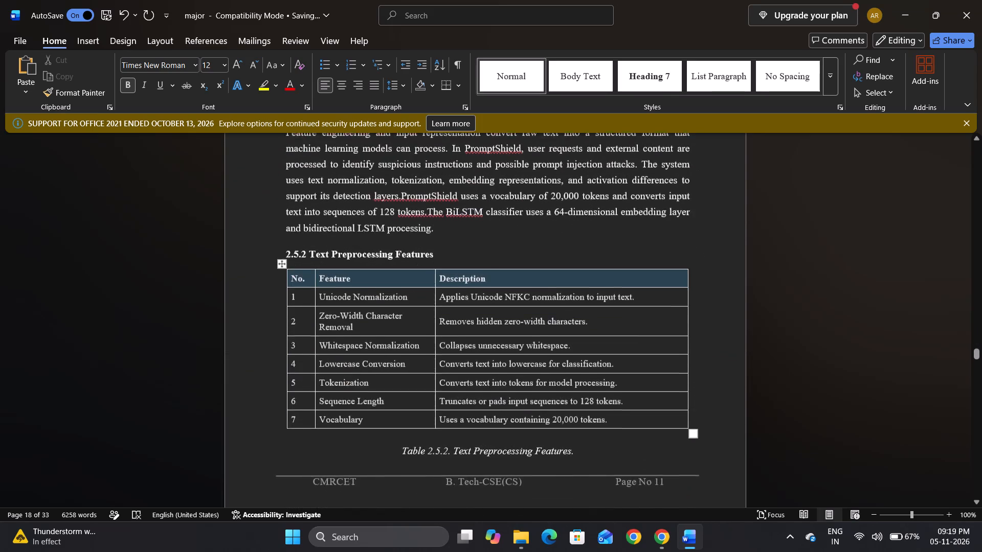
{"action": "scroll", "coordinate": [428, 373], "scroll_direction": "down", "scroll_amount": 2}
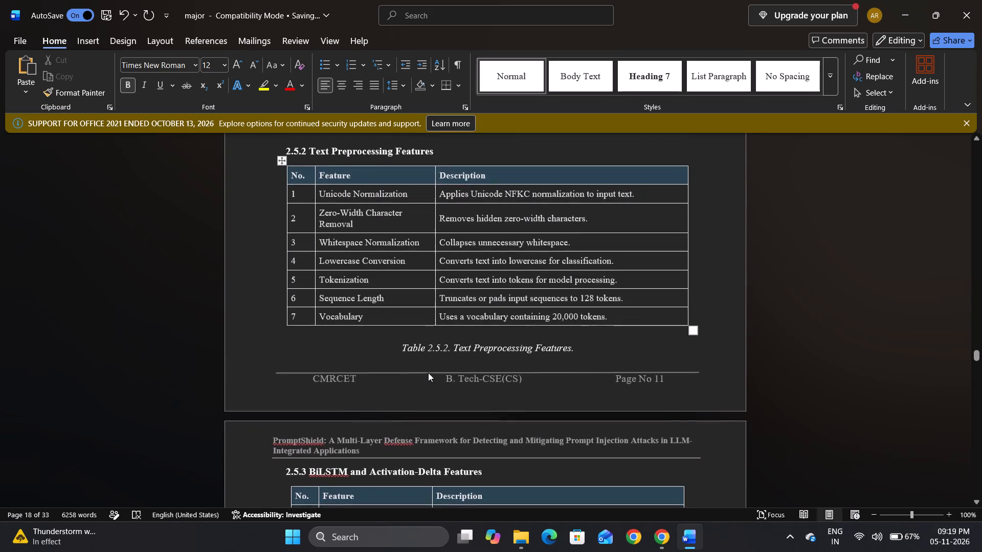
{"action": "scroll", "coordinate": [428, 373], "scroll_direction": "down", "scroll_amount": 11}
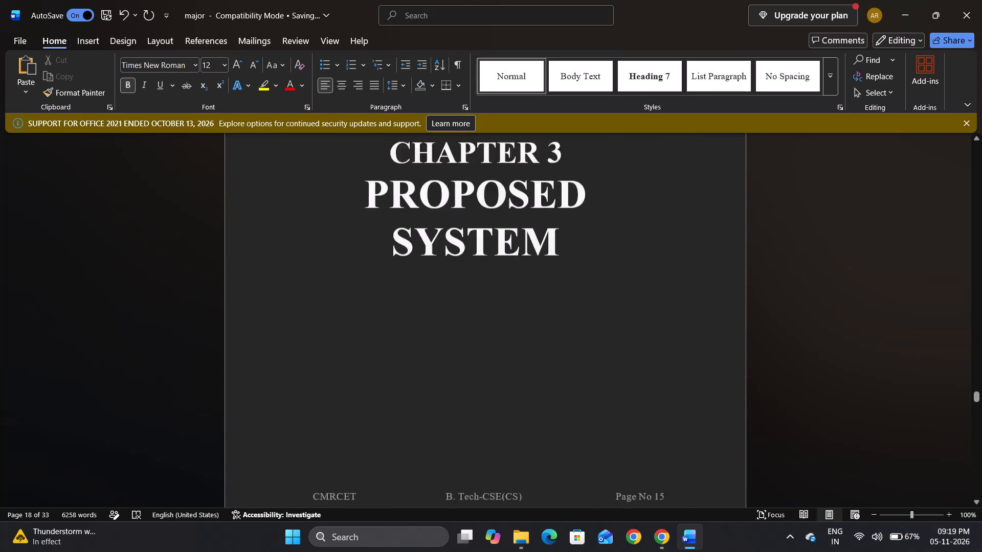
{"action": "scroll", "coordinate": [428, 373], "scroll_direction": "down", "scroll_amount": 4}
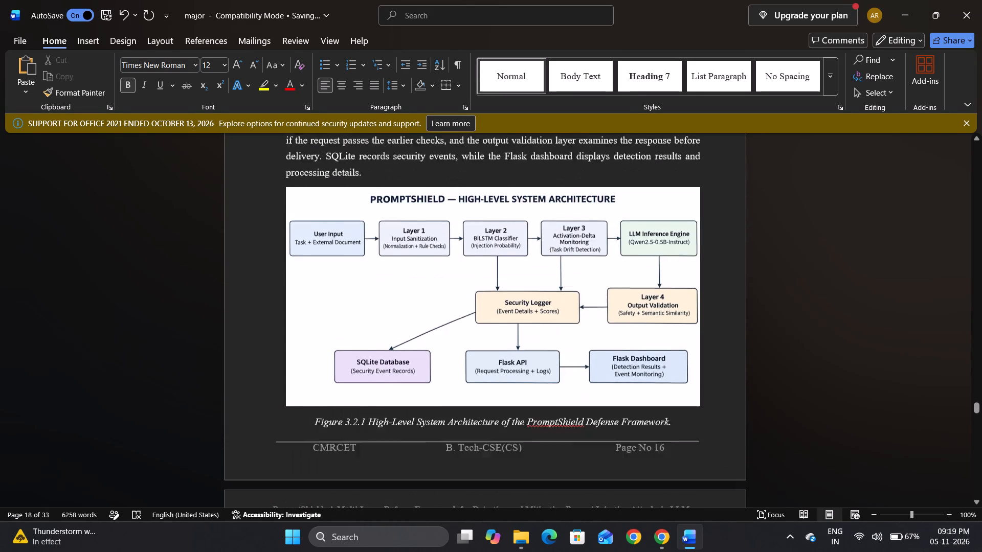
{"action": "scroll", "coordinate": [428, 373], "scroll_direction": "down", "scroll_amount": 3}
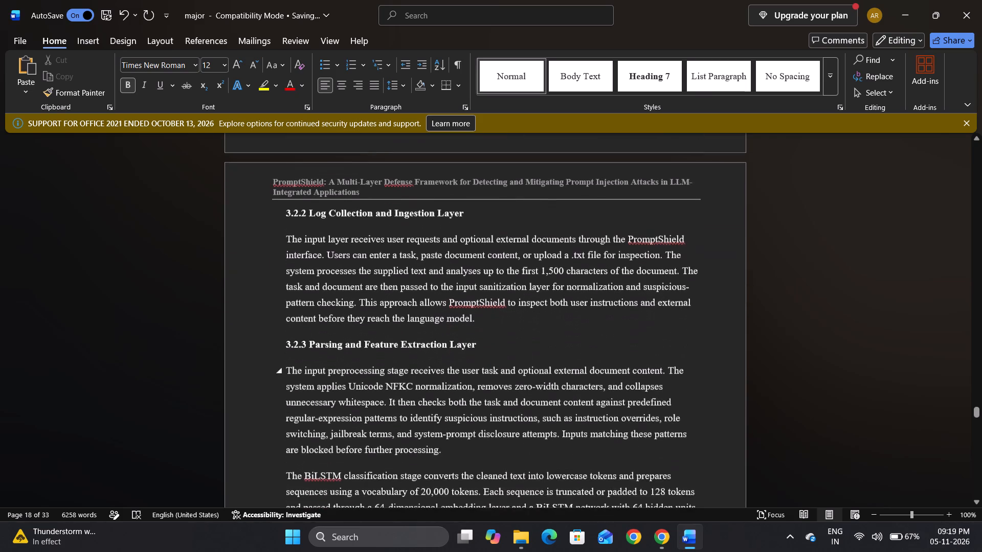
{"action": "scroll", "coordinate": [428, 373], "scroll_direction": "down", "scroll_amount": 1}
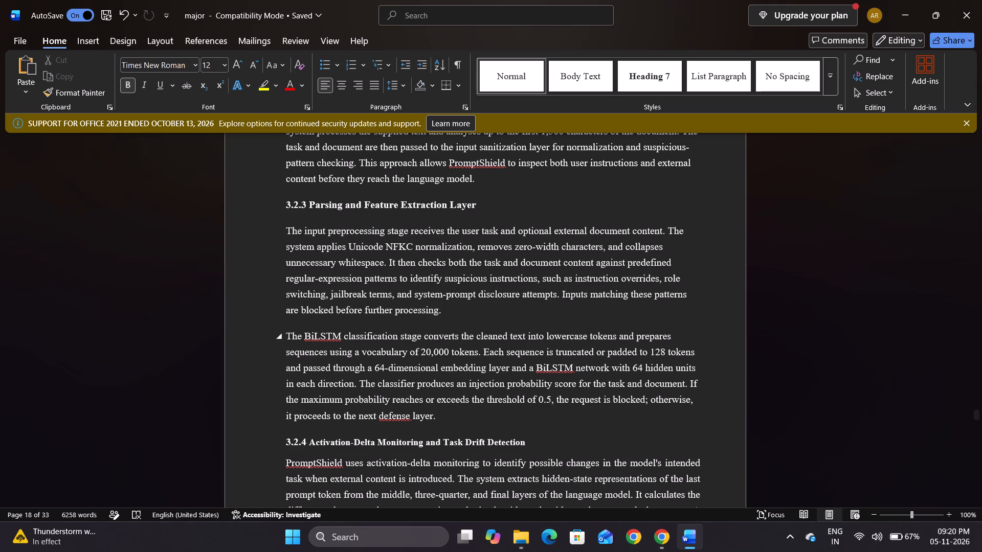
Remove the blank line between the 1.7 Limitations and BACKGROUND WORK entries in the table of contents.
{"action": "scroll", "coordinate": [557, 332], "scroll_direction": "up", "scroll_amount": 6}
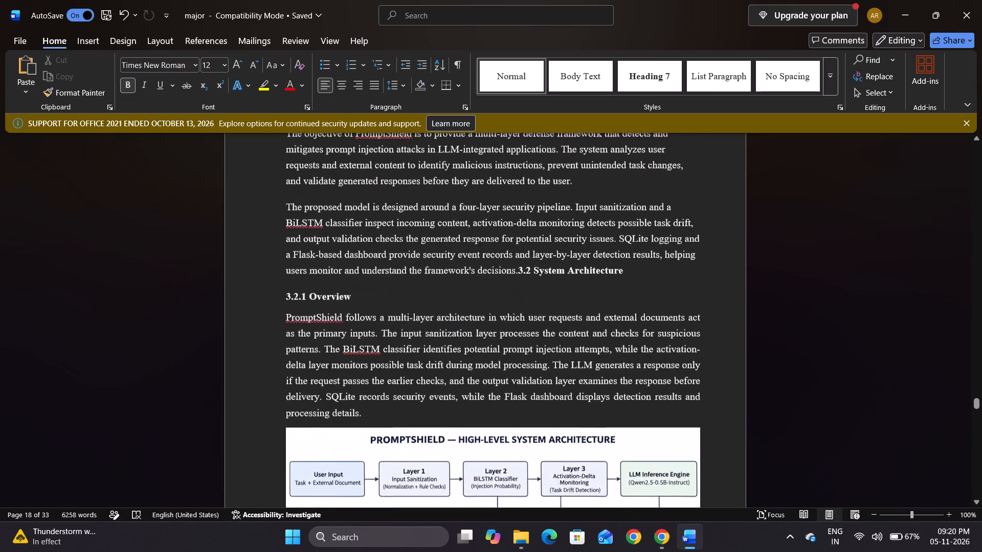
{"action": "scroll", "coordinate": [557, 332], "scroll_direction": "up", "scroll_amount": 12}
{"action": "scroll", "coordinate": [557, 332], "scroll_direction": "up", "scroll_amount": 12}
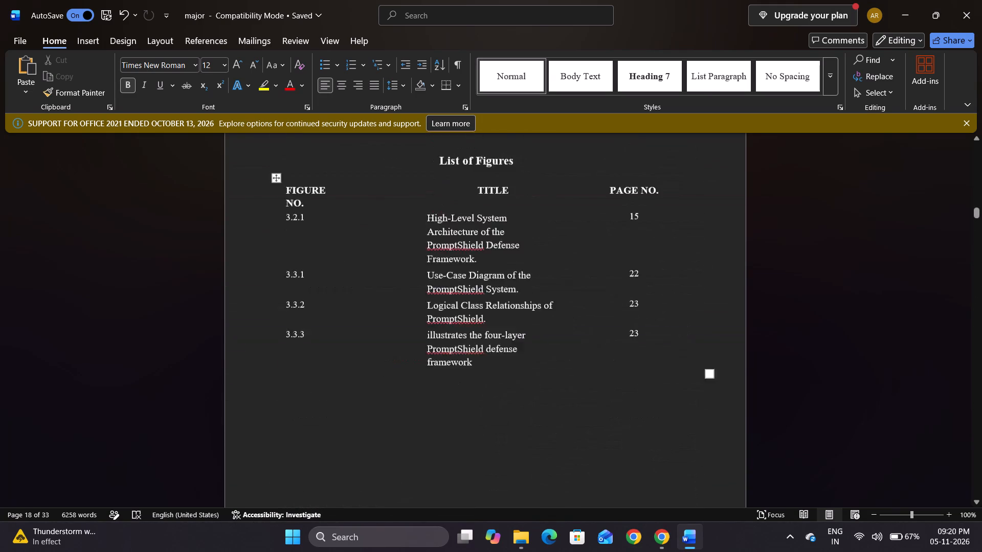
{"action": "scroll", "coordinate": [557, 332], "scroll_direction": "up", "scroll_amount": 12}
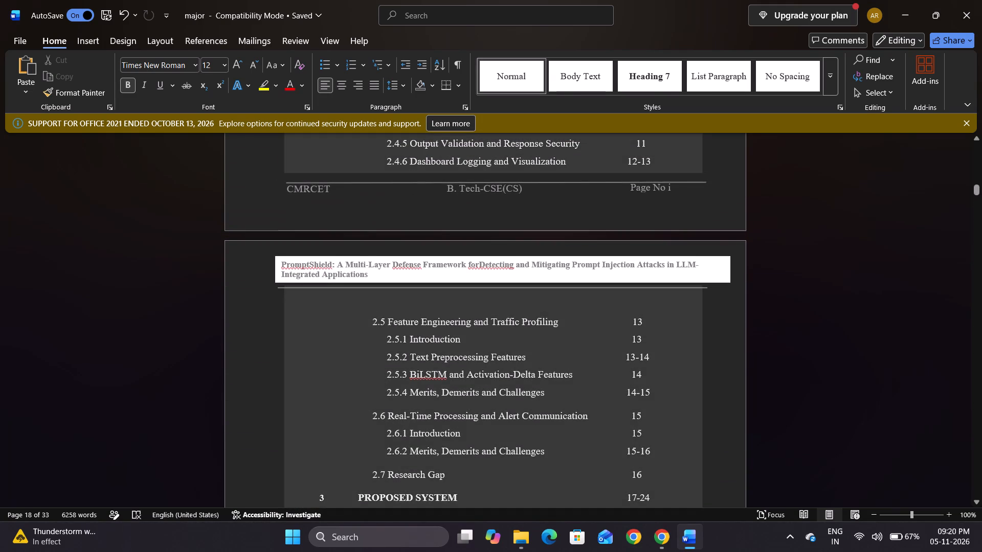
{"action": "scroll", "coordinate": [463, 442], "scroll_direction": "down", "scroll_amount": 2}
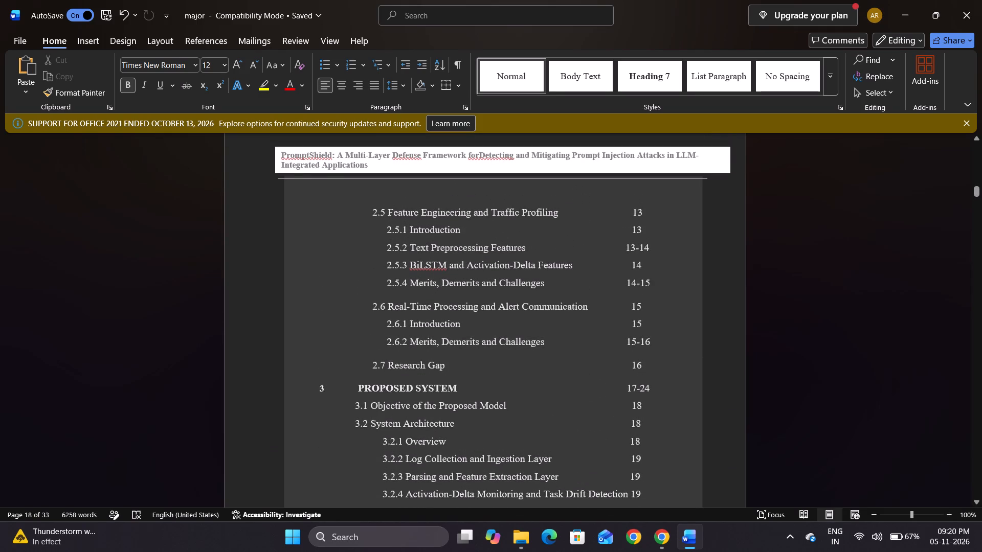
{"action": "scroll", "coordinate": [463, 442], "scroll_direction": "up", "scroll_amount": 1}
{"action": "left_click", "coordinate": [425, 441]}
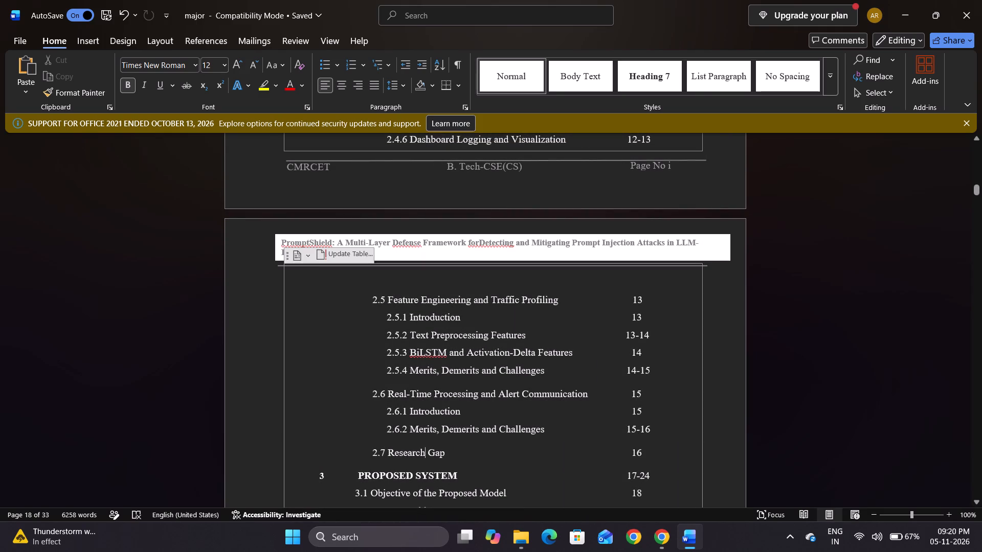
{"action": "key", "text": "Up"}
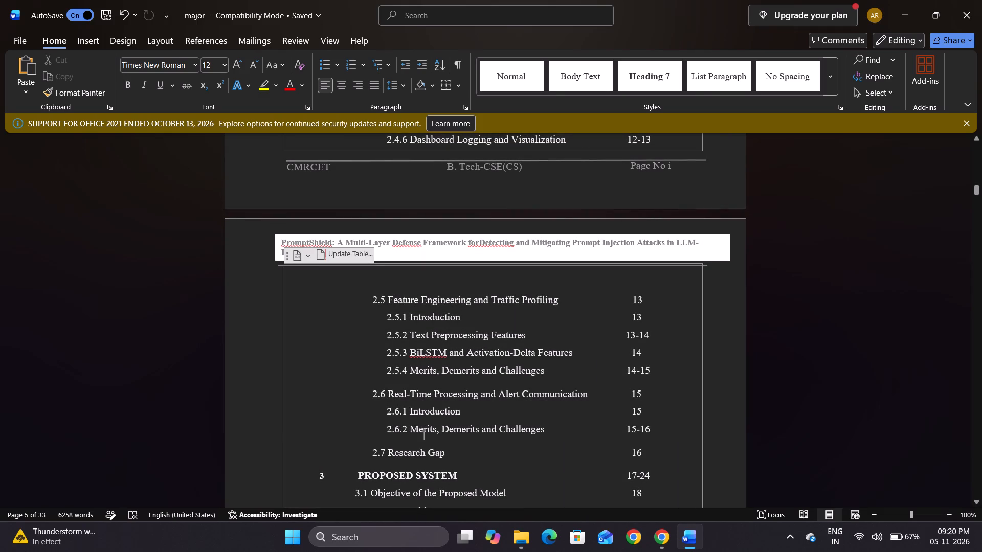
{"action": "key", "text": "Down"}
{"action": "key", "text": "Up"}
{"action": "key", "text": "Up"}
{"action": "key", "text": "Up"}
{"action": "key", "text": "Up"}
{"action": "key", "text": "Up"}
{"action": "key", "text": "Up"}
{"action": "key", "text": "Up"}
{"action": "key", "text": "Up"}
{"action": "key", "text": "Up"}
{"action": "key", "text": "Up"}
{"action": "key", "text": "Up"}
{"action": "key", "text": "Up"}
{"action": "key", "text": "Up"}
{"action": "key", "text": "Up"}
{"action": "key", "text": "Up"}
{"action": "key", "text": "Up"}
{"action": "key", "text": "Up"}
{"action": "key", "text": "Up"}
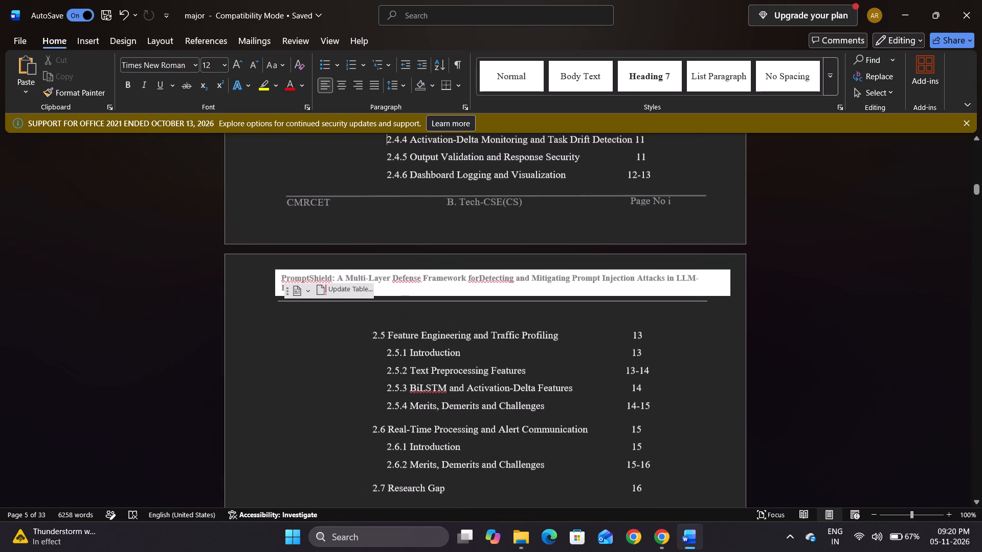
{"action": "key", "text": "Up"}
{"action": "key", "text": "Up"}
{"action": "key", "text": "Up"}
{"action": "key", "text": "Up"}
{"action": "key", "text": "Up"}
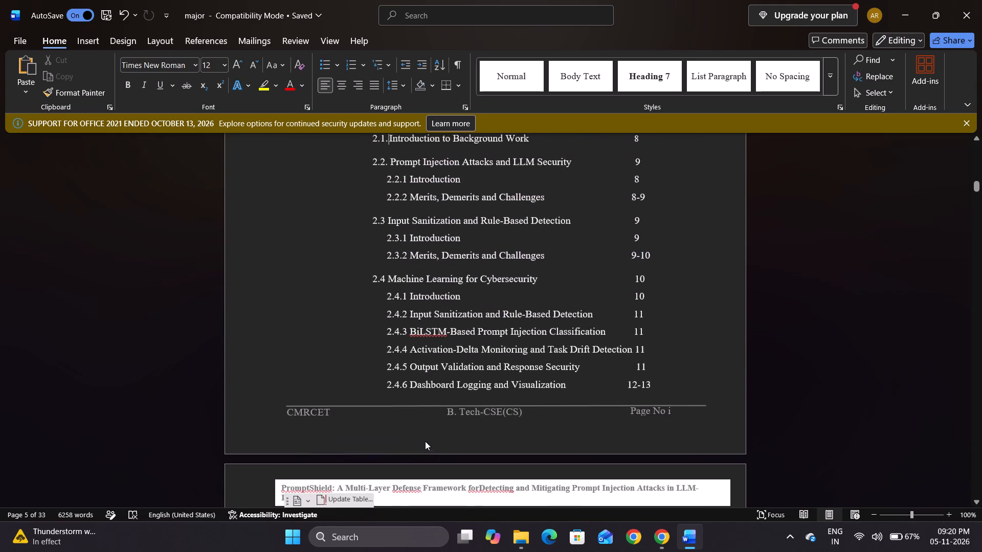
{"action": "key", "text": "Up"}
{"action": "key", "text": "Up"}
{"action": "key", "text": "Up"}
{"action": "key", "text": "Down"}
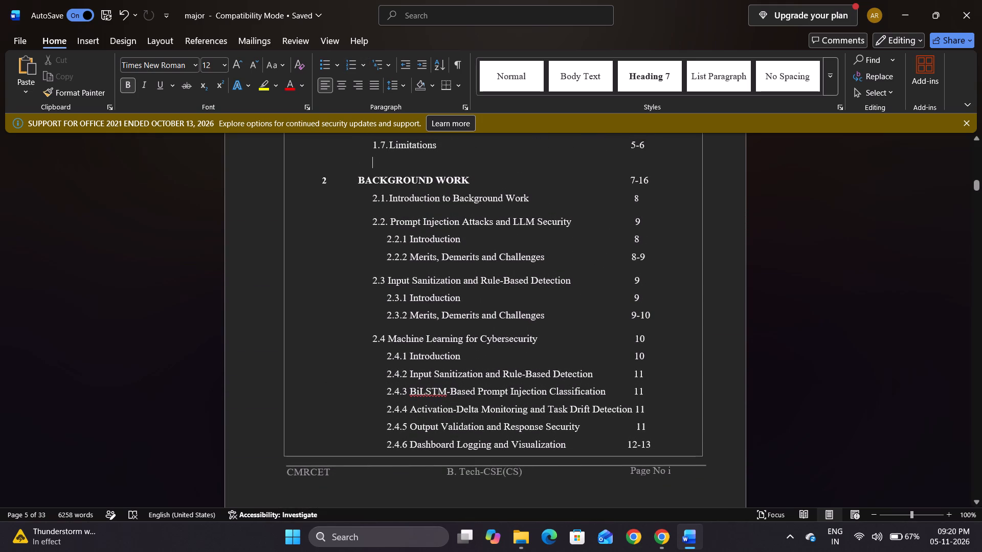
{"action": "key", "text": "BackSpace"}
{"action": "key", "text": "BackSpace"}
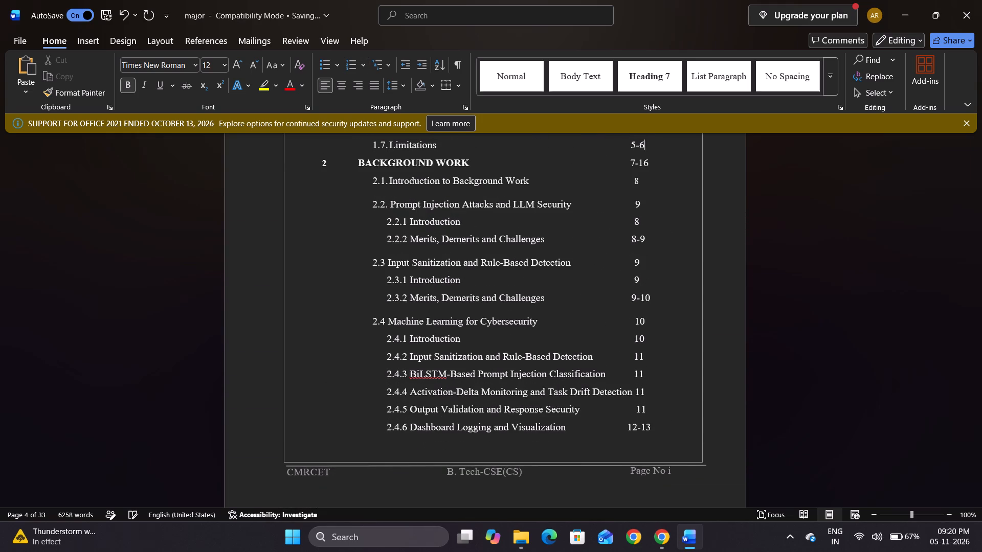
Review the first table of contents page and the certificate and acknowledgement pages before it.
{"action": "scroll", "coordinate": [557, 199], "scroll_direction": "up", "scroll_amount": 2}
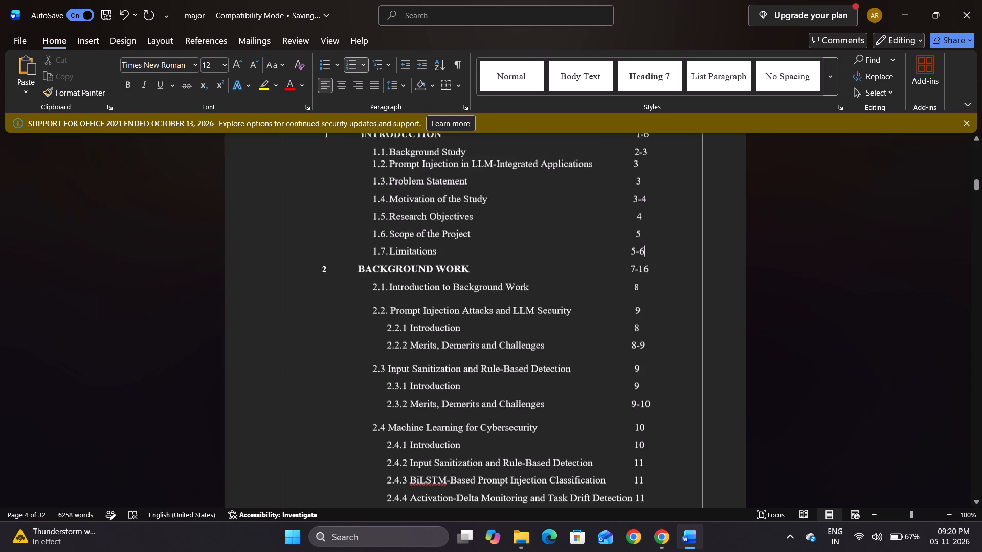
{"action": "scroll", "coordinate": [557, 199], "scroll_direction": "up", "scroll_amount": 1}
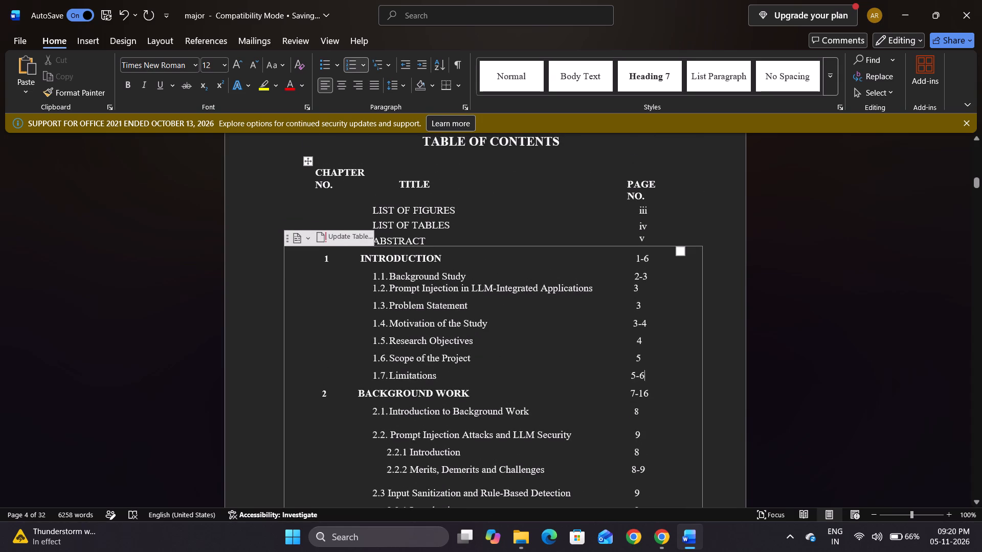
{"action": "scroll", "coordinate": [559, 314], "scroll_direction": "up", "scroll_amount": 2}
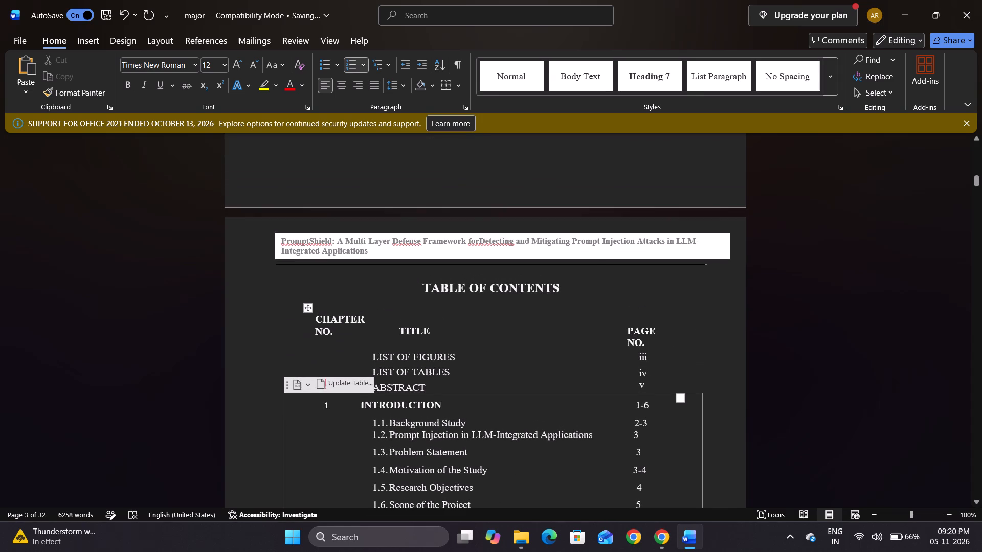
{"action": "scroll", "coordinate": [593, 256], "scroll_direction": "up", "scroll_amount": 5}
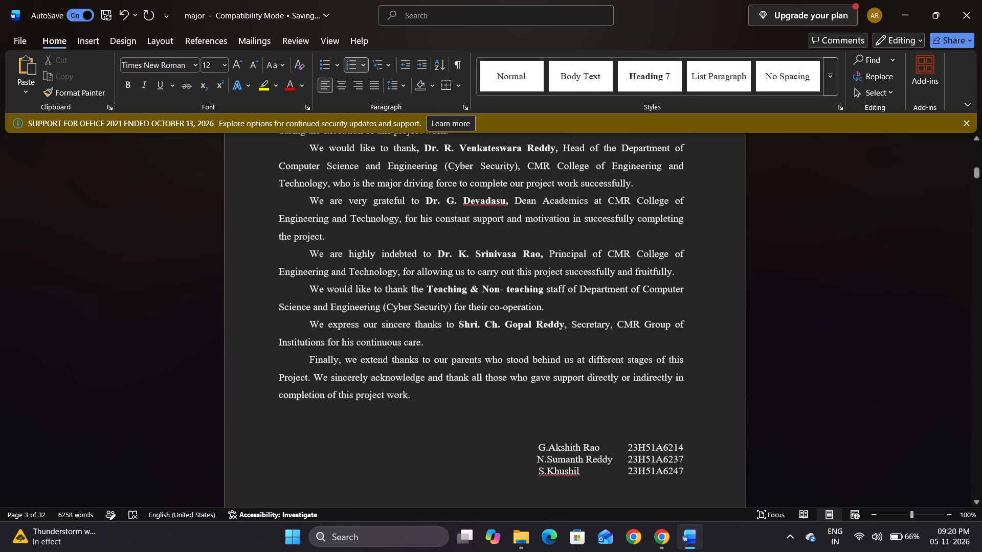
{"action": "scroll", "coordinate": [593, 256], "scroll_direction": "up", "scroll_amount": 3}
{"action": "scroll", "coordinate": [593, 256], "scroll_direction": "down", "scroll_amount": 2}
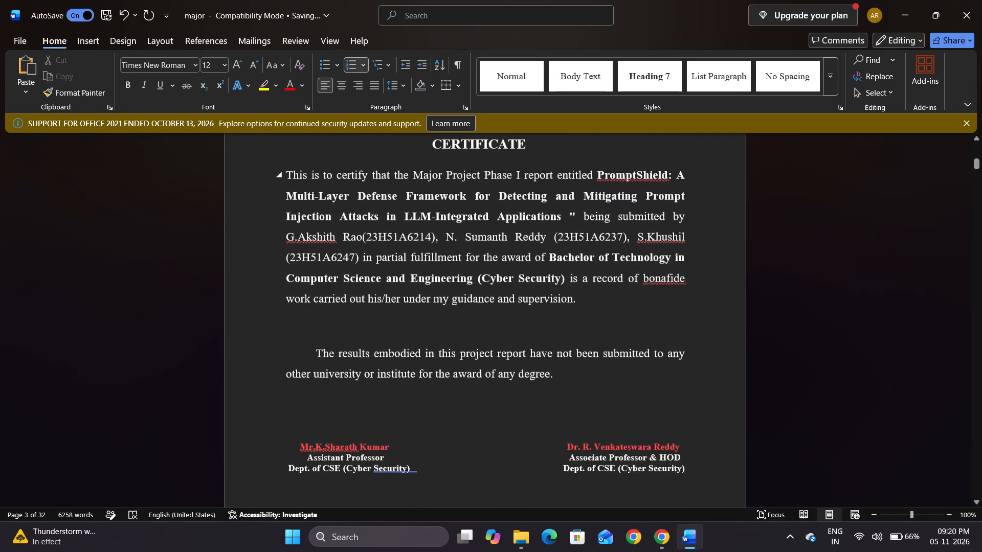
{"action": "scroll", "coordinate": [593, 256], "scroll_direction": "down", "scroll_amount": 4}
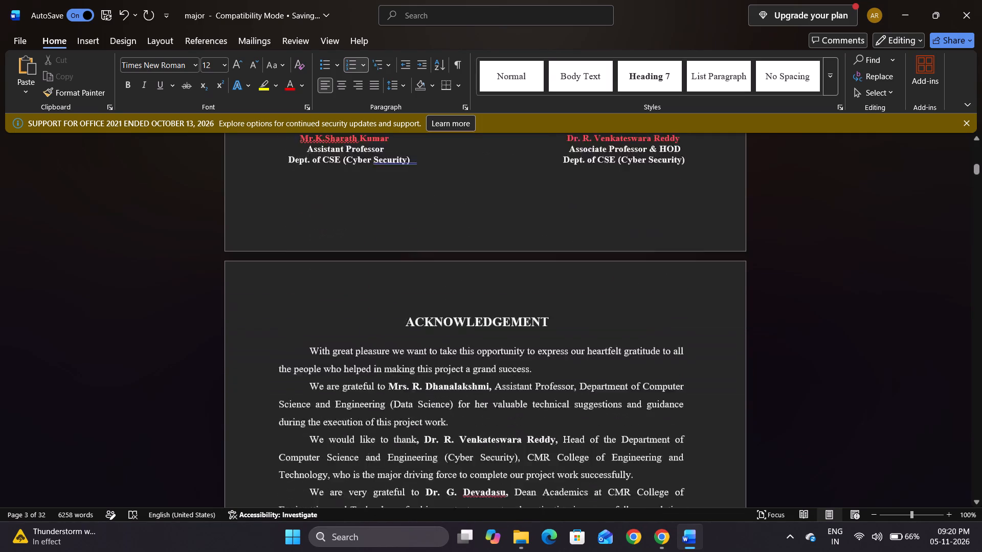
{"action": "scroll", "coordinate": [593, 256], "scroll_direction": "down", "scroll_amount": 5}
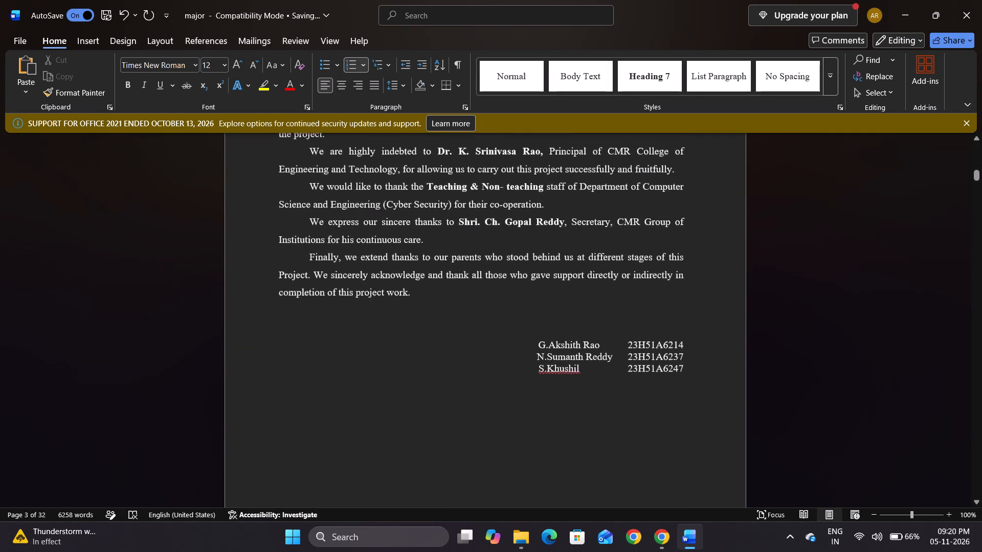
{"action": "scroll", "coordinate": [593, 256], "scroll_direction": "down", "scroll_amount": 4}
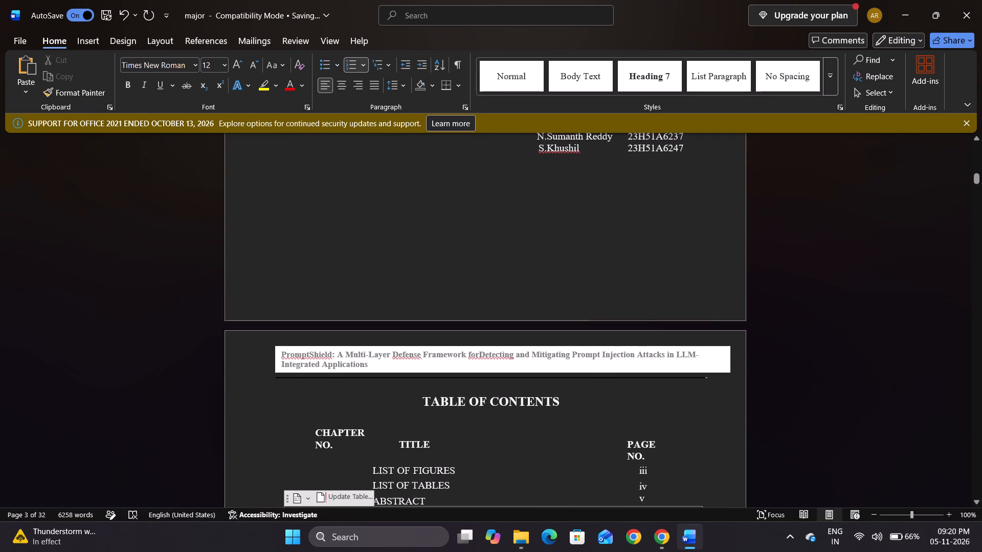
Delete the extra separator line shape from the header of the first table of contents page.
{"action": "left_click", "coordinate": [597, 378]}
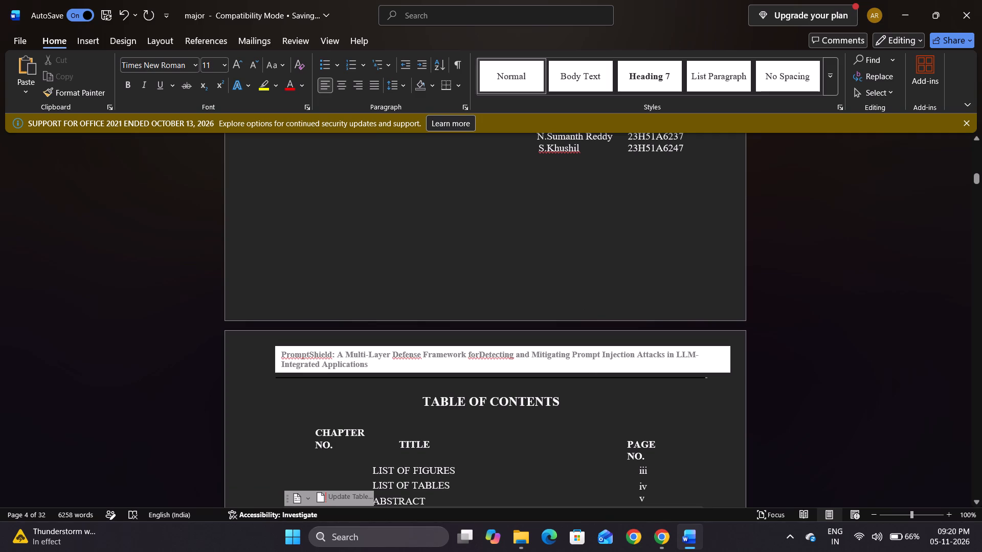
{"action": "left_click", "coordinate": [574, 377]}
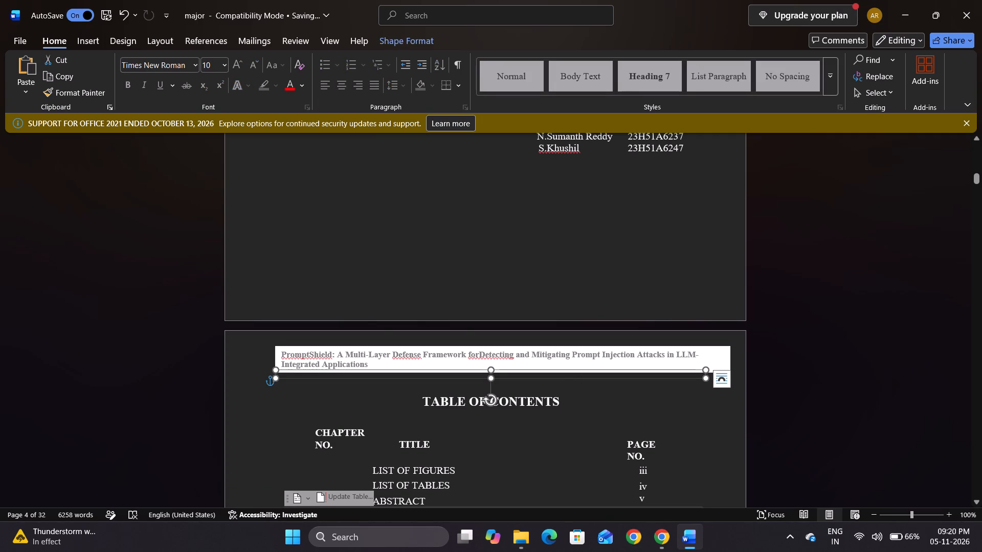
{"action": "key", "text": "Delete"}
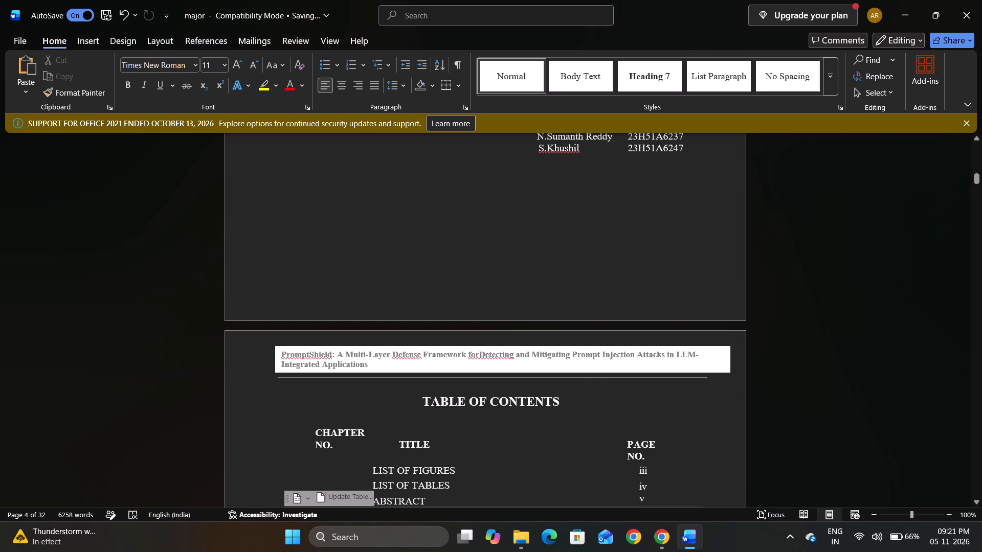
Examine the report's closing pages, from the REFERENCES title page back to the figure in section 3.3.3 Sequence Diagram.
{"action": "scroll", "coordinate": [693, 381], "scroll_direction": "down", "scroll_amount": 17}
{"action": "scroll", "coordinate": [693, 381], "scroll_direction": "down", "scroll_amount": 9}
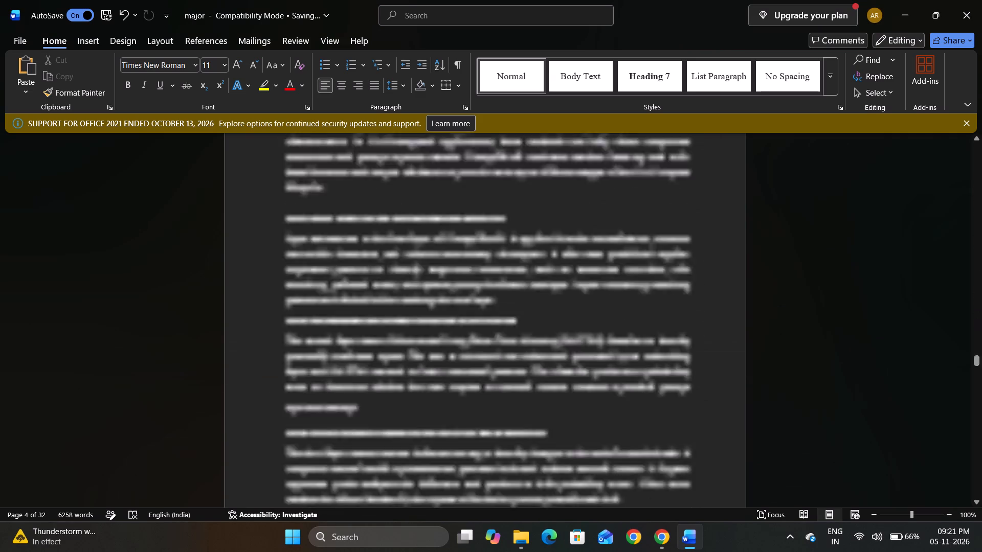
{"action": "scroll", "coordinate": [693, 381], "scroll_direction": "down", "scroll_amount": 9}
{"action": "scroll", "coordinate": [693, 381], "scroll_direction": "up", "scroll_amount": 5}
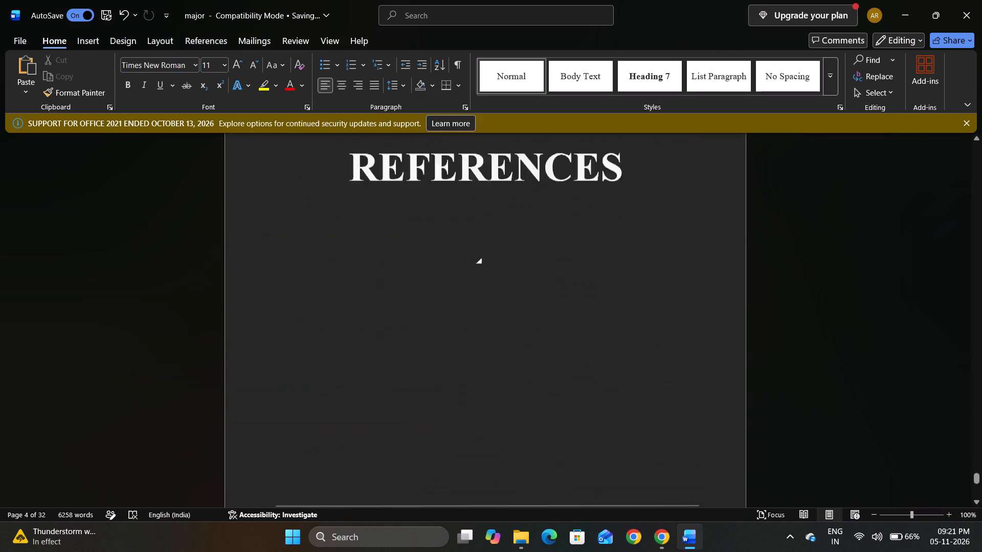
{"action": "scroll", "coordinate": [693, 381], "scroll_direction": "up", "scroll_amount": 4}
{"action": "scroll", "coordinate": [693, 381], "scroll_direction": "down", "scroll_amount": 7}
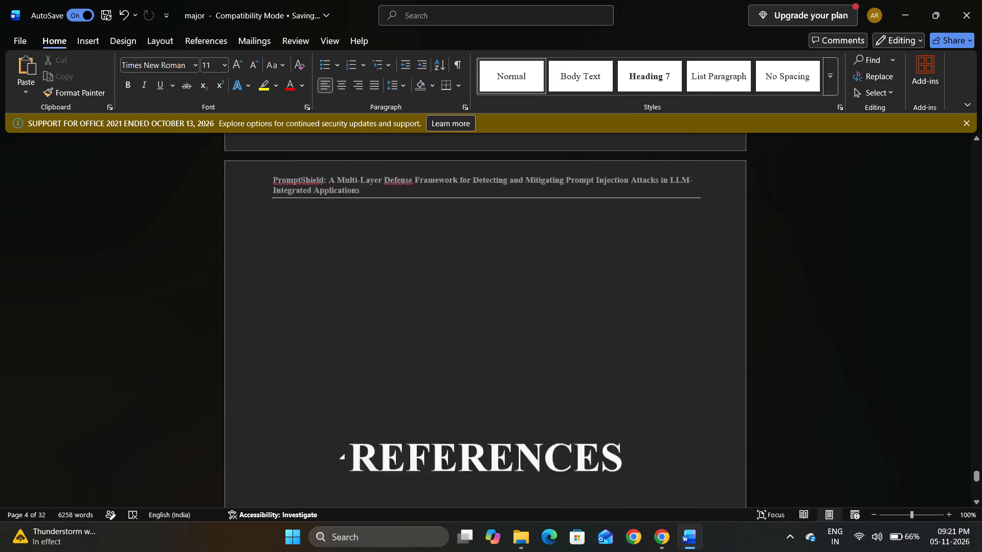
{"action": "scroll", "coordinate": [693, 381], "scroll_direction": "up", "scroll_amount": 2}
{"action": "scroll", "coordinate": [693, 381], "scroll_direction": "left", "scroll_amount": 1}
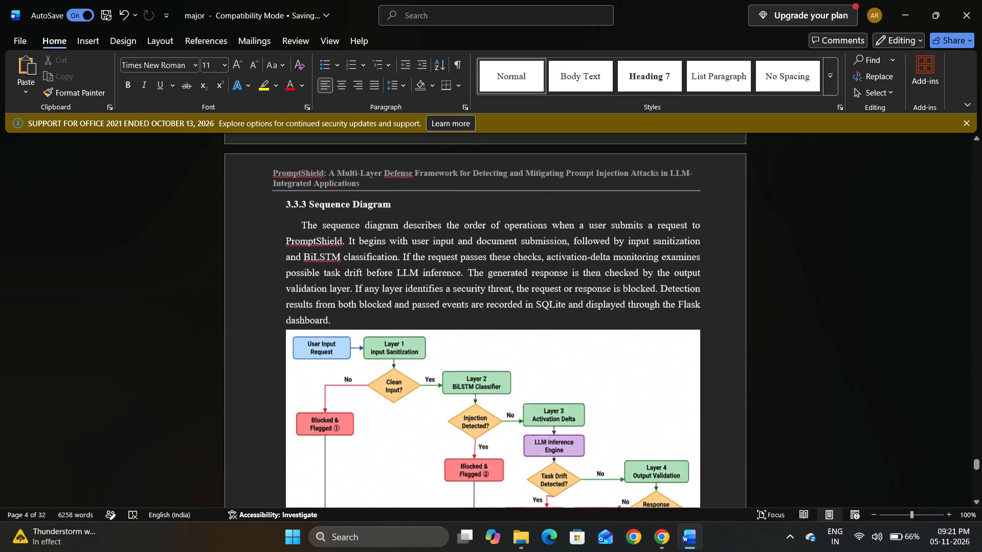
{"action": "scroll", "coordinate": [693, 381], "scroll_direction": "left", "scroll_amount": 1}
{"action": "left_click", "coordinate": [596, 346]}
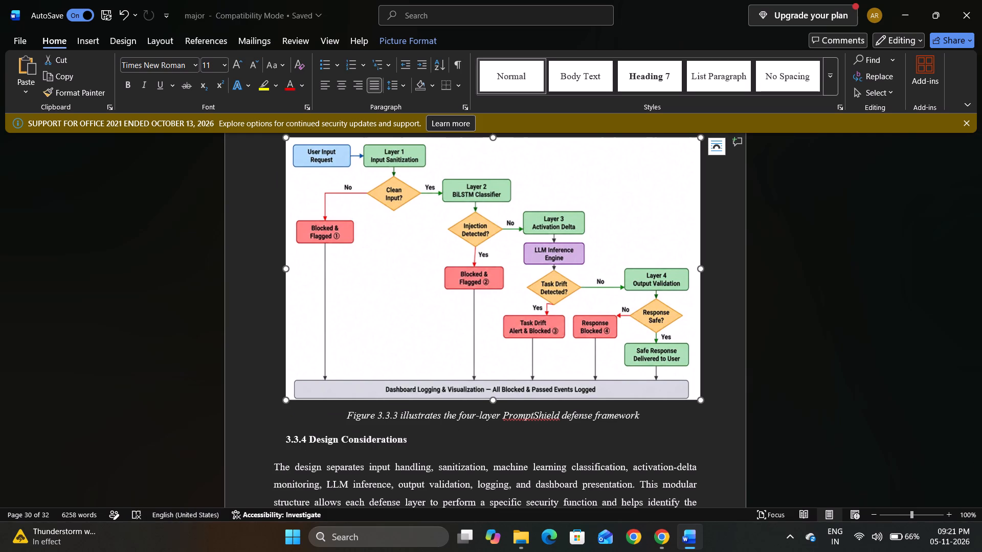
{"action": "key", "text": "alt+Tab"}
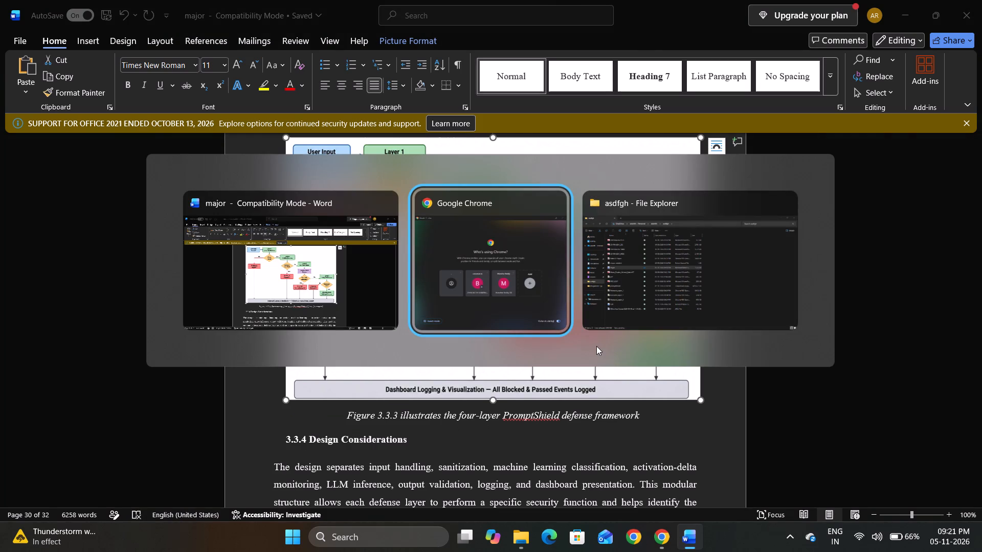
{"action": "key", "text": "Tab"}
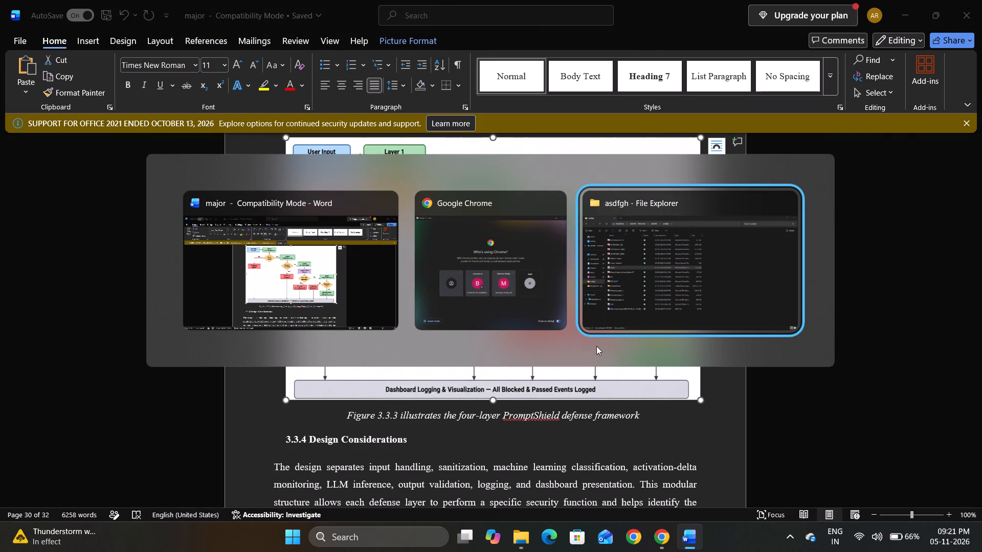
{"action": "key", "text": "Tab"}
{"action": "key", "text": "Tab"}
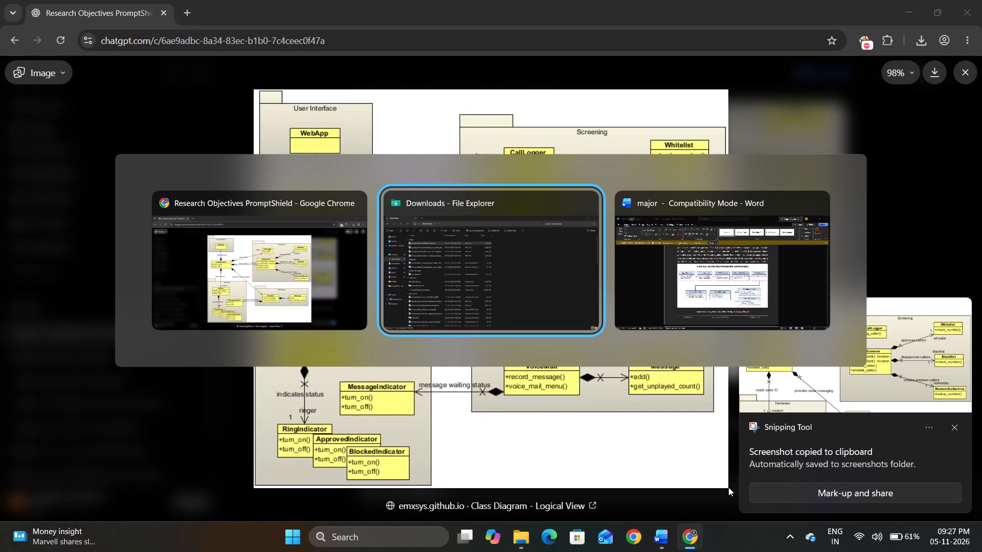
{"action": "key", "text": "alt+Tab"}
{"action": "left_click", "coordinate": [546, 237]}
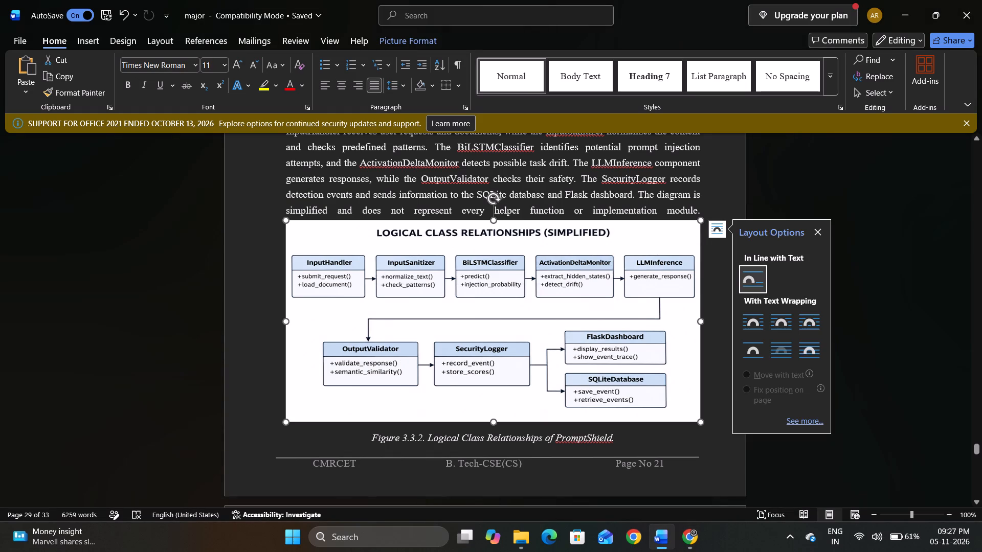
{"action": "key", "text": "ctrl+v"}
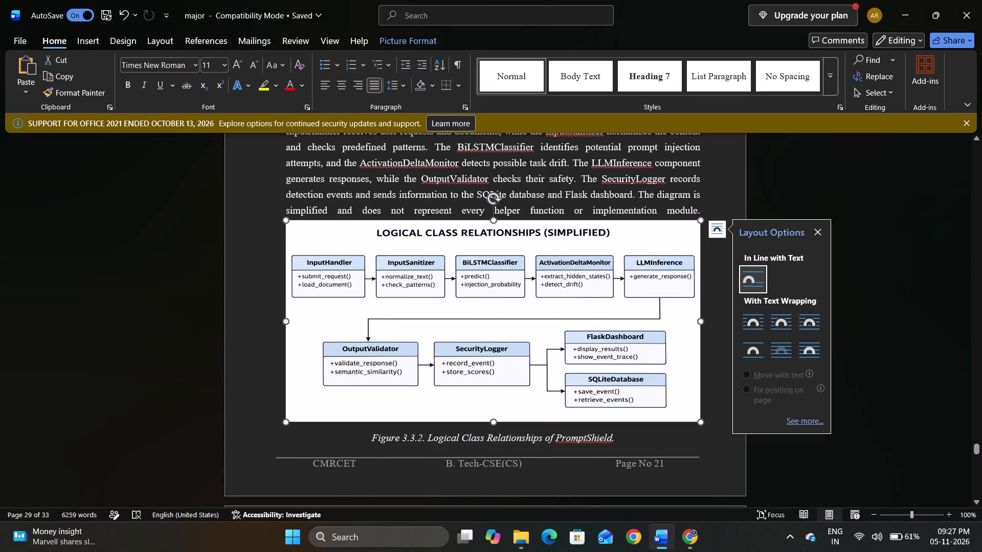
{"action": "left_click", "coordinate": [538, 280]}
{"action": "key", "text": "ctrl+v"}
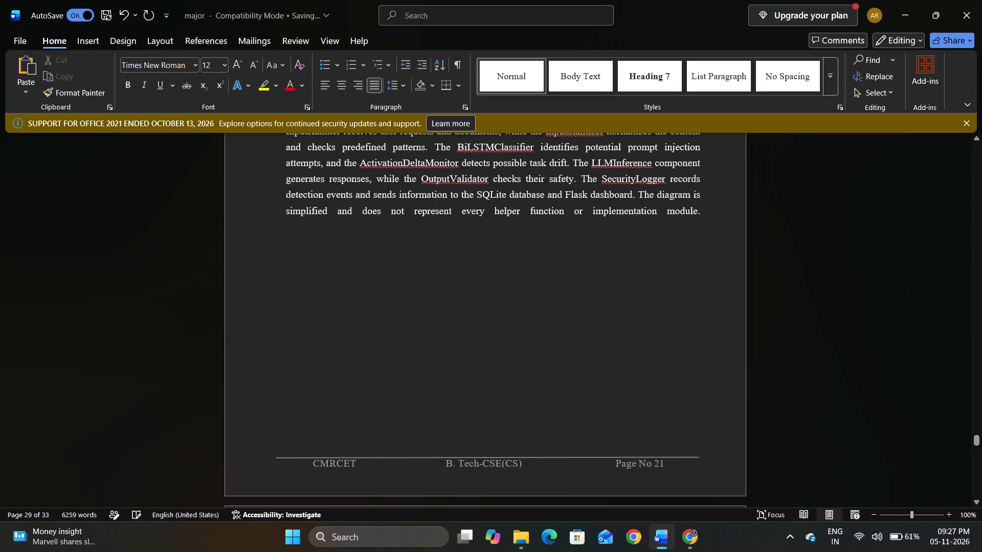
Delete the old Logical Class Relationships (Simplified) diagram below the pasted class diagram.
{"action": "scroll", "coordinate": [538, 280], "scroll_direction": "down", "scroll_amount": 4}
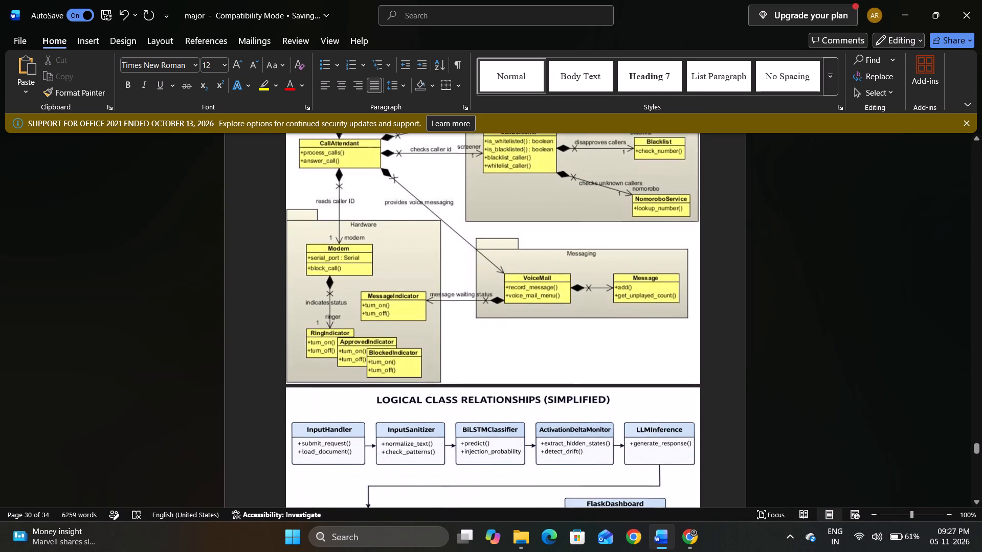
{"action": "scroll", "coordinate": [538, 280], "scroll_direction": "down", "scroll_amount": 1}
{"action": "left_click", "coordinate": [519, 431]}
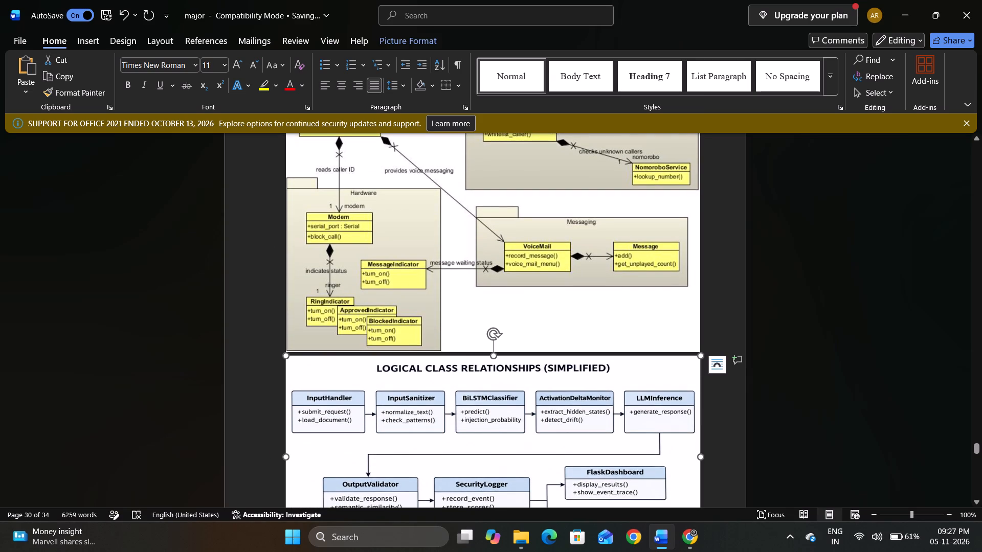
{"action": "key", "text": "Delete"}
Scale the pasted class diagram in section 3.3.2 down proportionally to about two-thirds of the text width.
{"action": "left_click", "coordinate": [601, 289]}
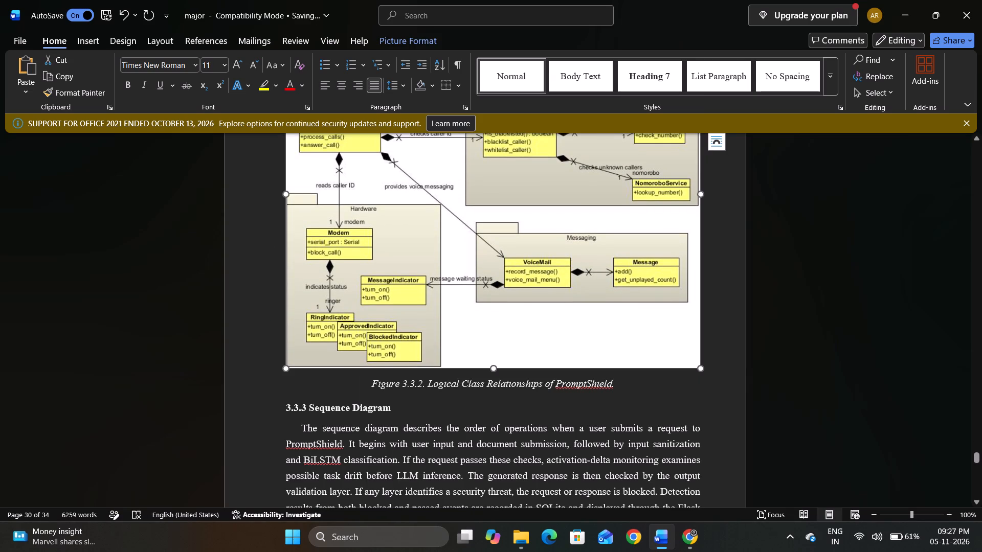
{"action": "left_click_drag", "start_coordinate": [701, 367], "coordinate": [684, 320]}
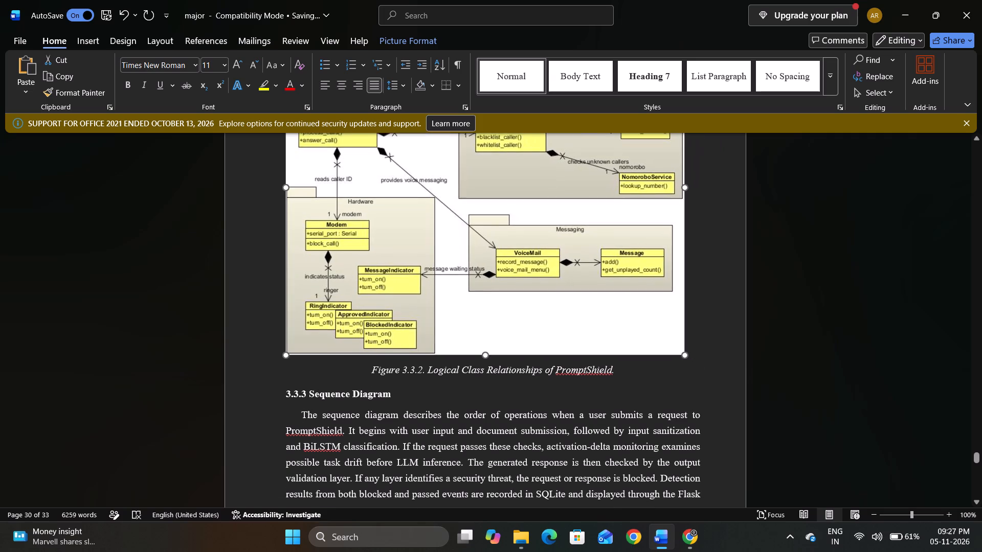
{"action": "left_click_drag", "start_coordinate": [684, 320], "coordinate": [664, 233]}
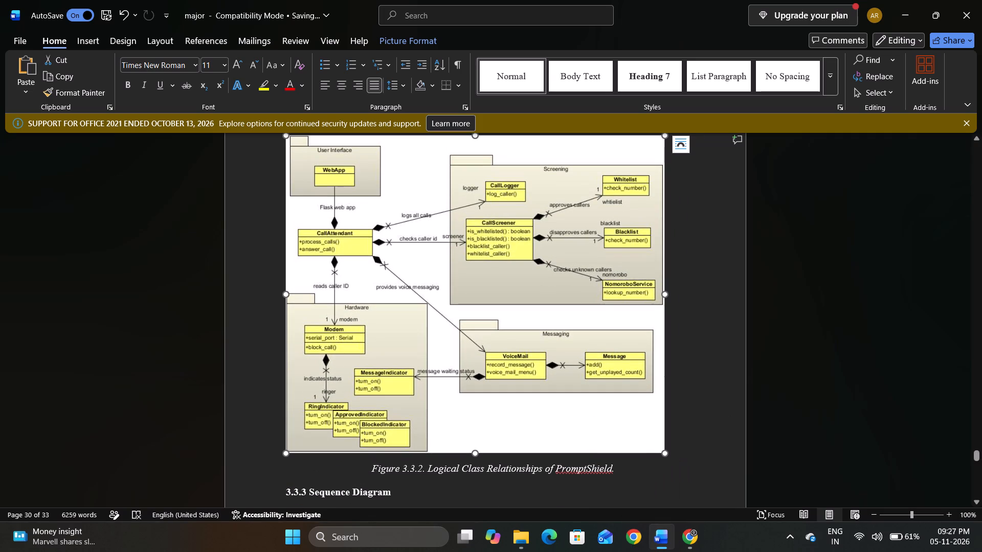
{"action": "left_click_drag", "start_coordinate": [288, 456], "coordinate": [316, 423]}
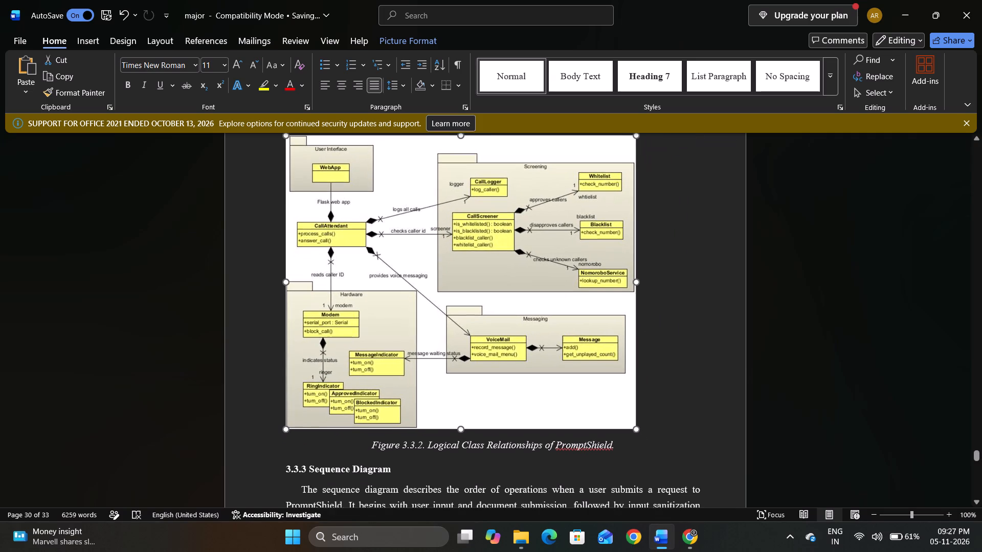
{"action": "left_click_drag", "start_coordinate": [316, 423], "coordinate": [314, 403]}
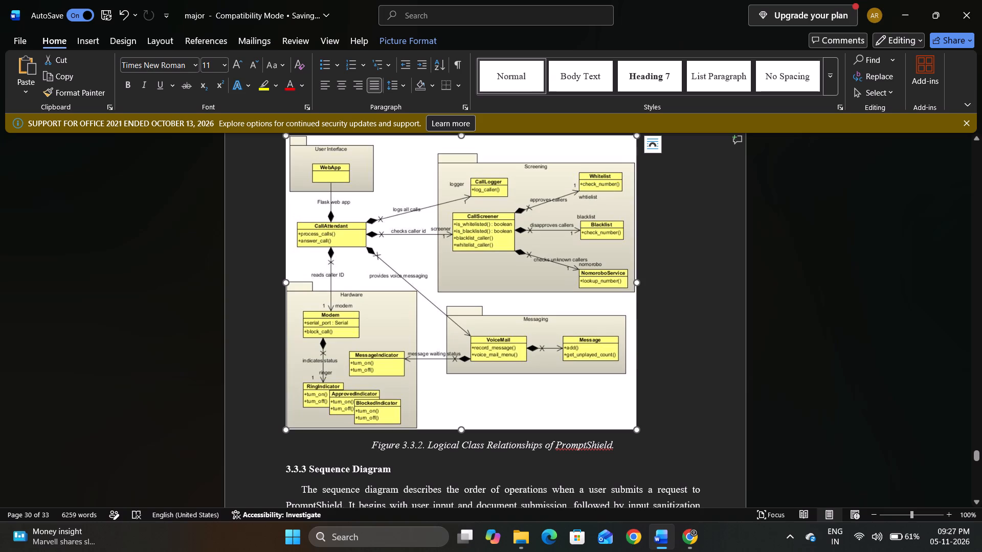
{"action": "left_click_drag", "start_coordinate": [462, 366], "coordinate": [490, 366]}
{"action": "left_click_drag", "start_coordinate": [638, 429], "coordinate": [612, 386]}
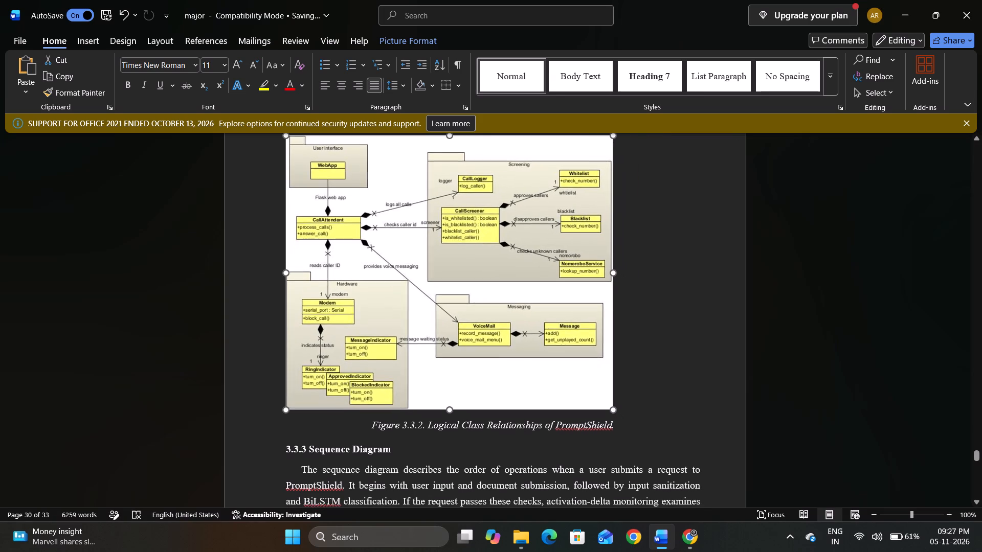
{"action": "left_click_drag", "start_coordinate": [612, 386], "coordinate": [572, 284]}
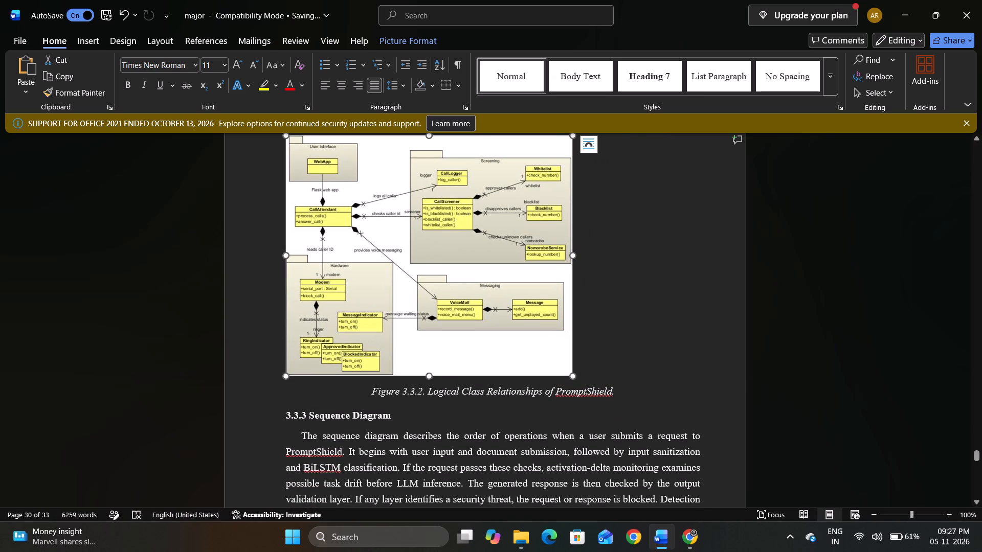
{"action": "left_click_drag", "start_coordinate": [281, 377], "coordinate": [297, 303]}
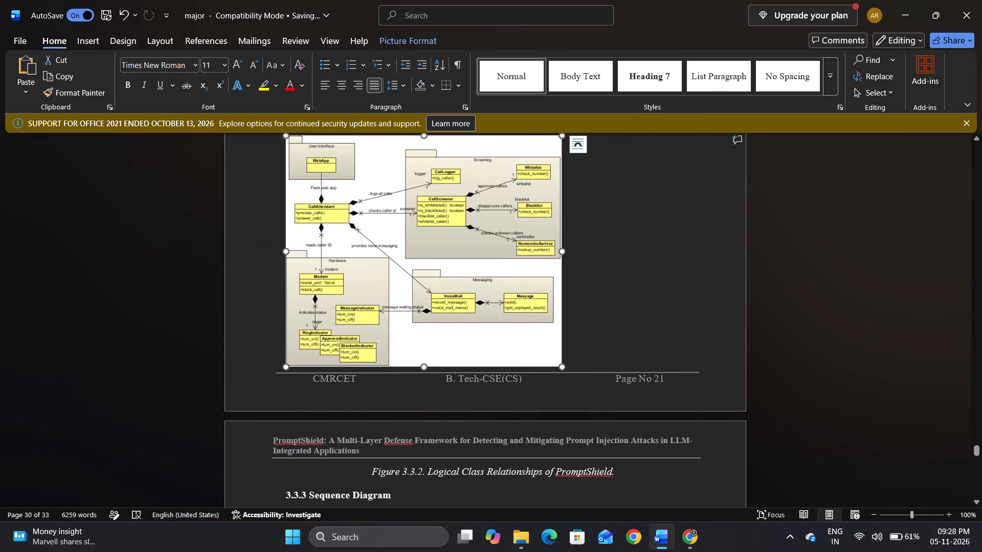
Reshape the class diagram, reducing its height to fit the Figure 3.3.2 caption on the same page and widening it to about four-fifths of the text width.
{"action": "scroll", "coordinate": [501, 248], "scroll_direction": "up", "scroll_amount": 1}
{"action": "scroll", "coordinate": [501, 280], "scroll_direction": "right", "scroll_amount": 1}
{"action": "scroll", "coordinate": [501, 280], "scroll_direction": "up", "scroll_amount": 1}
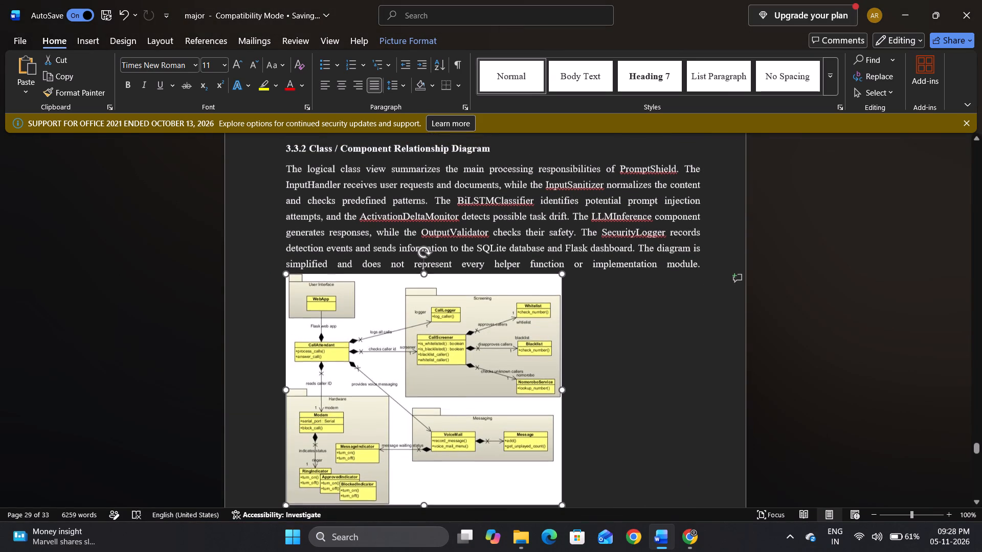
{"action": "scroll", "coordinate": [501, 280], "scroll_direction": "up", "scroll_amount": 1}
{"action": "scroll", "coordinate": [501, 280], "scroll_direction": "down", "scroll_amount": 1}
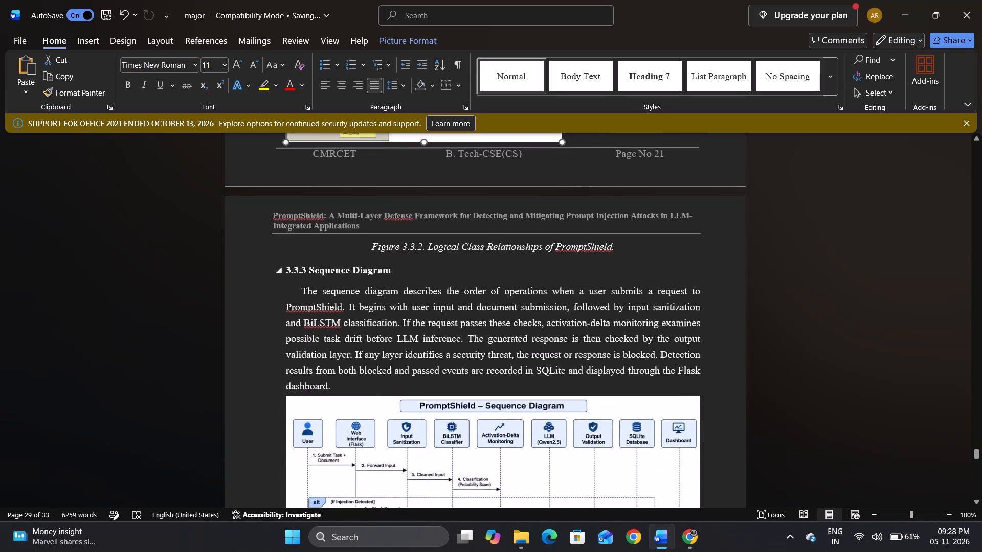
{"action": "scroll", "coordinate": [501, 280], "scroll_direction": "up", "scroll_amount": 2}
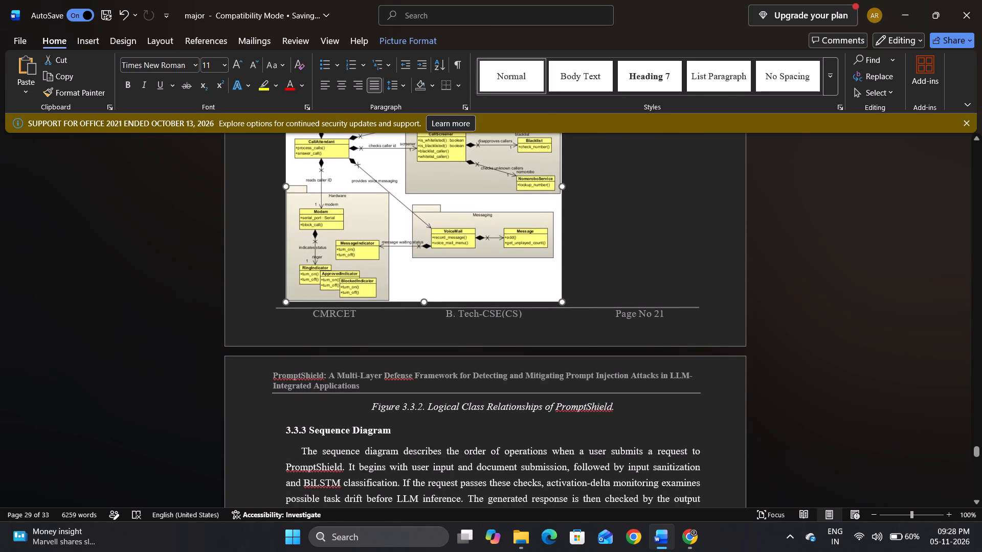
{"action": "left_click_drag", "start_coordinate": [423, 300], "coordinate": [425, 275]}
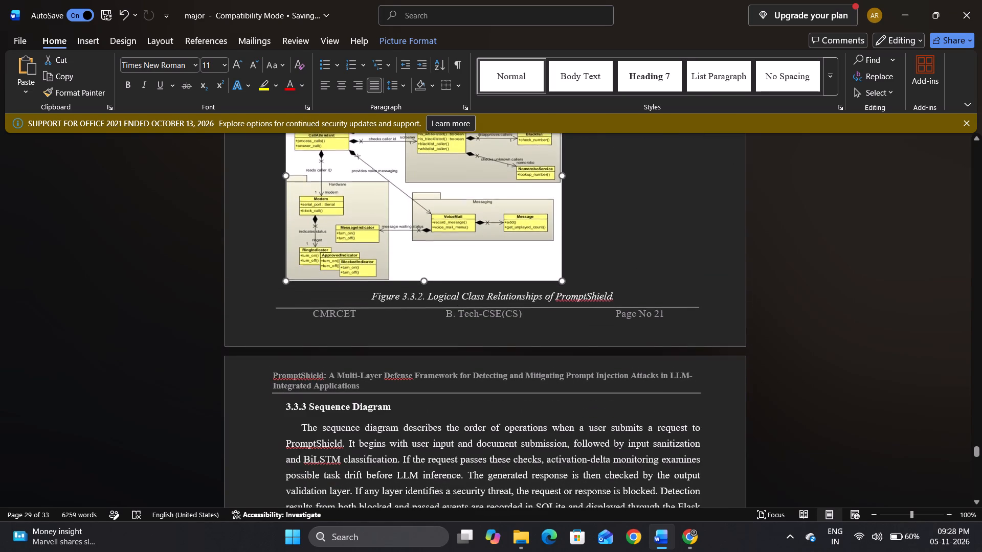
{"action": "left_click_drag", "start_coordinate": [425, 275], "coordinate": [424, 237]}
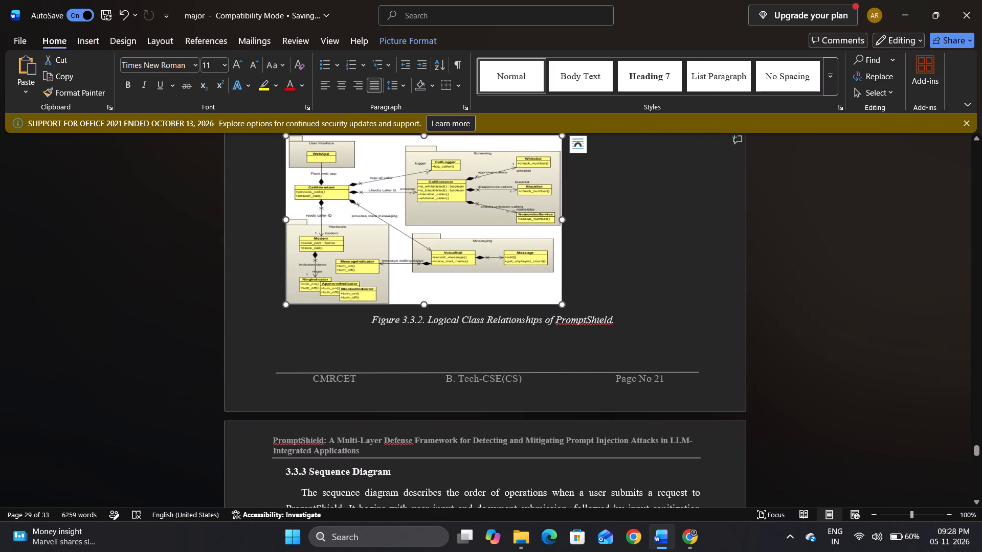
{"action": "left_click_drag", "start_coordinate": [562, 218], "coordinate": [587, 219]}
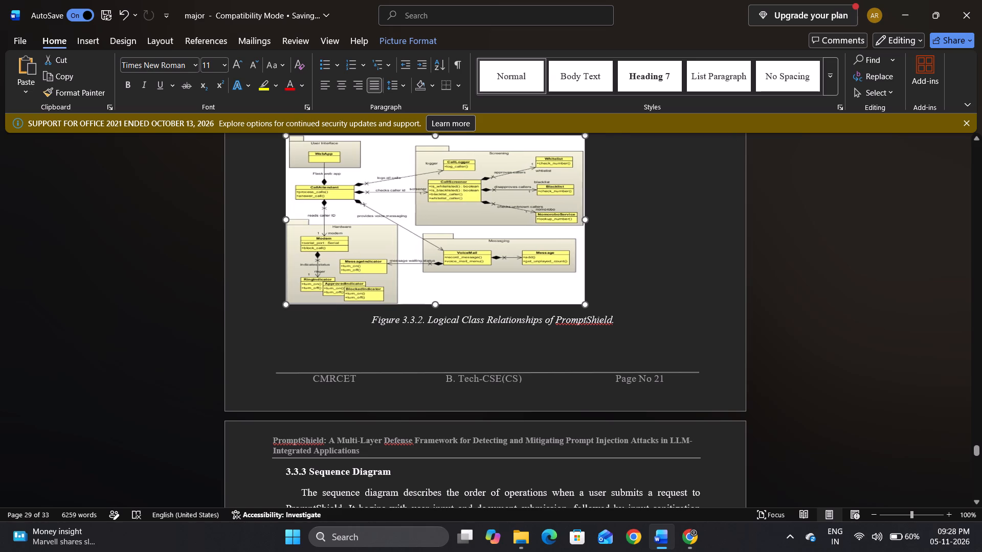
{"action": "left_click_drag", "start_coordinate": [587, 219], "coordinate": [619, 223]}
{"action": "left_click_drag", "start_coordinate": [490, 214], "coordinate": [518, 215]}
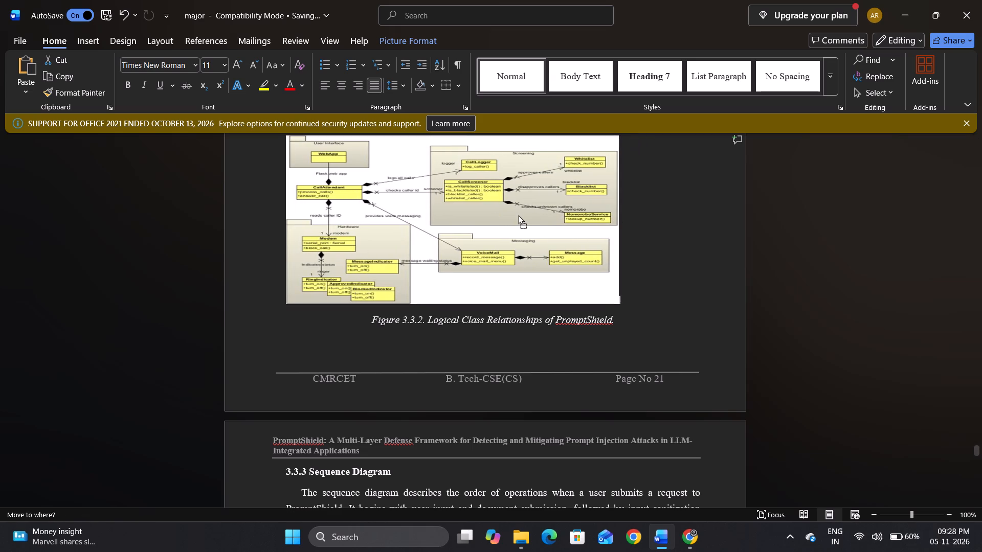
{"action": "left_click_drag", "start_coordinate": [518, 215], "coordinate": [410, 177]}
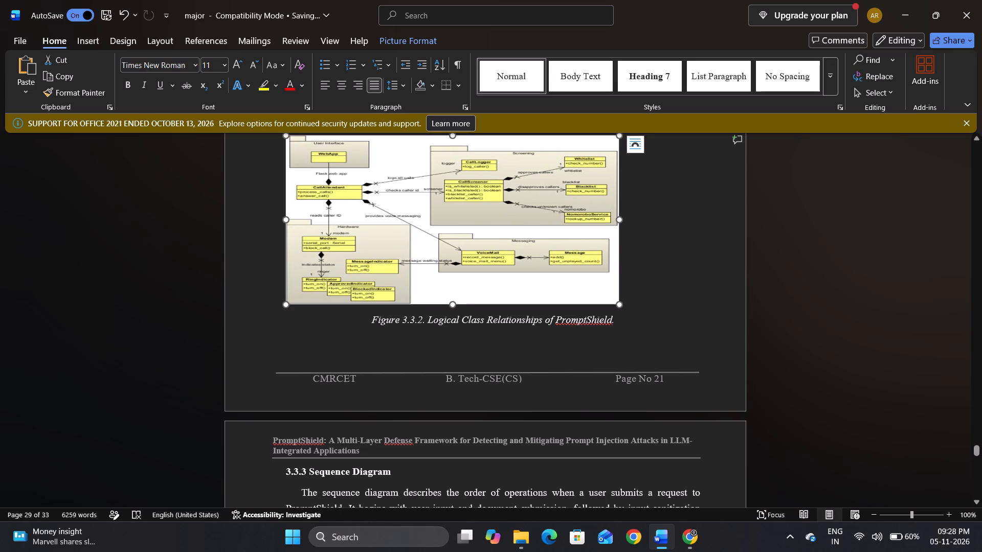
{"action": "left_click_drag", "start_coordinate": [456, 306], "coordinate": [454, 323]}
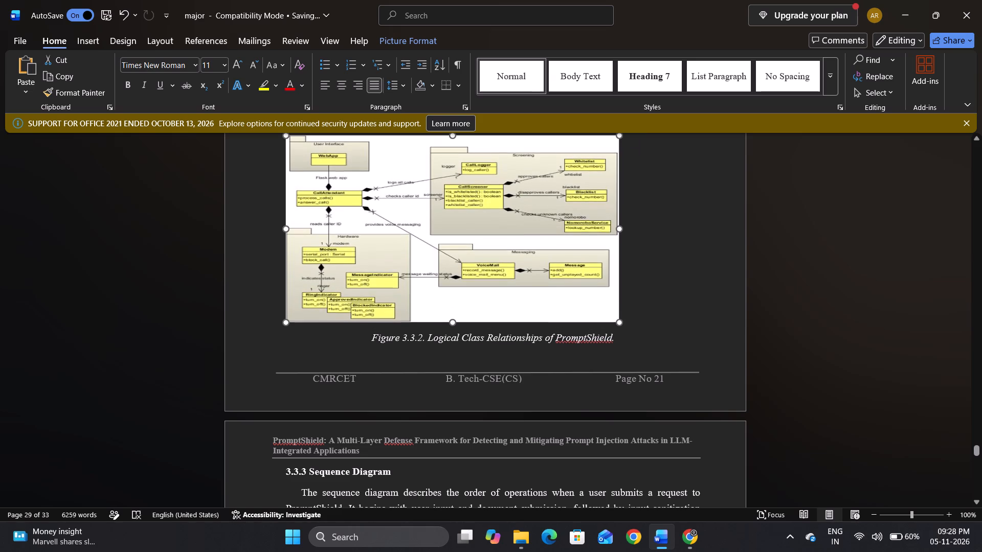
{"action": "left_click_drag", "start_coordinate": [454, 323], "coordinate": [454, 333]}
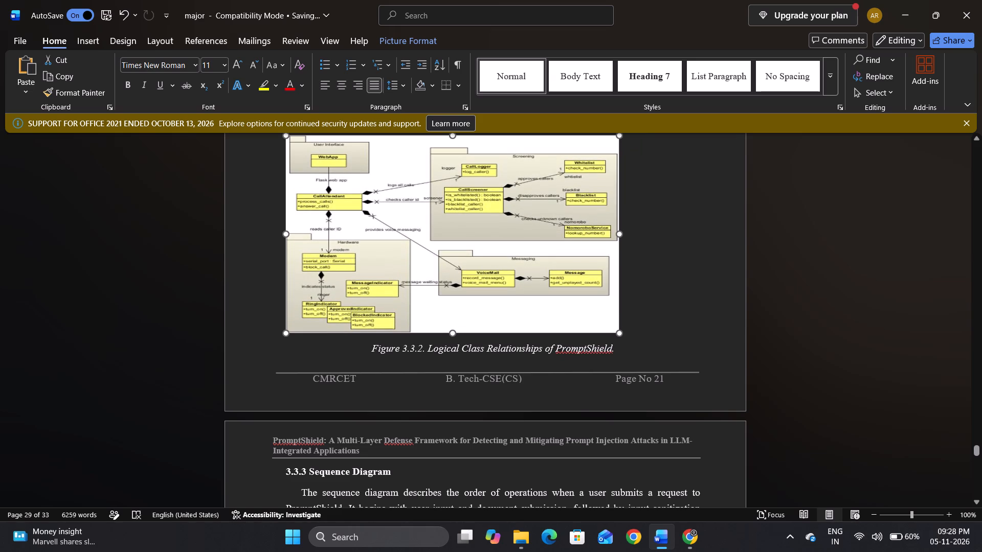
Try to shift the class diagram sideways by inserting a space beside it after the section 3.3.2 paragraph.
{"action": "left_click", "coordinate": [275, 175]}
{"action": "scroll", "coordinate": [275, 175], "scroll_direction": "up", "scroll_amount": 1}
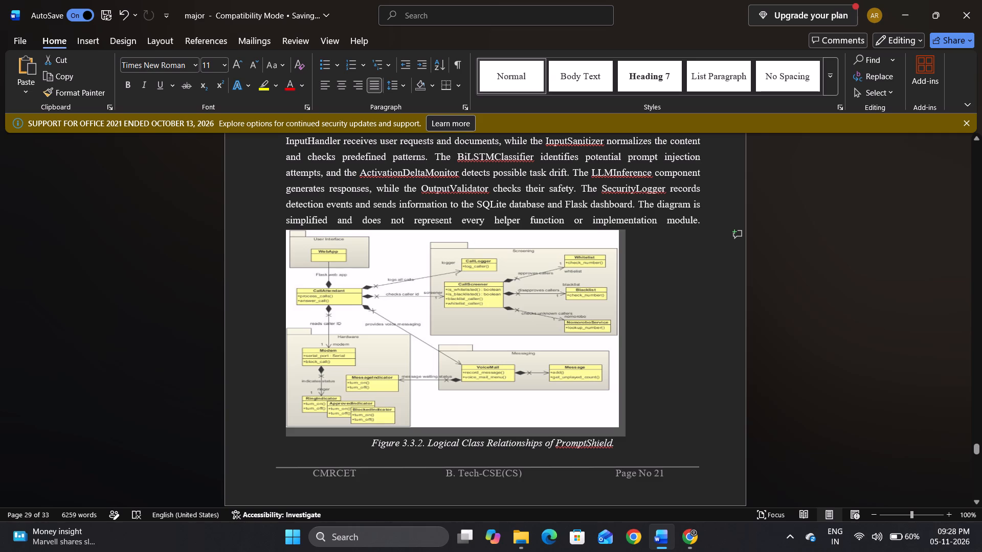
{"action": "left_click", "coordinate": [650, 260]}
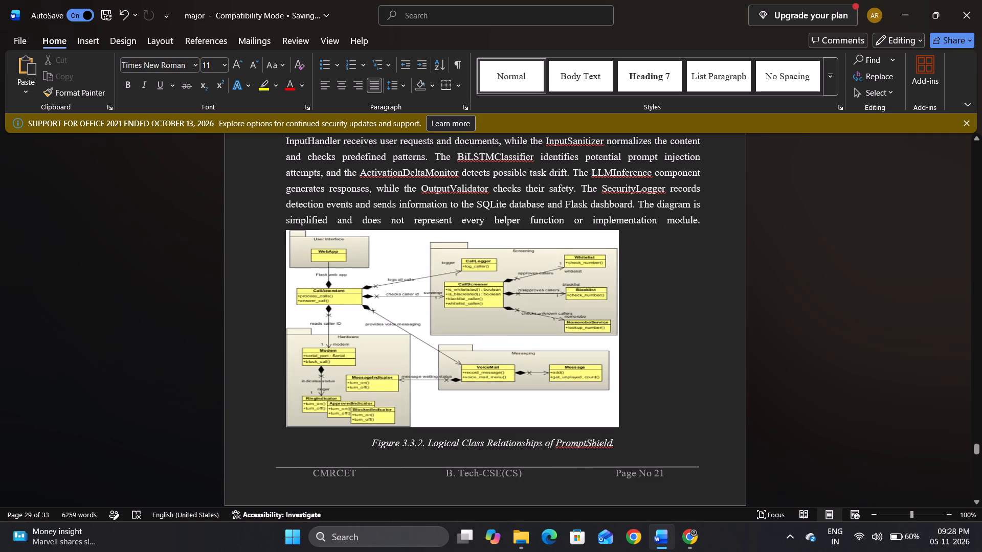
{"action": "left_click", "coordinate": [706, 217]}
{"action": "key", "text": "Down"}
{"action": "key", "text": "Left"}
{"action": "key", "text": "Left"}
{"action": "key", "text": "Left"}
{"action": "key", "text": "Right"}
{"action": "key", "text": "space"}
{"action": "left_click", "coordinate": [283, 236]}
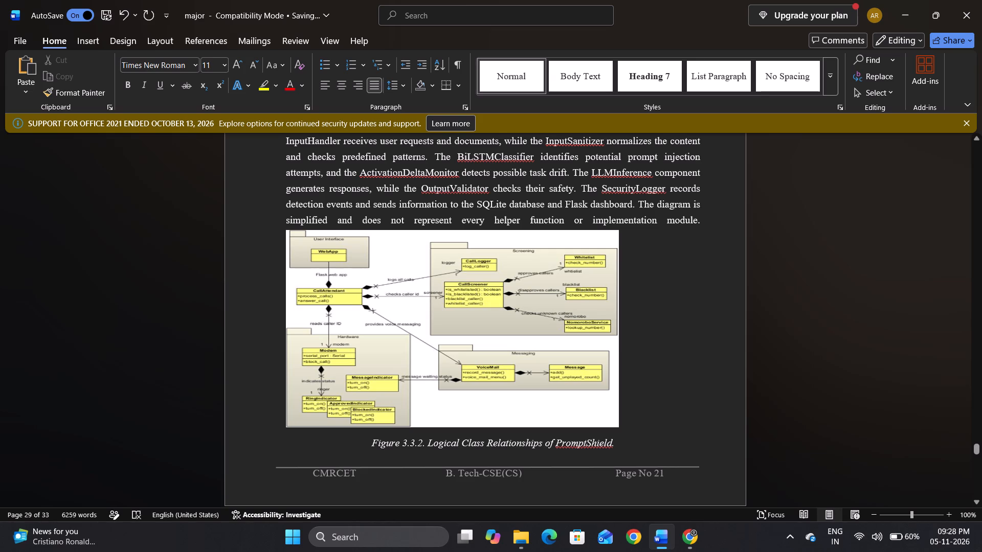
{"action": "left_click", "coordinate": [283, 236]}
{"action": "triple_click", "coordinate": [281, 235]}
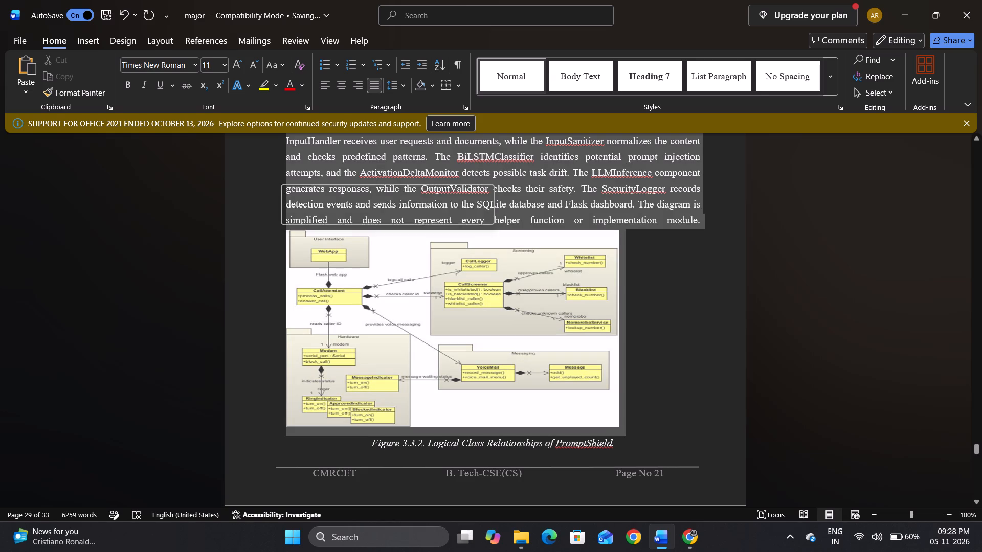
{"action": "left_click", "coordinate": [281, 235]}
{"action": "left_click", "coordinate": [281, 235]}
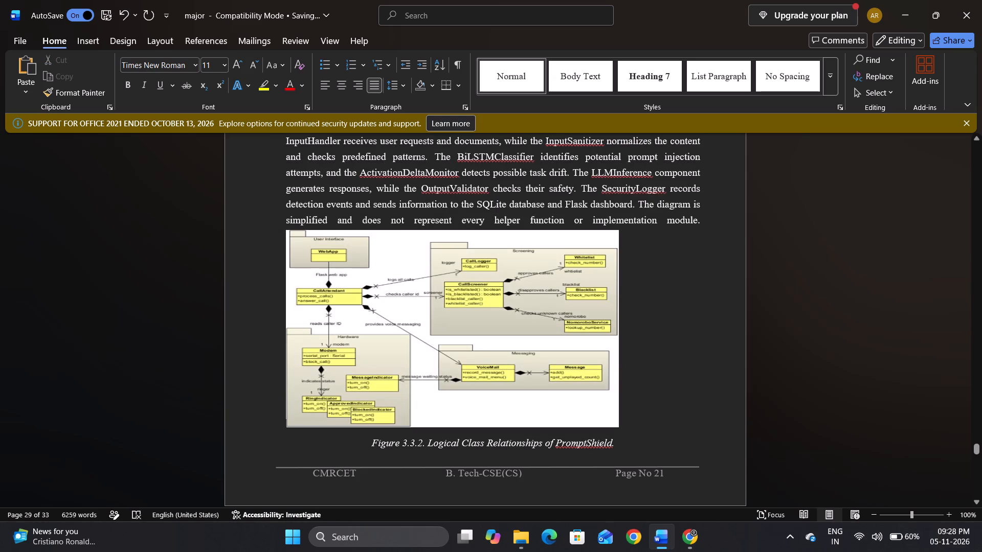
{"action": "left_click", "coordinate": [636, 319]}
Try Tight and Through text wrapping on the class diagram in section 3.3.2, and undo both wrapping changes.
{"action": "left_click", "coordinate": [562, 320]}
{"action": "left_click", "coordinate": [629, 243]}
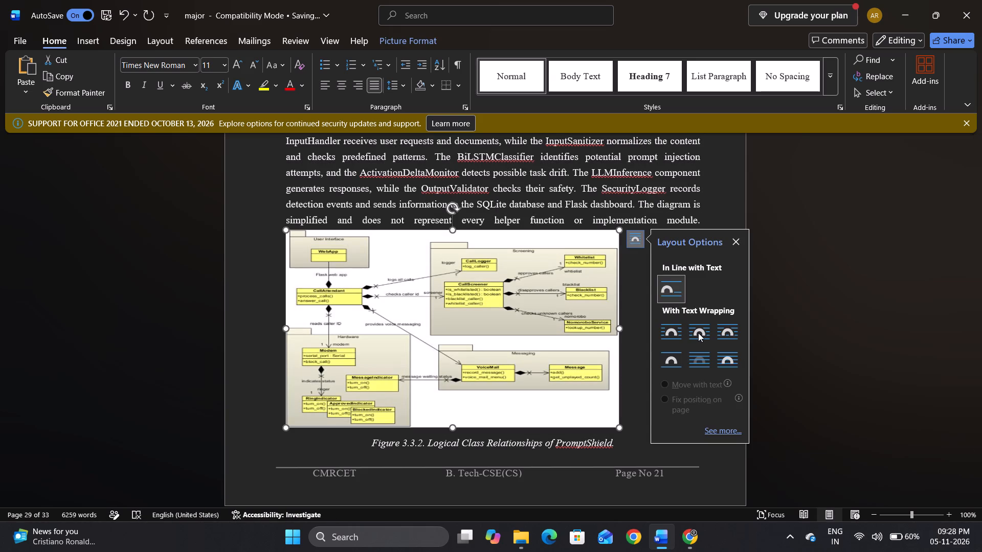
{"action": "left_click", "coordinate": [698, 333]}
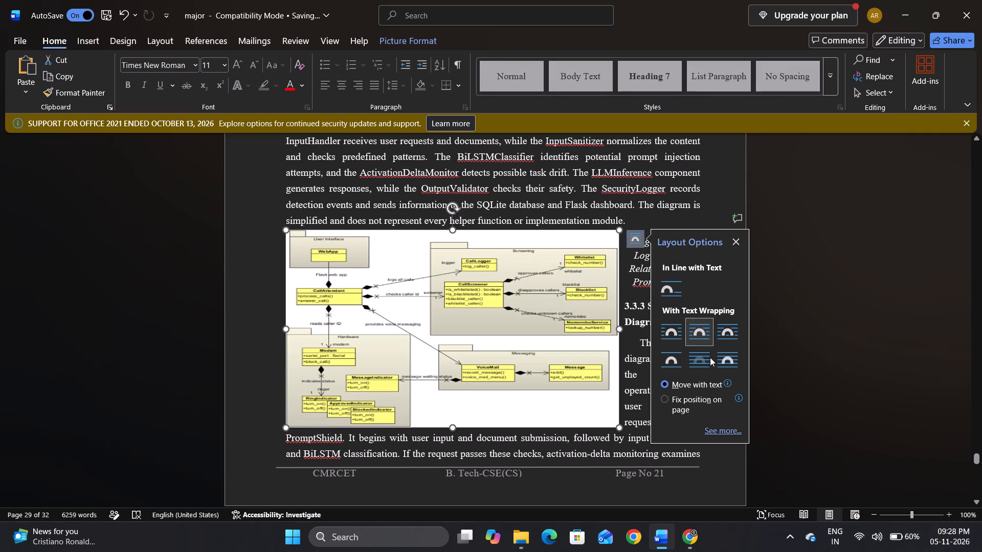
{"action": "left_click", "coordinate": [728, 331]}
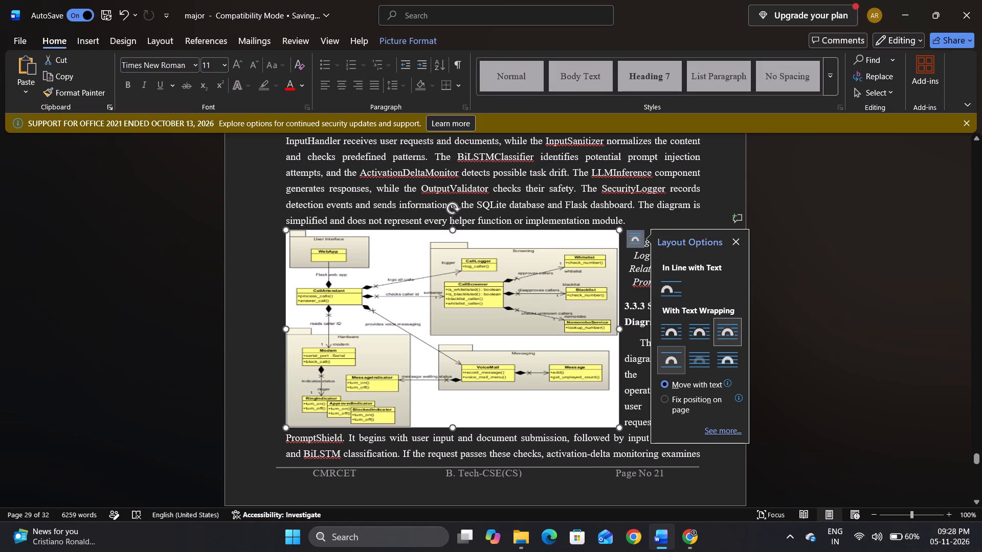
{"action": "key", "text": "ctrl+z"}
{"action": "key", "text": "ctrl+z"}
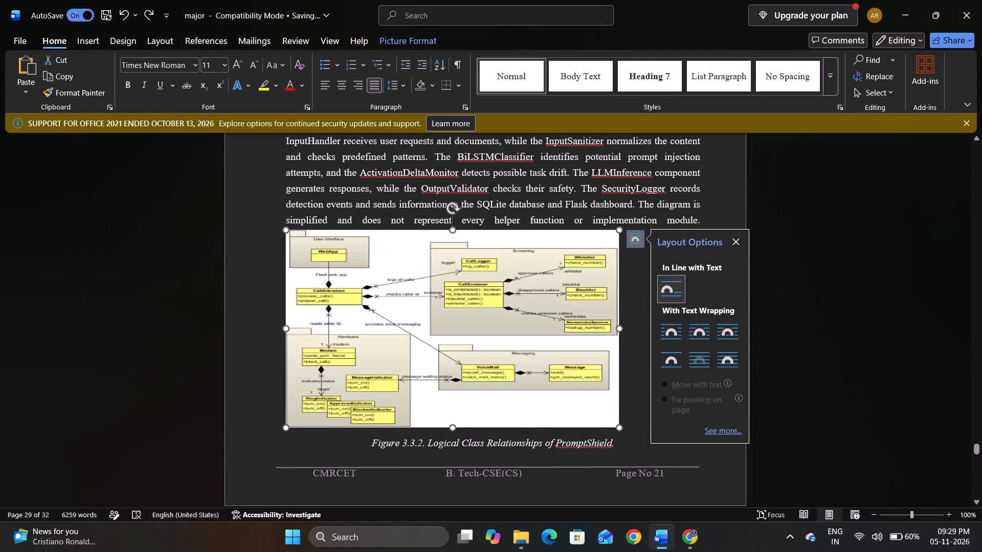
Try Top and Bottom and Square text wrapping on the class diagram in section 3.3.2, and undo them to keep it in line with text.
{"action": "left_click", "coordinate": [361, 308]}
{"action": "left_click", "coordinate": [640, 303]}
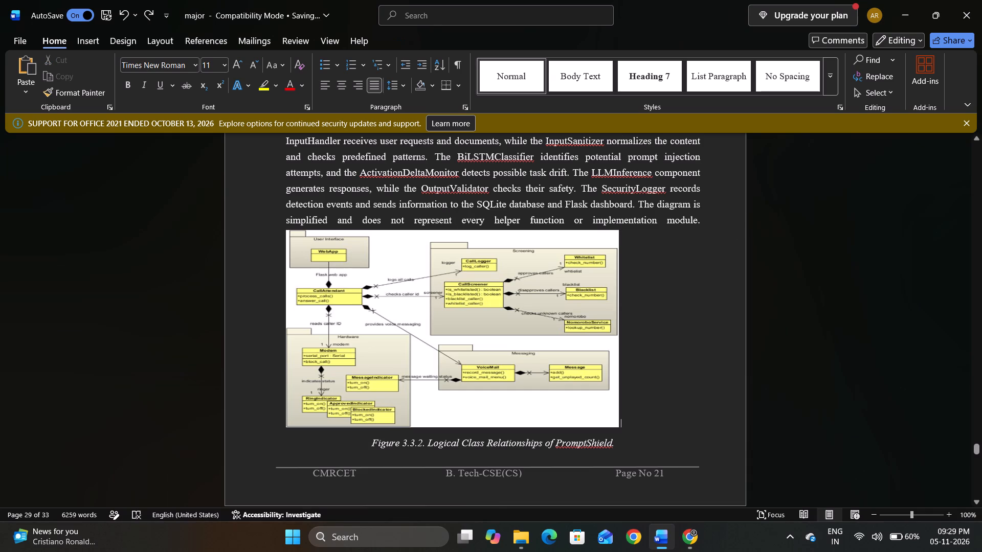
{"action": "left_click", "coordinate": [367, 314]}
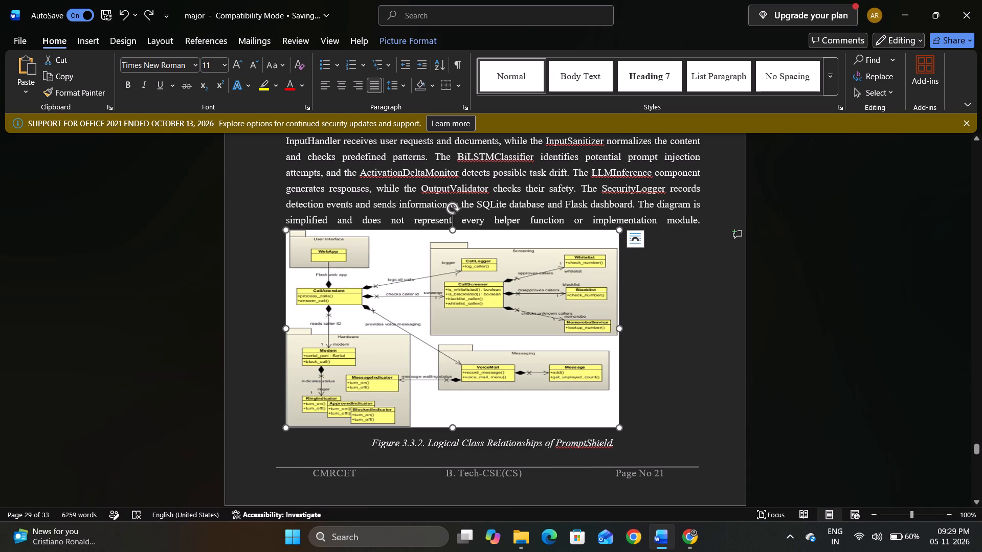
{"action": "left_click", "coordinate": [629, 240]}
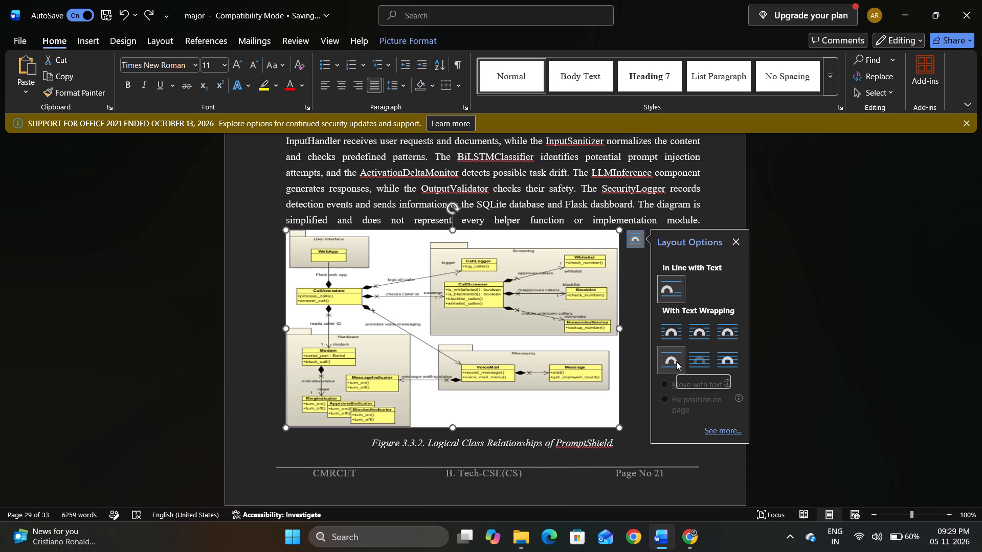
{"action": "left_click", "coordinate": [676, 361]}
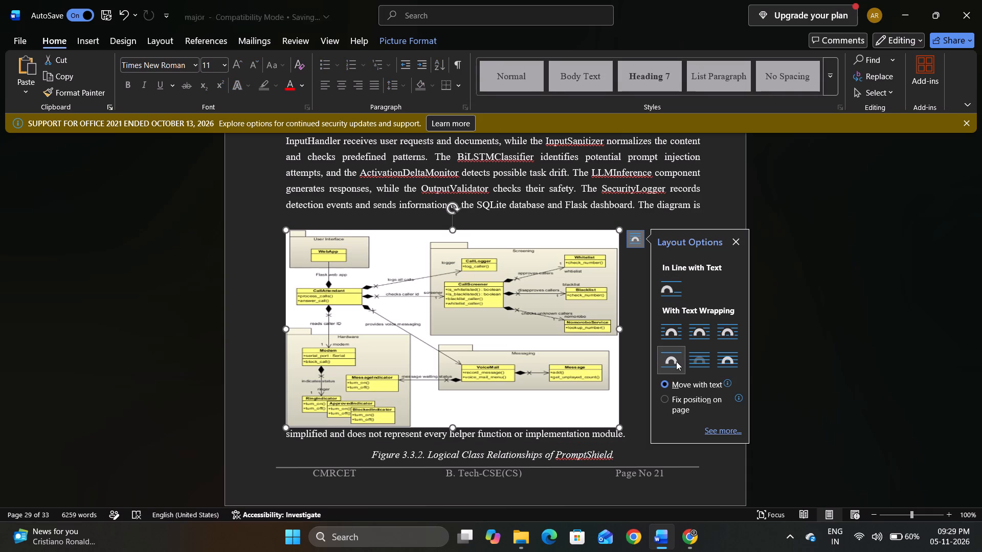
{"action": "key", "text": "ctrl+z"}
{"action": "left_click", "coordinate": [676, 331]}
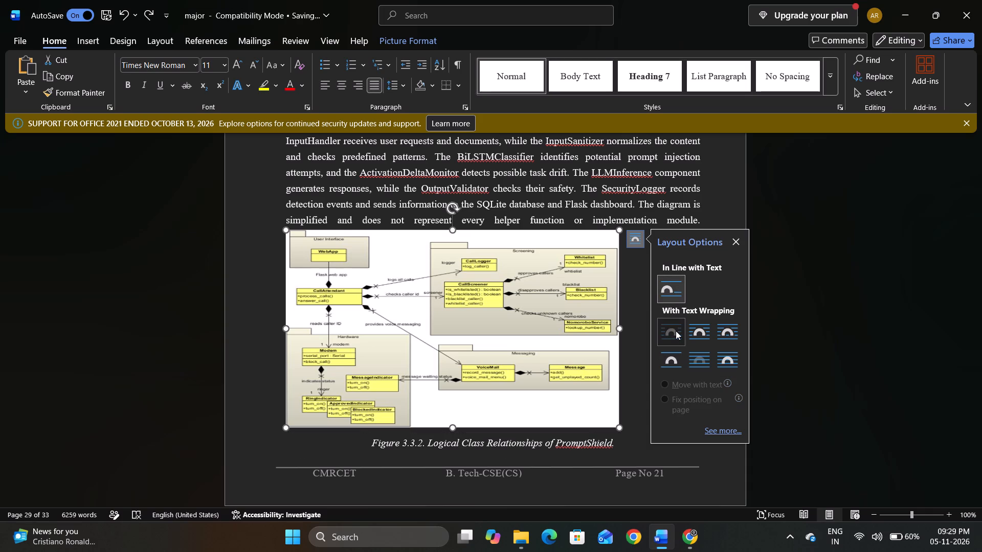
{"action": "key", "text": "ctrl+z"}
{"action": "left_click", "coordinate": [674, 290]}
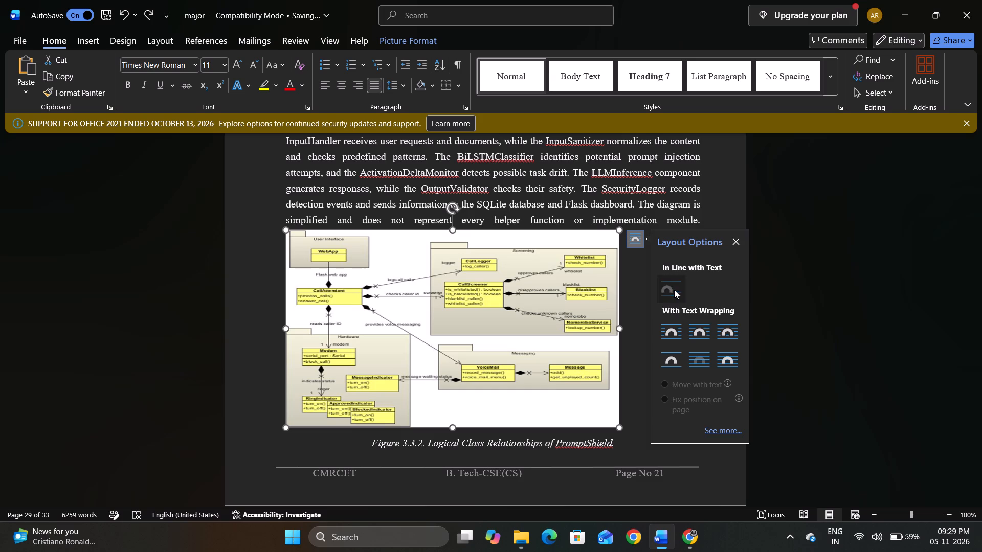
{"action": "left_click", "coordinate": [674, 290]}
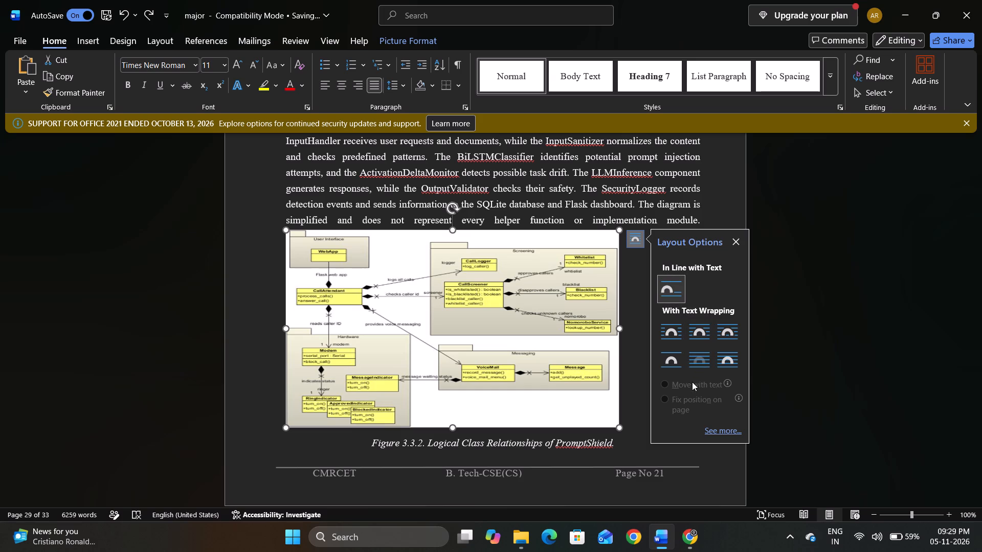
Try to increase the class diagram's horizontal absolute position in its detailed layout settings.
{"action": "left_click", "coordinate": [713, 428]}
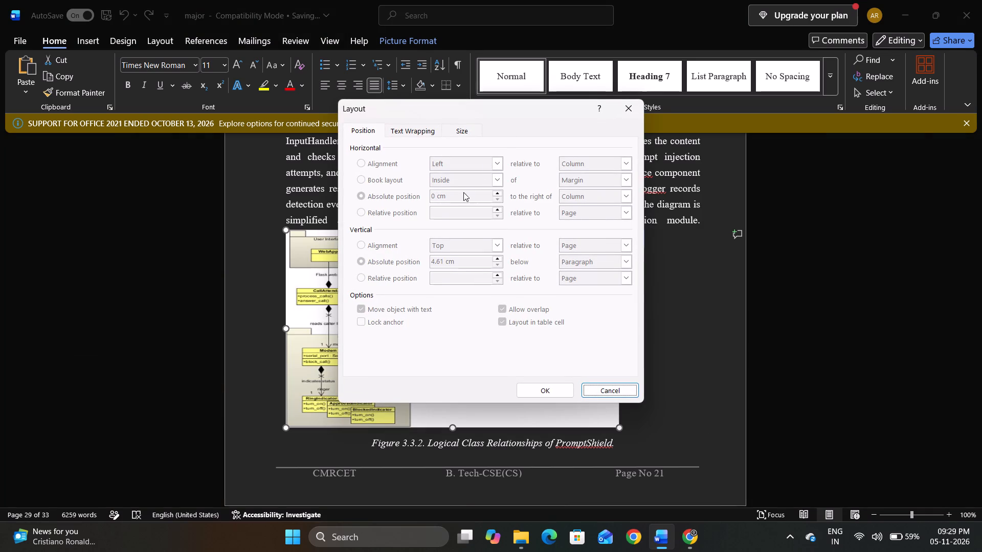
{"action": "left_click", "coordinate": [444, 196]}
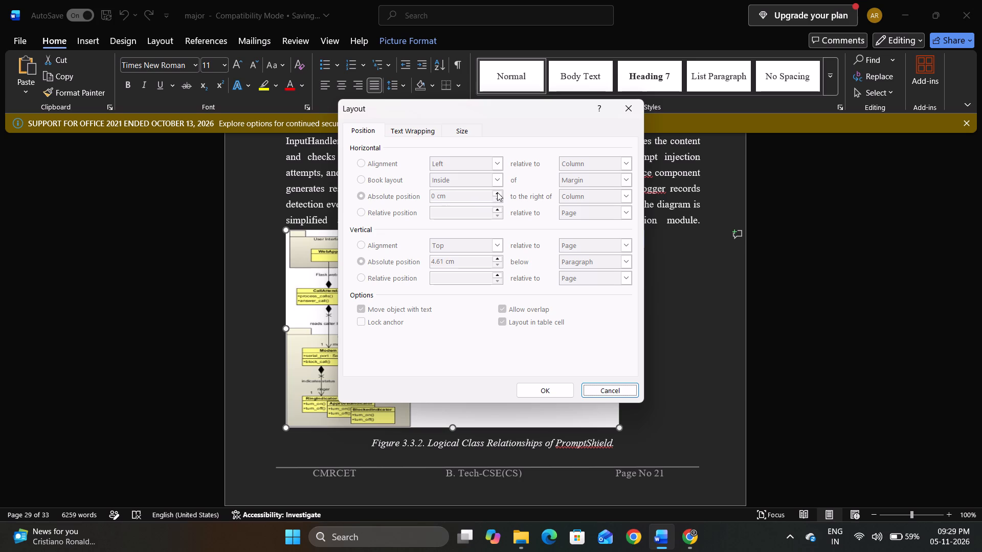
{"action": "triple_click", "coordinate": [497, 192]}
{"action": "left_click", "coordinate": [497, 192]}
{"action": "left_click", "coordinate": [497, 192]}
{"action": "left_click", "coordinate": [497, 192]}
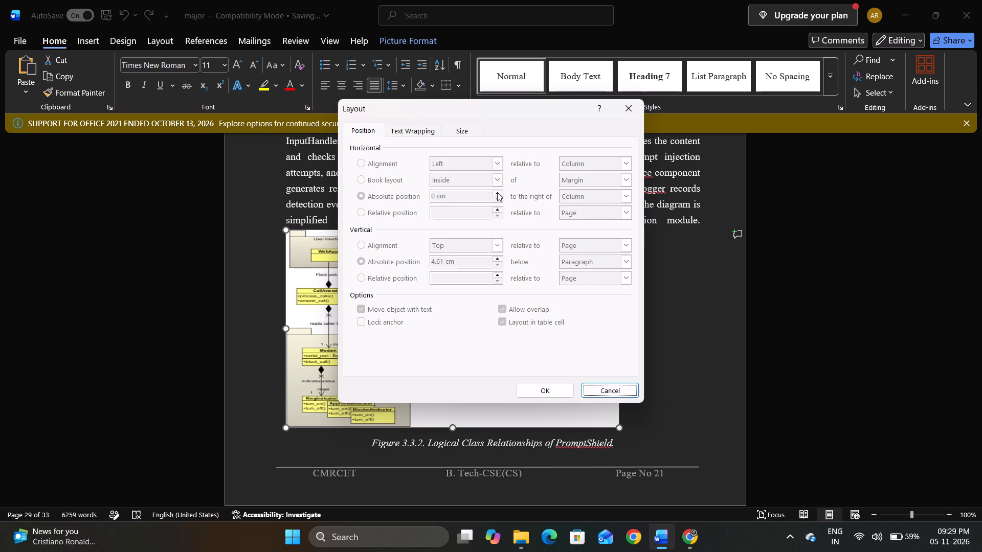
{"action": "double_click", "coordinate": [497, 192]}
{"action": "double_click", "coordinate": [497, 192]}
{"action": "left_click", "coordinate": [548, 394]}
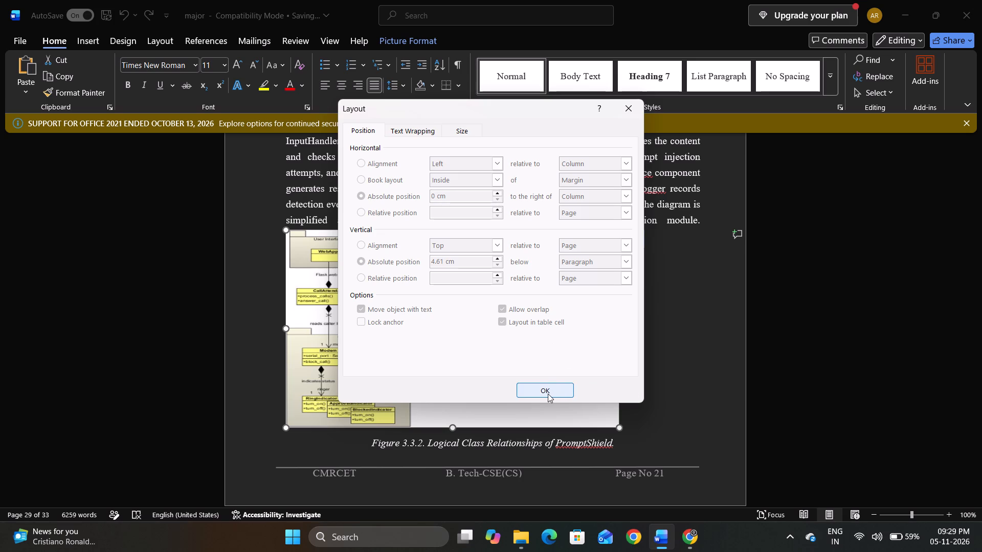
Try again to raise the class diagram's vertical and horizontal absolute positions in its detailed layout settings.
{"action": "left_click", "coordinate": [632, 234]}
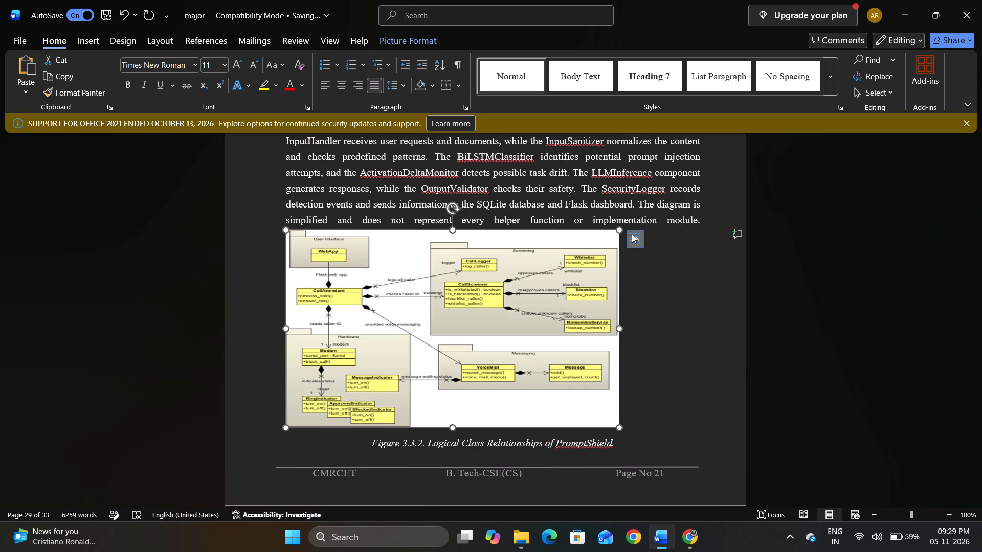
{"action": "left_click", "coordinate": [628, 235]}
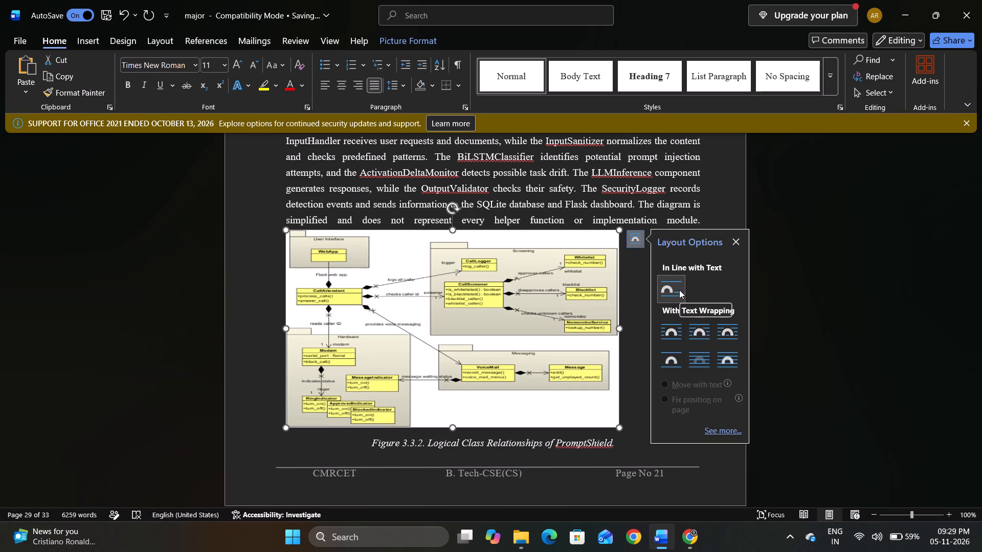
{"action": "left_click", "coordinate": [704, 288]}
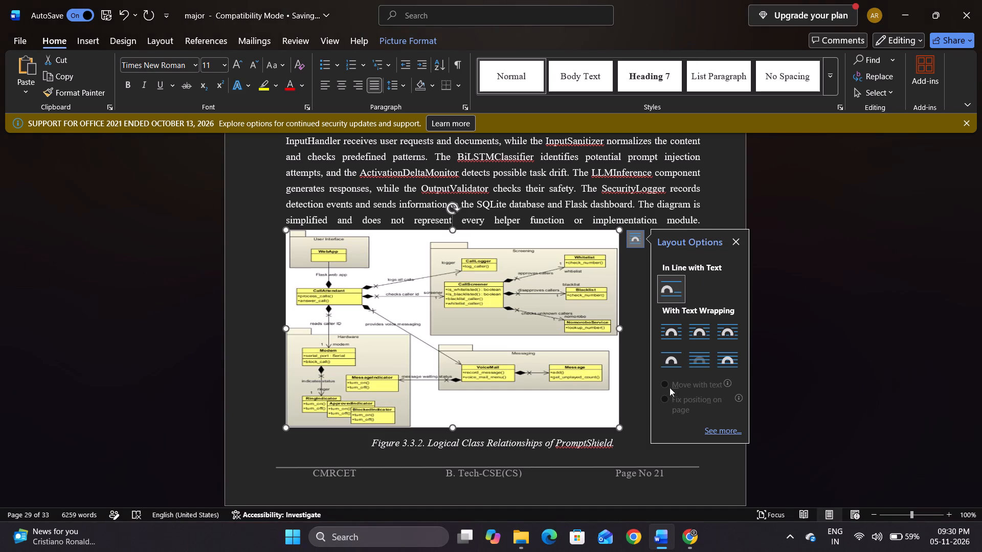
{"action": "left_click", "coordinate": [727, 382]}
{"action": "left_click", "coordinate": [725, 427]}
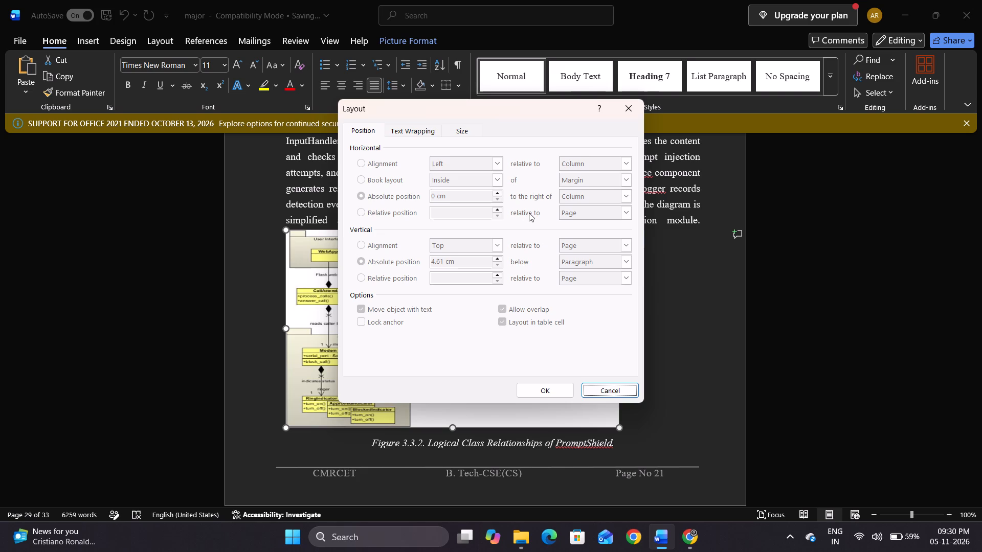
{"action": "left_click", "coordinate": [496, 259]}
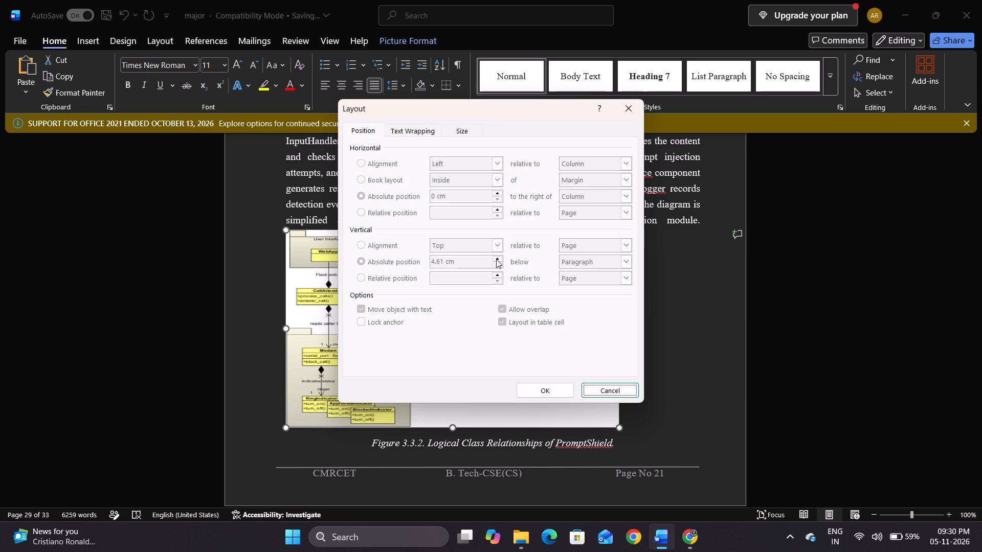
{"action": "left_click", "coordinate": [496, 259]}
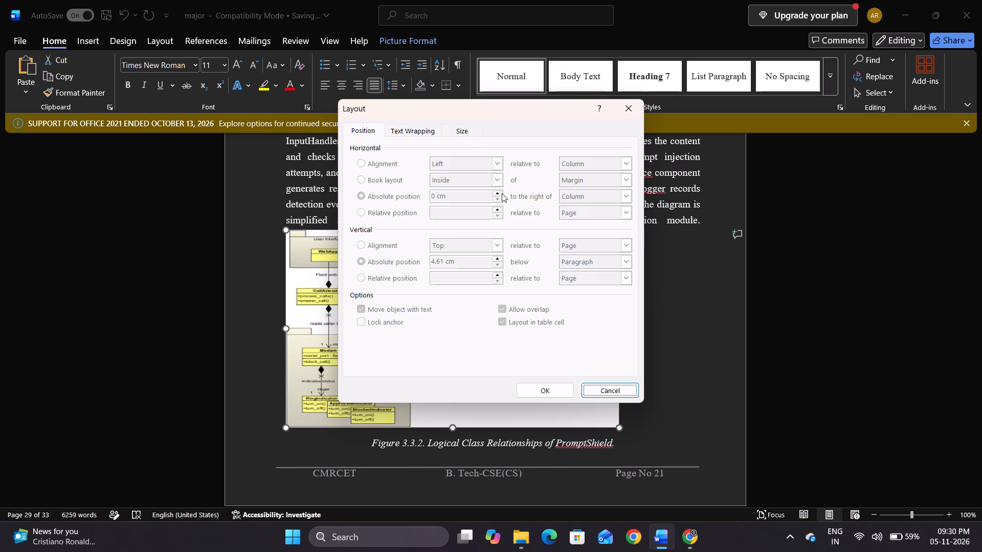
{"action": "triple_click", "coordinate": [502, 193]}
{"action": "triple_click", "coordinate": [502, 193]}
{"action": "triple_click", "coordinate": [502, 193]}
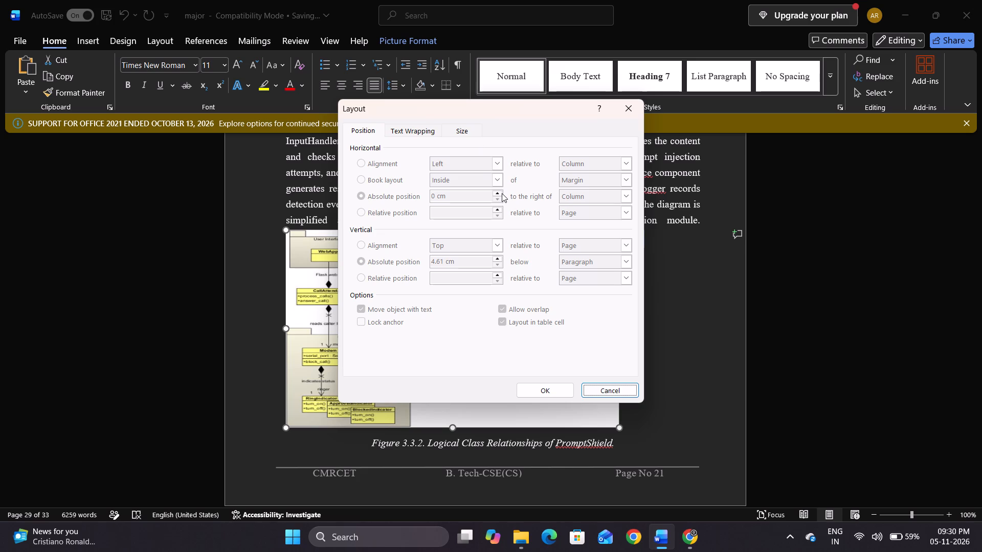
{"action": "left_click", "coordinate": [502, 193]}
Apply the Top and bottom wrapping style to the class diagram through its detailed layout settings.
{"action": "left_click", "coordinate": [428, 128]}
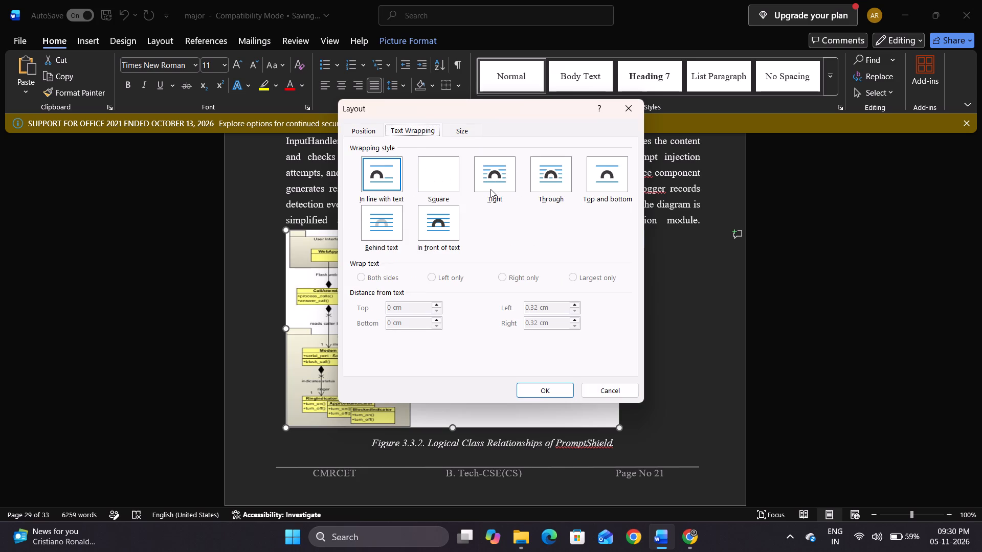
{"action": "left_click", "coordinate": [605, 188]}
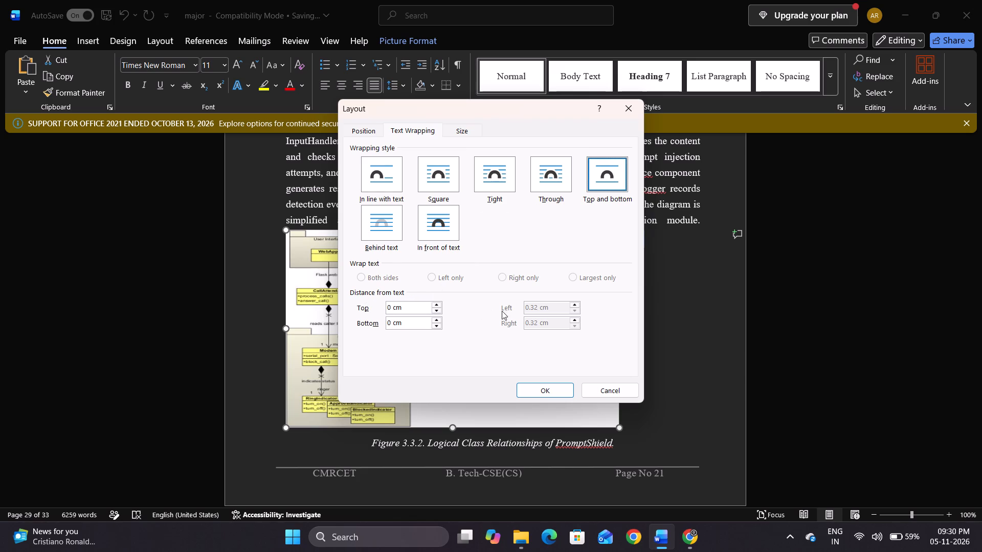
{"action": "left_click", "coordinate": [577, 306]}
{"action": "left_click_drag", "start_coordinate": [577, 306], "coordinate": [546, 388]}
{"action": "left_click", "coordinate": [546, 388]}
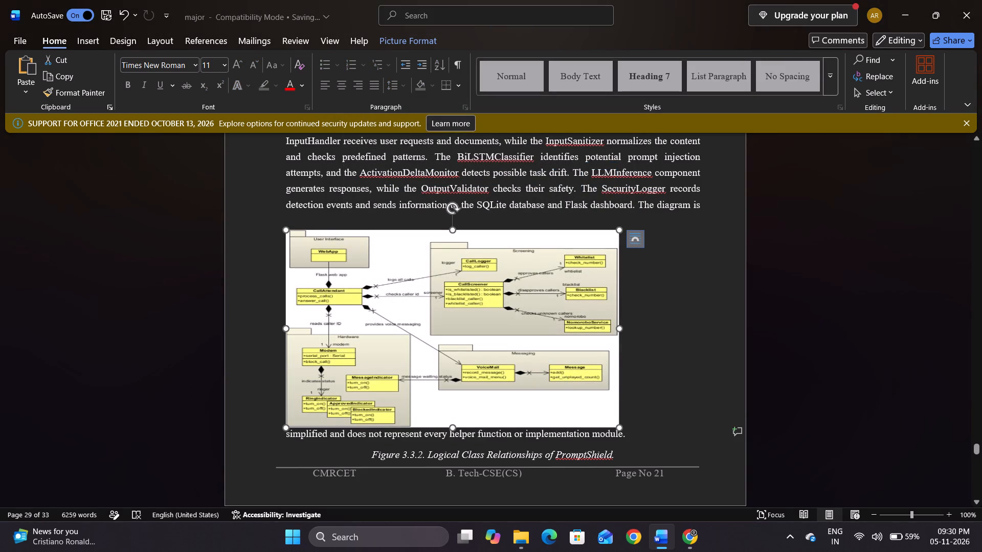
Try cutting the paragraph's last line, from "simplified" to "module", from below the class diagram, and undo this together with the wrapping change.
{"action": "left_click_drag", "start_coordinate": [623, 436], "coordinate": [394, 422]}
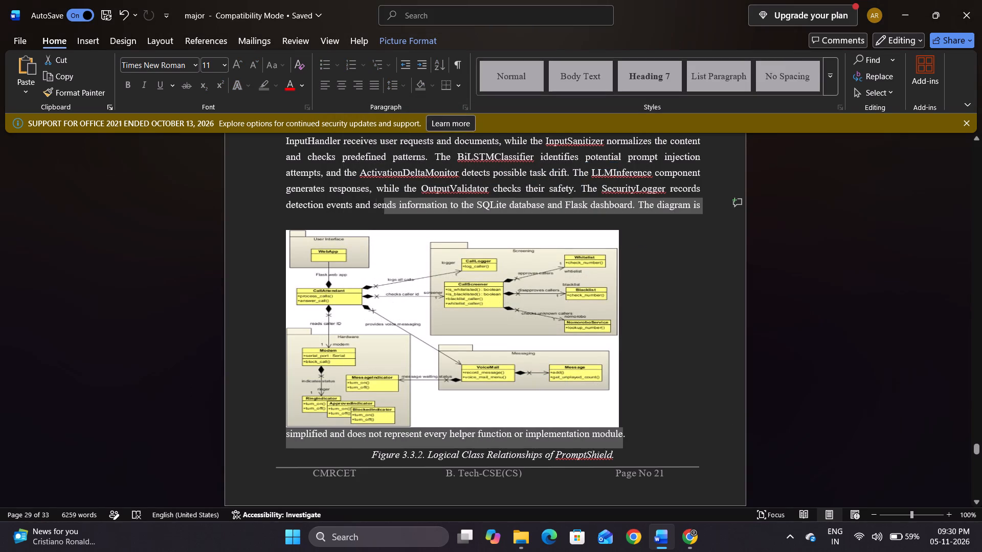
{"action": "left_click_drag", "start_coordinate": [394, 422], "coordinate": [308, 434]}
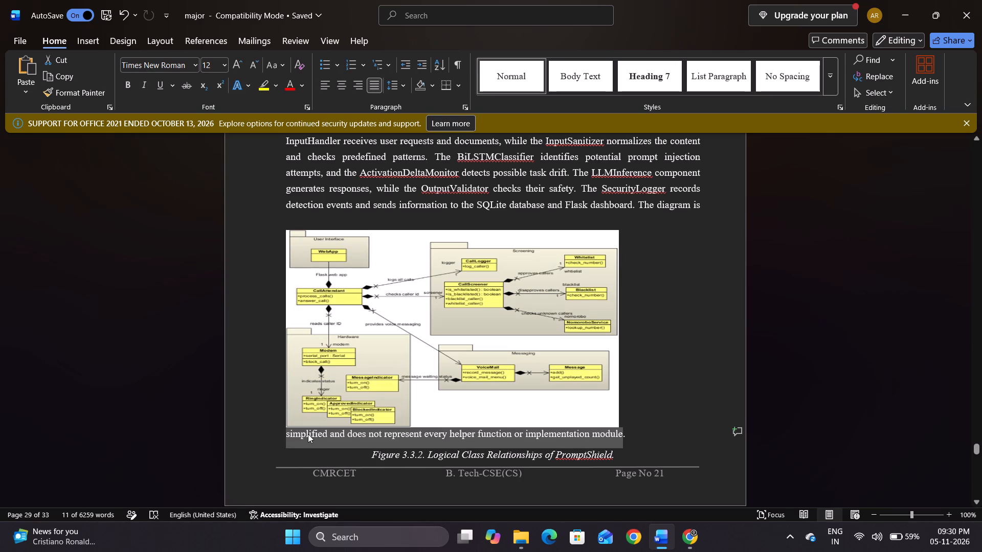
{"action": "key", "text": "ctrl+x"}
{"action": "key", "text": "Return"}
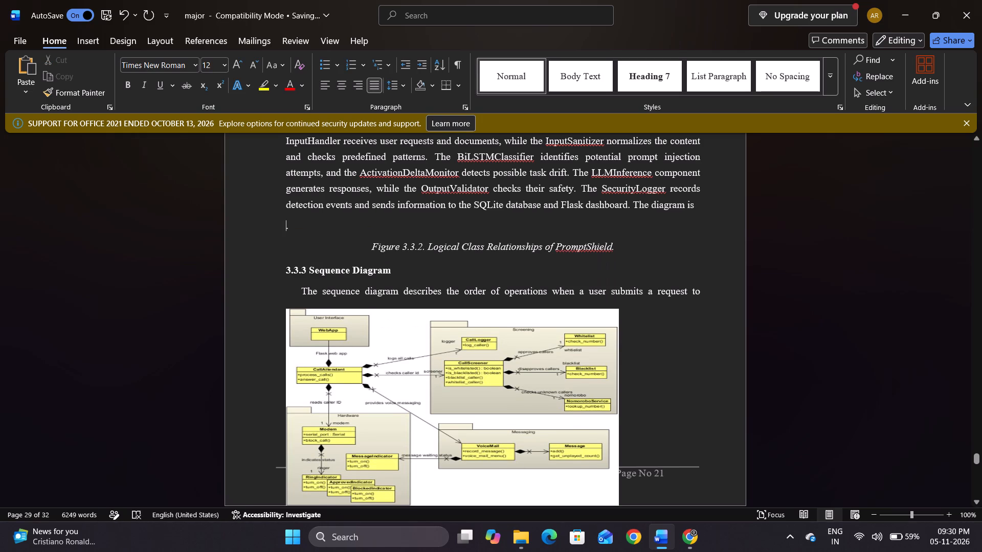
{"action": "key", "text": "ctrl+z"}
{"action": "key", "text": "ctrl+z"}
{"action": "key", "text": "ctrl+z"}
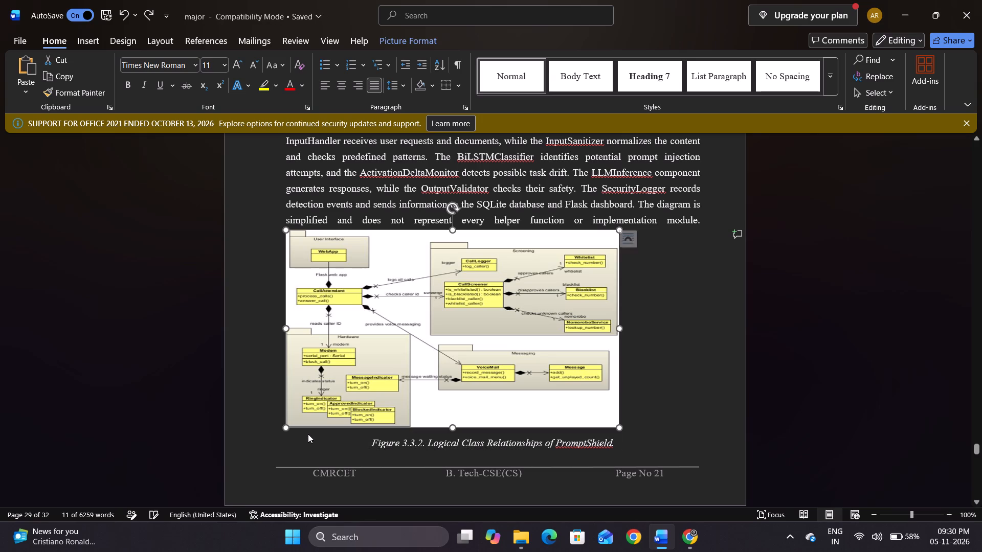
Resize the class diagram in section 3.3.2 horizontally so it spans nearly the full text width, with its height kept.
{"action": "left_click", "coordinate": [489, 346]}
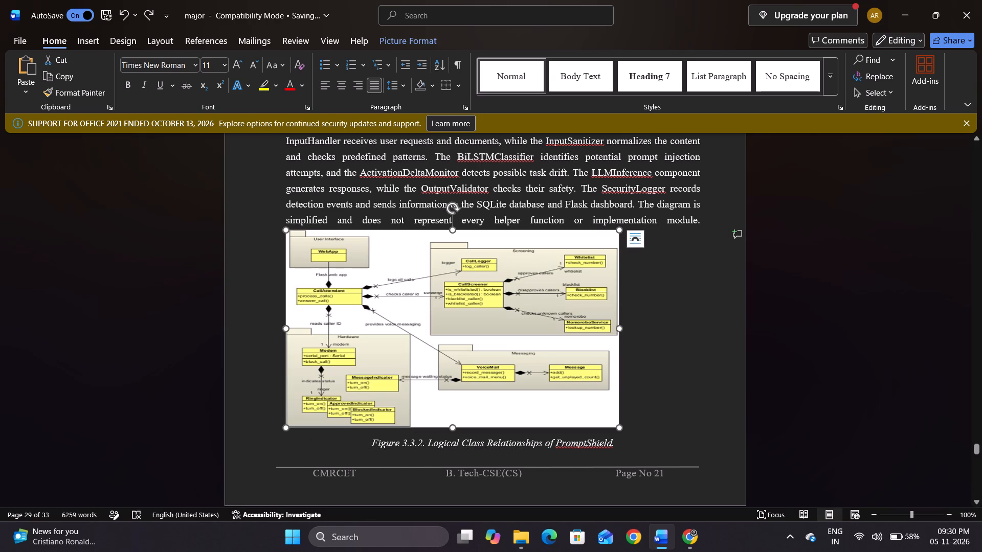
{"action": "left_click_drag", "start_coordinate": [621, 327], "coordinate": [745, 333]}
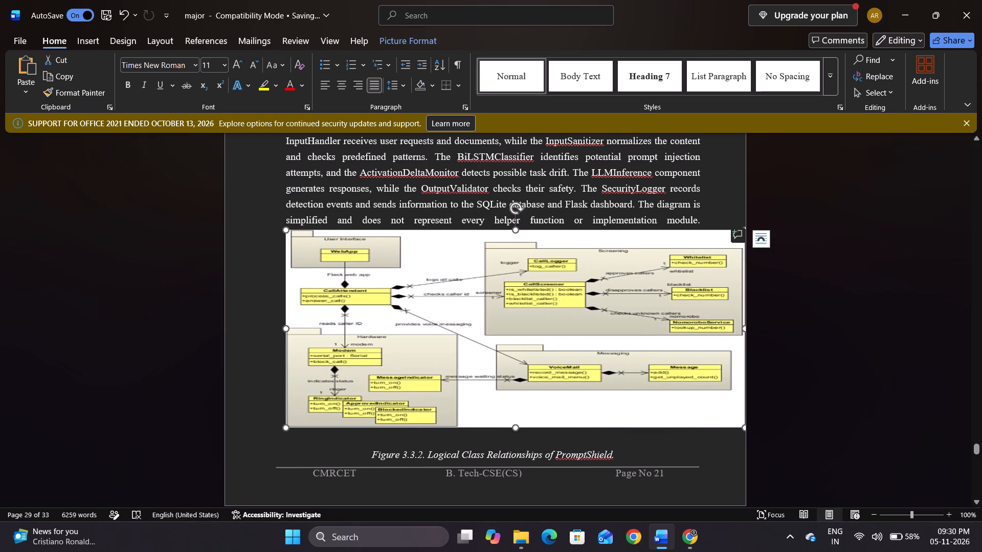
{"action": "left_click_drag", "start_coordinate": [286, 329], "coordinate": [324, 329]}
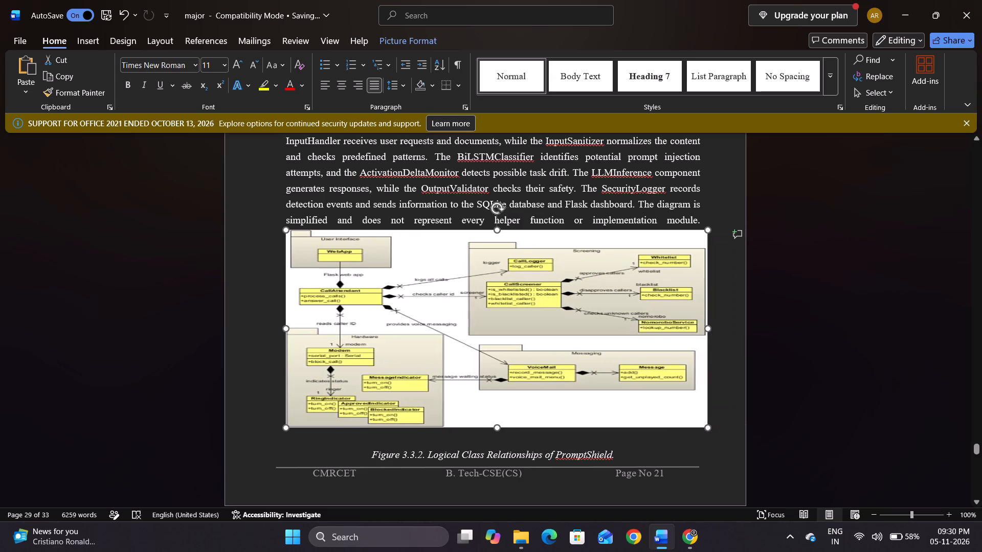
{"action": "left_click_drag", "start_coordinate": [324, 329], "coordinate": [357, 332]}
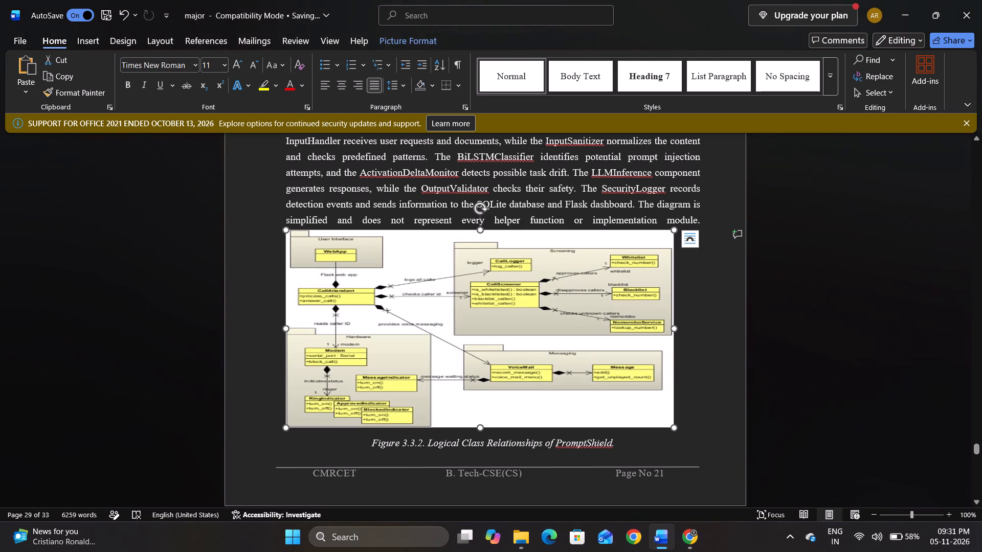
{"action": "left_click", "coordinate": [699, 370]}
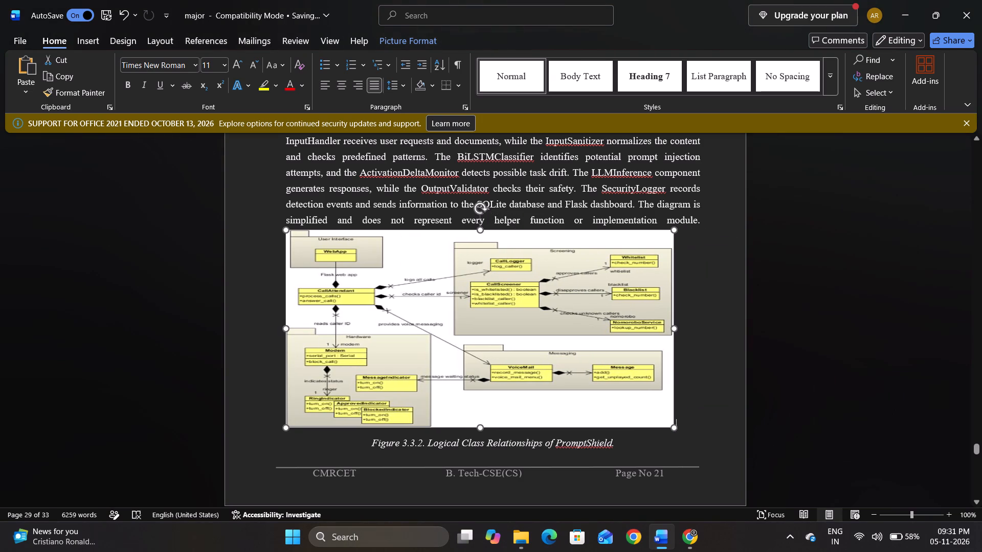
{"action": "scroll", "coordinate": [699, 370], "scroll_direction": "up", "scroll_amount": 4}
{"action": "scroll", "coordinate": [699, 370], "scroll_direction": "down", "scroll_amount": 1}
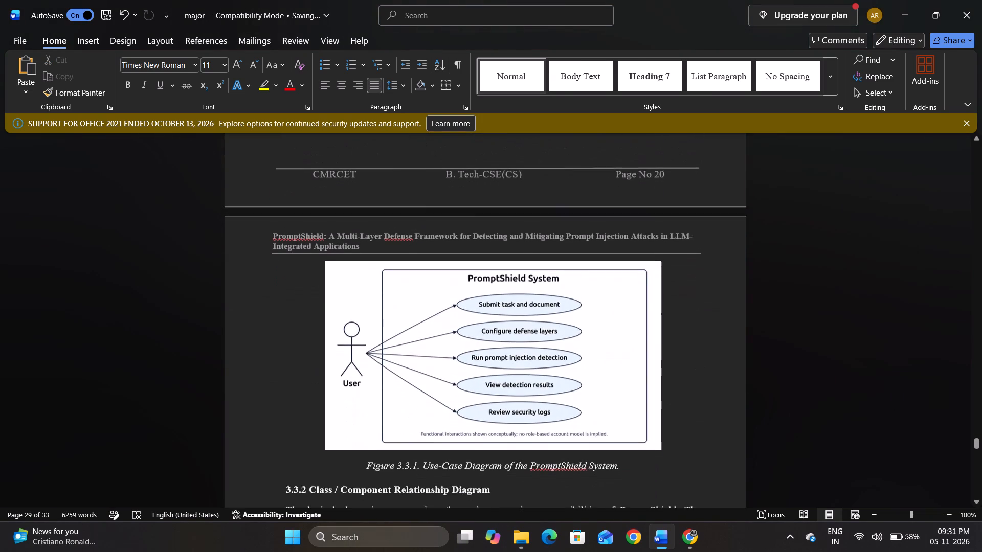
Copy the use-case diagram's formatting with Format Painter and apply it to the class diagram in section 3.3.2.
{"action": "left_click", "coordinate": [536, 348]}
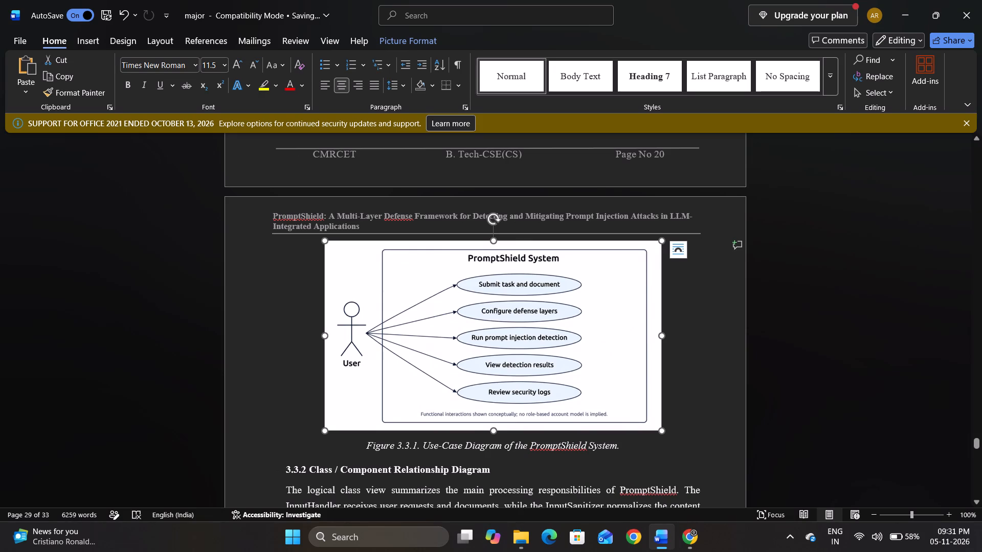
{"action": "left_click_drag", "start_coordinate": [654, 459], "coordinate": [311, 212]}
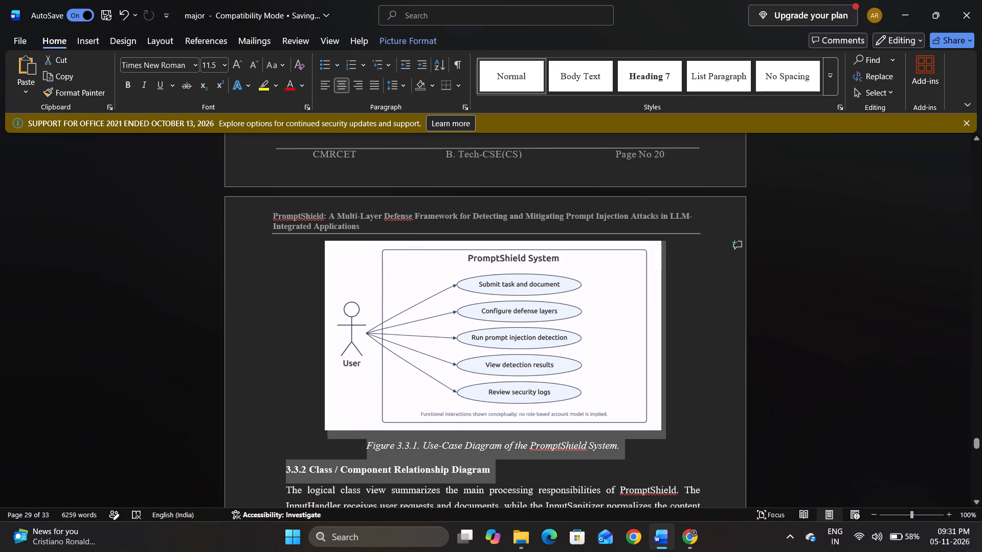
{"action": "left_click_drag", "start_coordinate": [311, 212], "coordinate": [309, 240]}
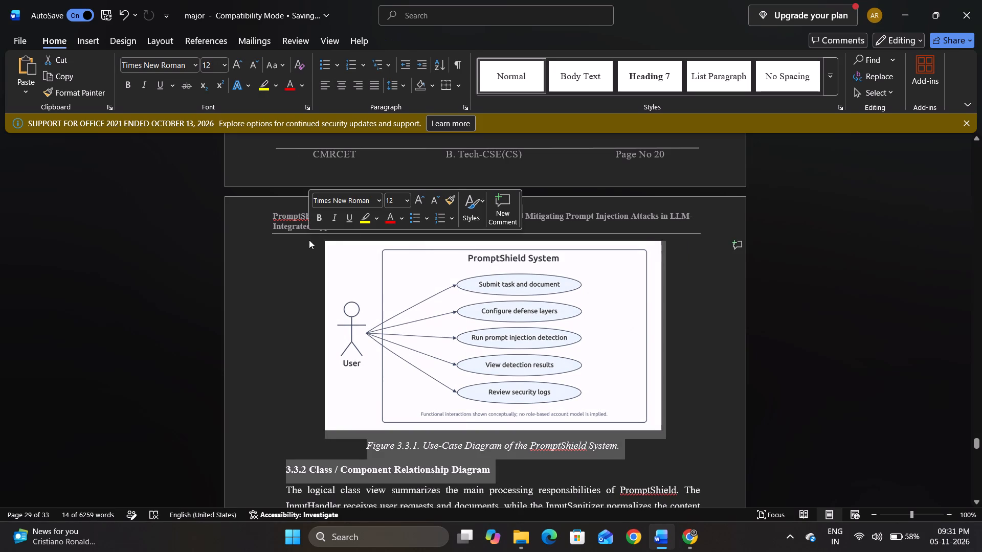
{"action": "left_click", "coordinate": [304, 302]}
{"action": "left_click_drag", "start_coordinate": [304, 247], "coordinate": [506, 389]}
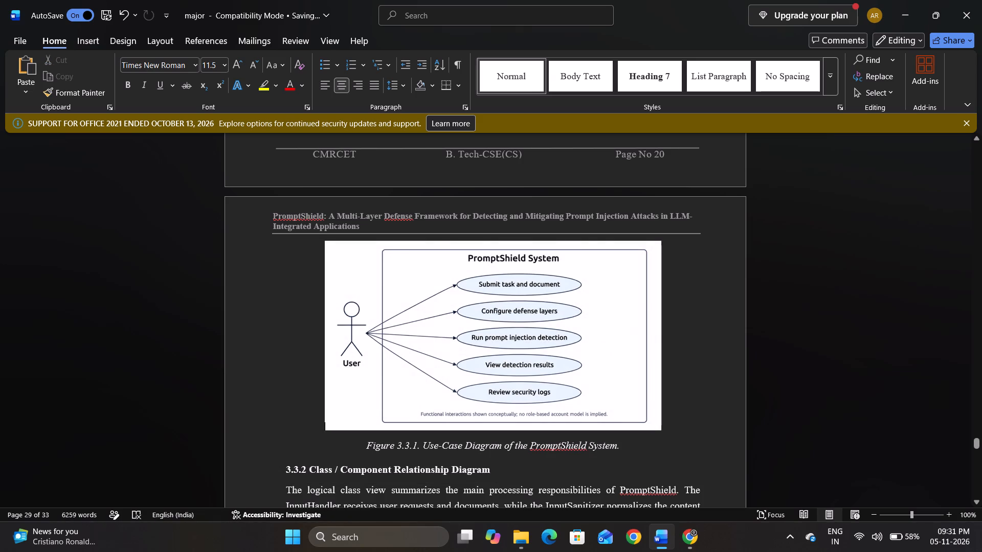
{"action": "left_click_drag", "start_coordinate": [506, 389], "coordinate": [596, 418]}
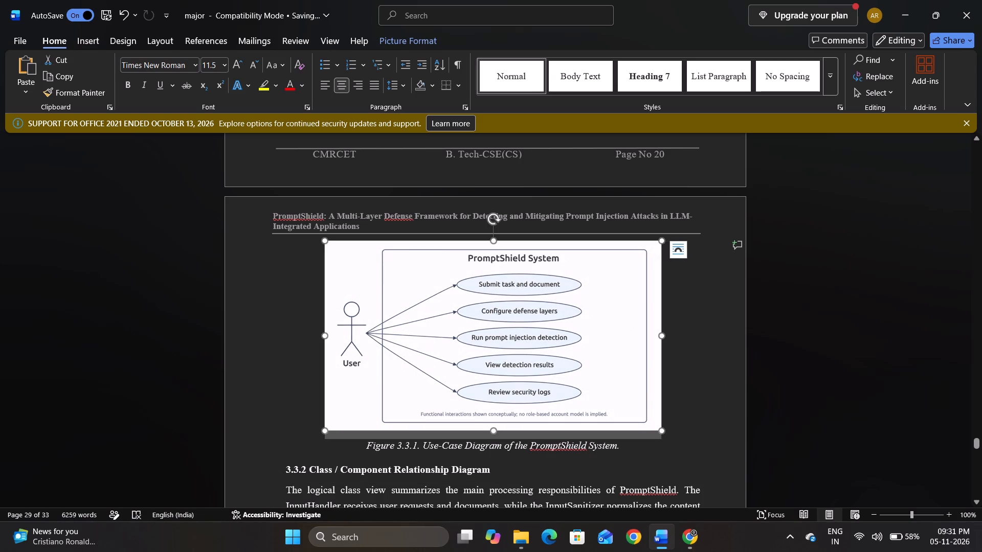
{"action": "left_click", "coordinate": [247, 280]}
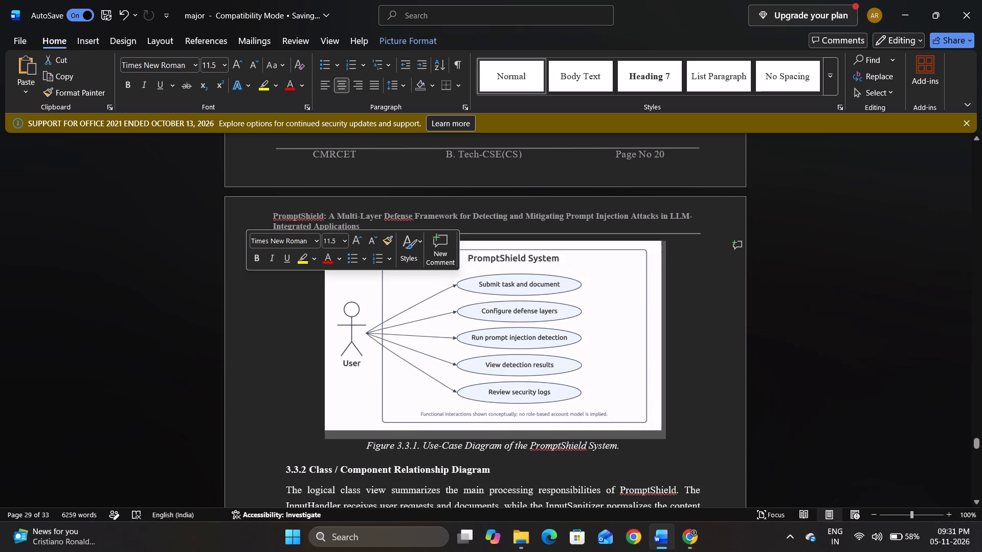
{"action": "left_click", "coordinate": [386, 235]}
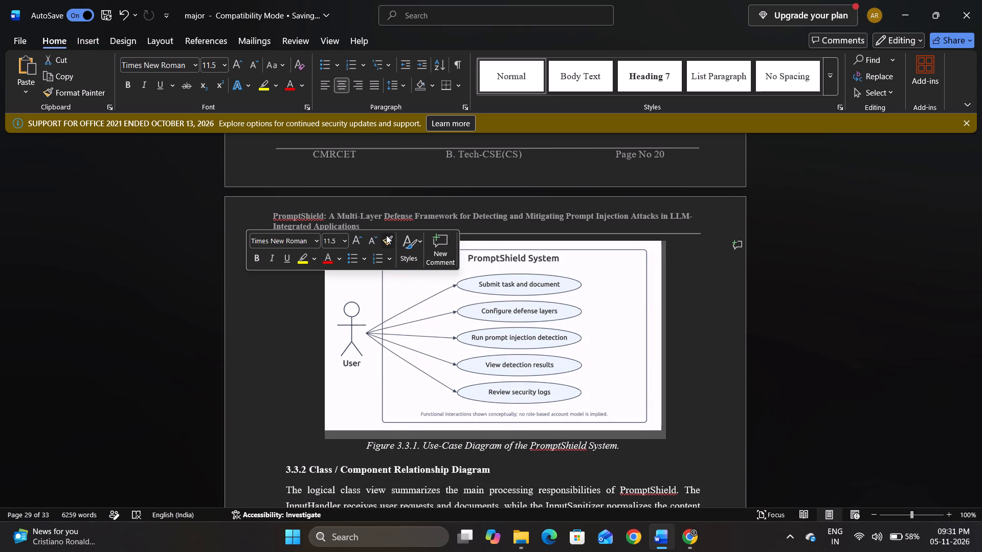
{"action": "scroll", "coordinate": [499, 336], "scroll_direction": "down", "scroll_amount": 2}
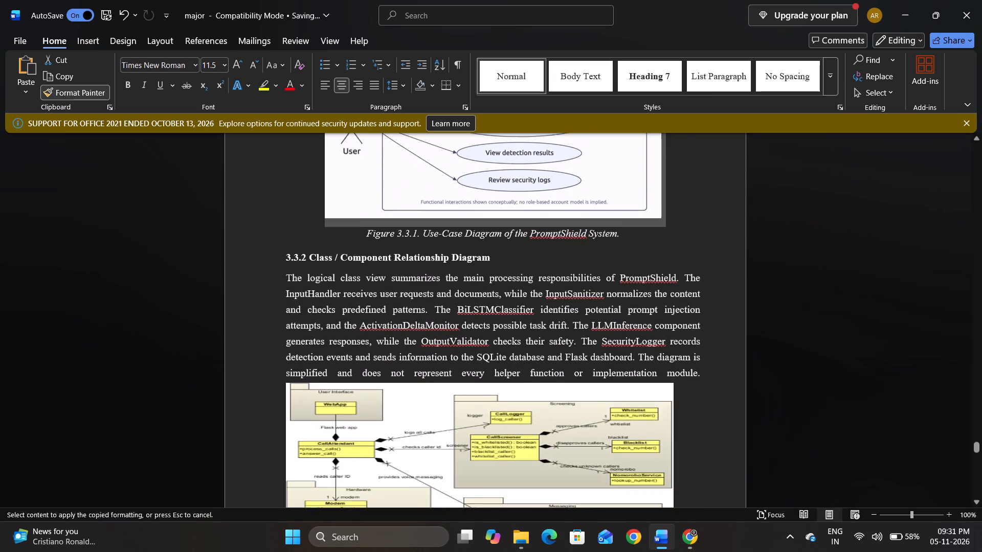
{"action": "scroll", "coordinate": [499, 336], "scroll_direction": "down", "scroll_amount": 2}
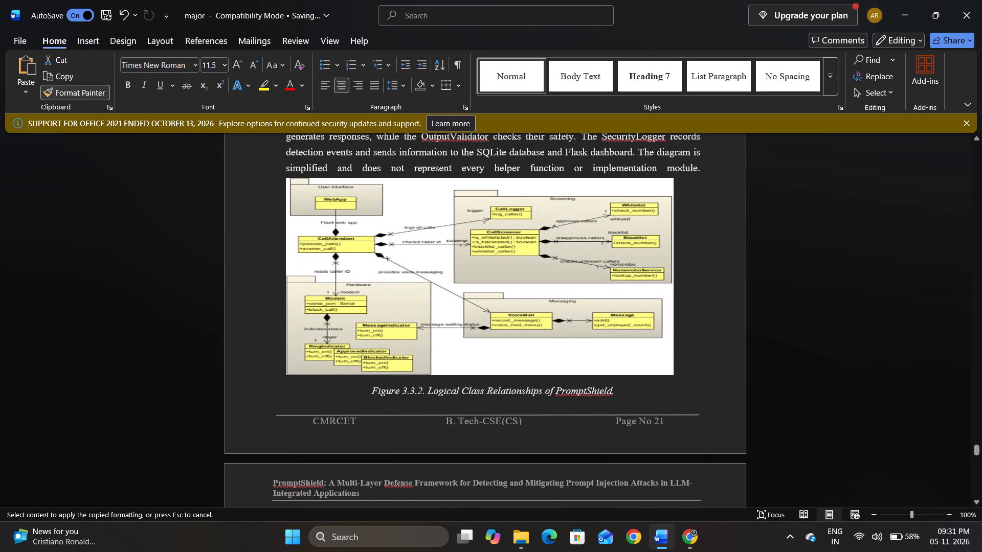
{"action": "left_click_drag", "start_coordinate": [283, 181], "coordinate": [394, 252]}
{"action": "left_click_drag", "start_coordinate": [394, 252], "coordinate": [677, 334]}
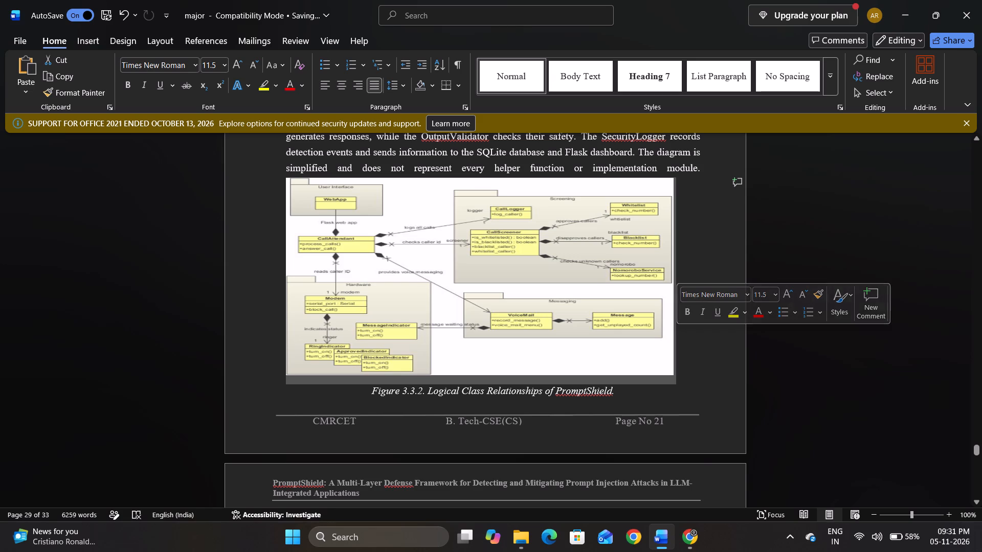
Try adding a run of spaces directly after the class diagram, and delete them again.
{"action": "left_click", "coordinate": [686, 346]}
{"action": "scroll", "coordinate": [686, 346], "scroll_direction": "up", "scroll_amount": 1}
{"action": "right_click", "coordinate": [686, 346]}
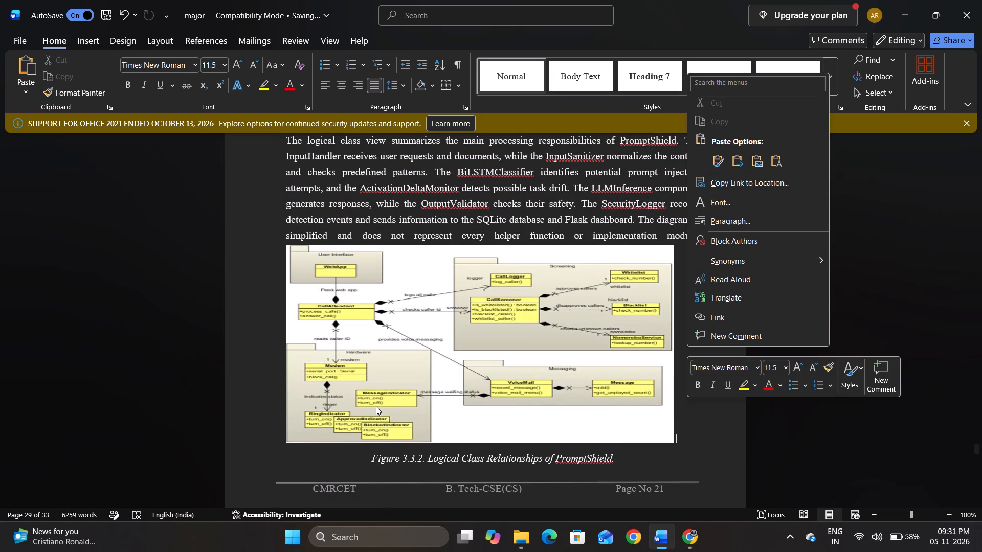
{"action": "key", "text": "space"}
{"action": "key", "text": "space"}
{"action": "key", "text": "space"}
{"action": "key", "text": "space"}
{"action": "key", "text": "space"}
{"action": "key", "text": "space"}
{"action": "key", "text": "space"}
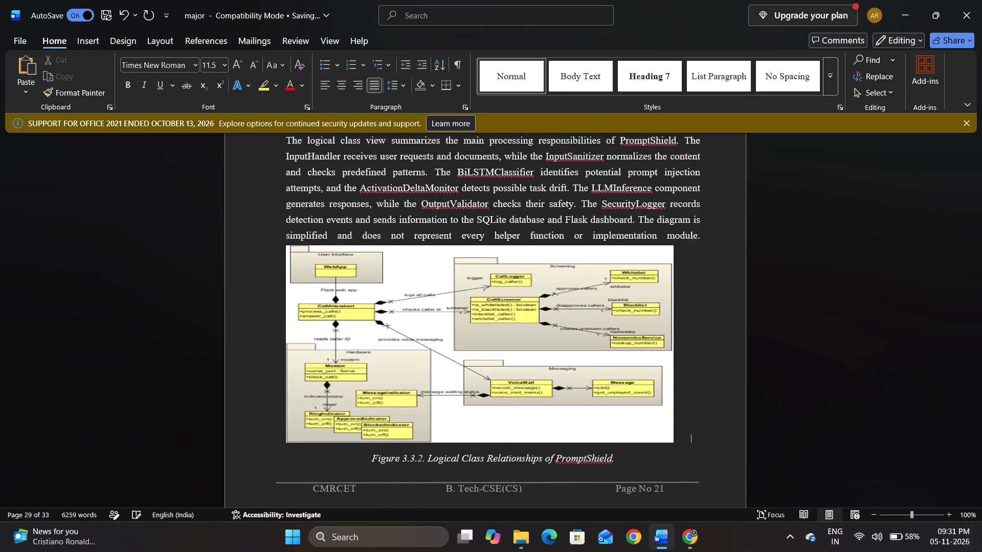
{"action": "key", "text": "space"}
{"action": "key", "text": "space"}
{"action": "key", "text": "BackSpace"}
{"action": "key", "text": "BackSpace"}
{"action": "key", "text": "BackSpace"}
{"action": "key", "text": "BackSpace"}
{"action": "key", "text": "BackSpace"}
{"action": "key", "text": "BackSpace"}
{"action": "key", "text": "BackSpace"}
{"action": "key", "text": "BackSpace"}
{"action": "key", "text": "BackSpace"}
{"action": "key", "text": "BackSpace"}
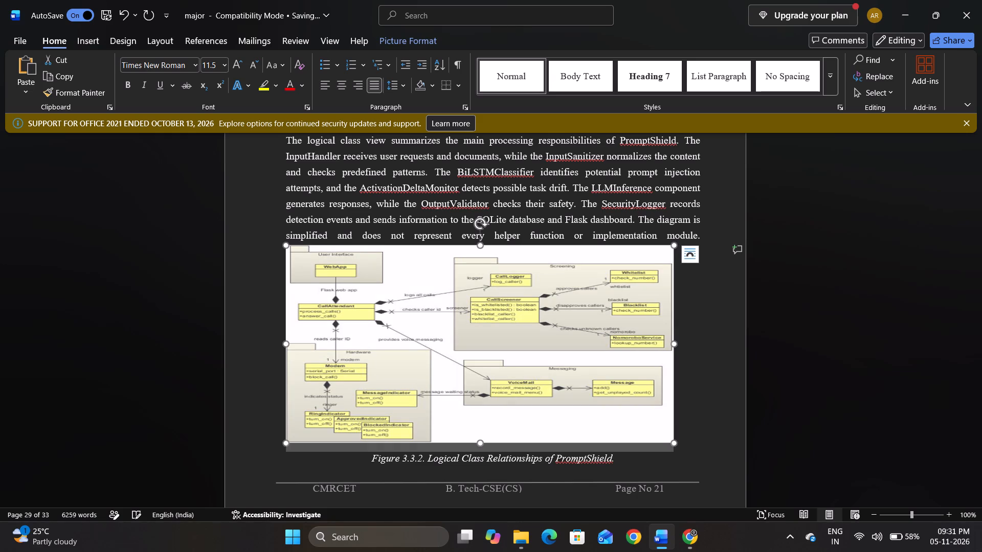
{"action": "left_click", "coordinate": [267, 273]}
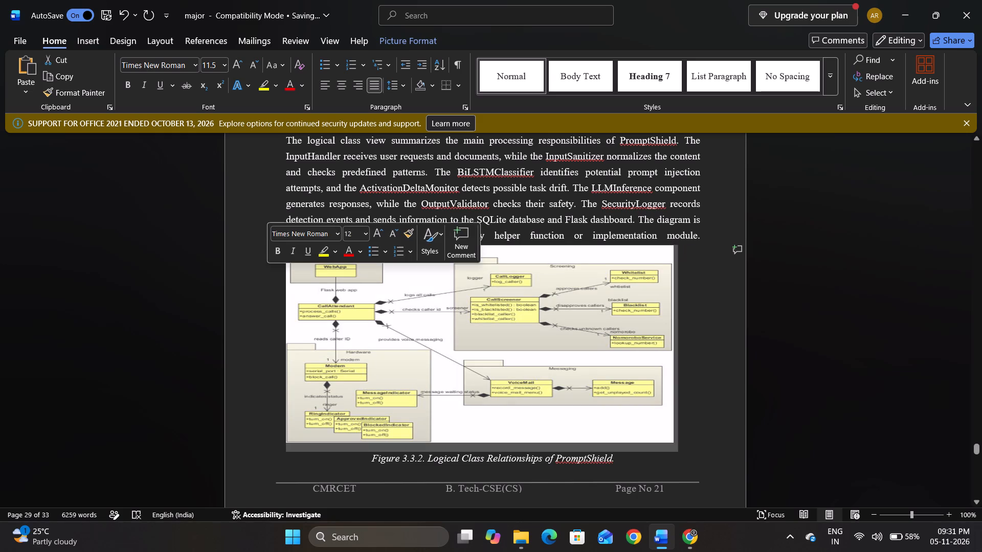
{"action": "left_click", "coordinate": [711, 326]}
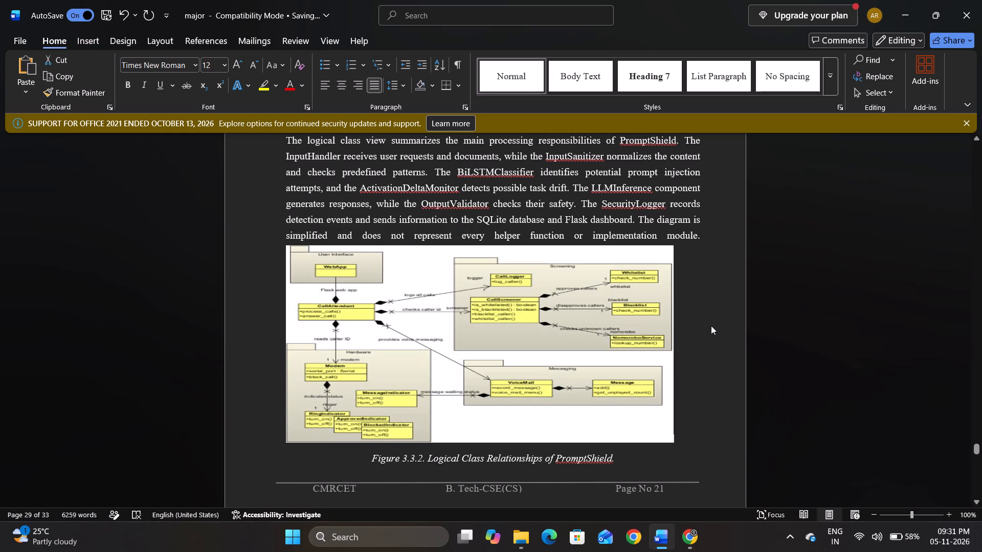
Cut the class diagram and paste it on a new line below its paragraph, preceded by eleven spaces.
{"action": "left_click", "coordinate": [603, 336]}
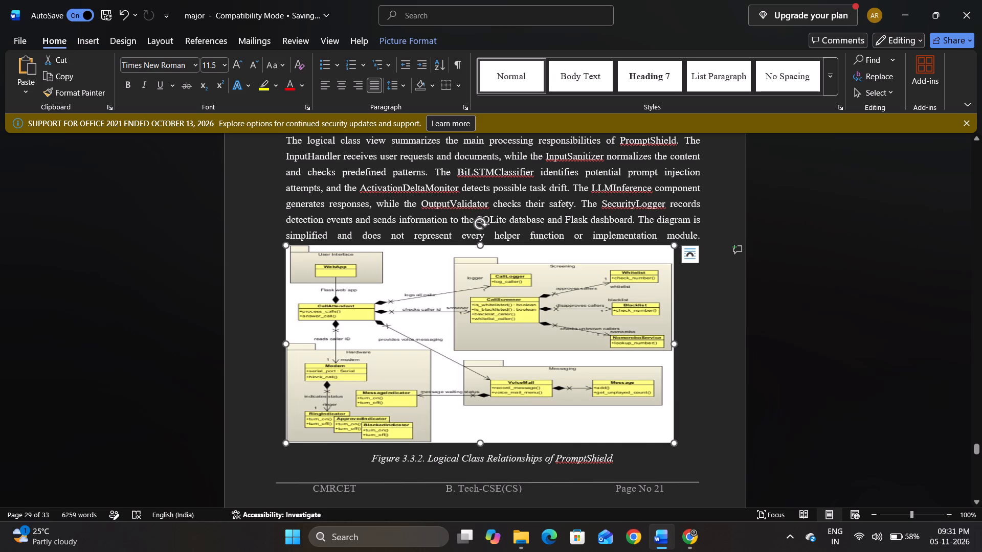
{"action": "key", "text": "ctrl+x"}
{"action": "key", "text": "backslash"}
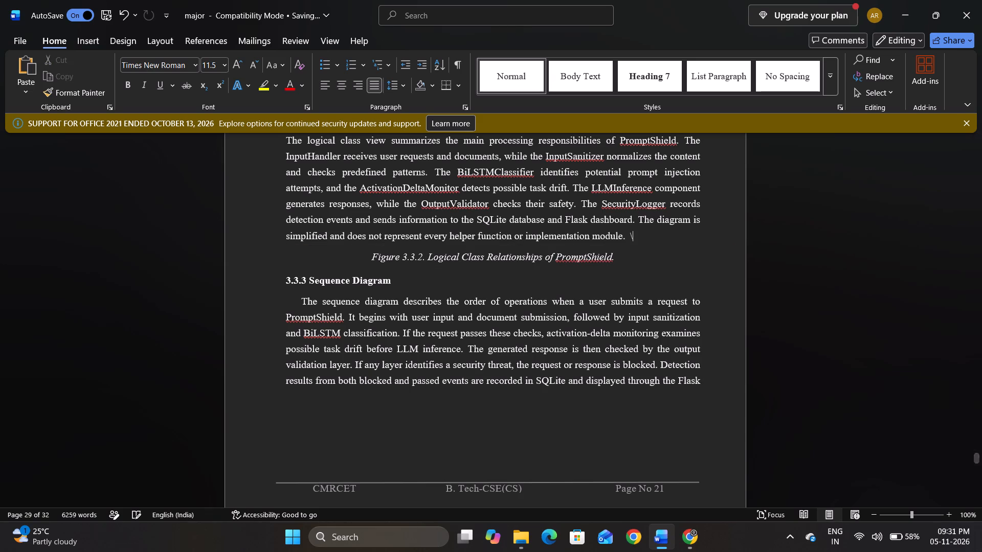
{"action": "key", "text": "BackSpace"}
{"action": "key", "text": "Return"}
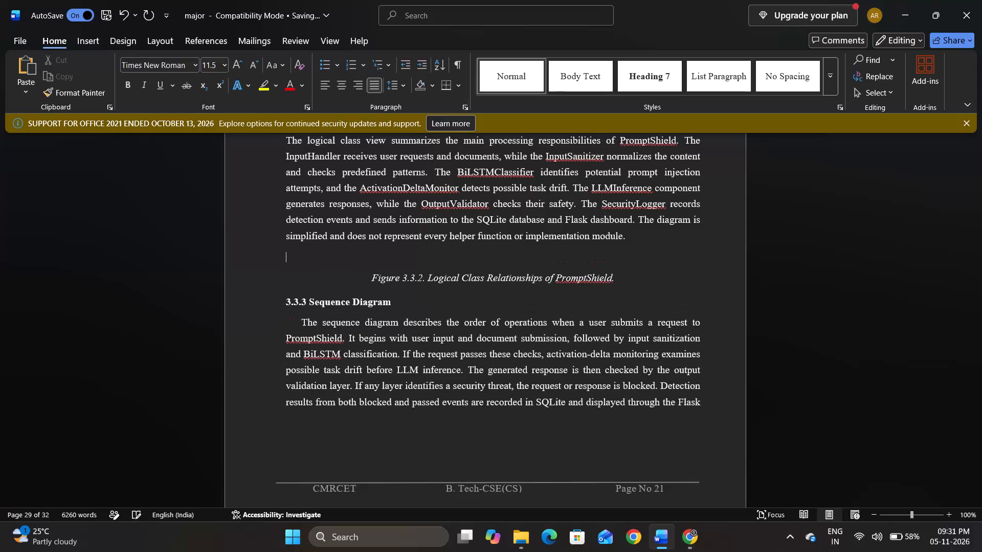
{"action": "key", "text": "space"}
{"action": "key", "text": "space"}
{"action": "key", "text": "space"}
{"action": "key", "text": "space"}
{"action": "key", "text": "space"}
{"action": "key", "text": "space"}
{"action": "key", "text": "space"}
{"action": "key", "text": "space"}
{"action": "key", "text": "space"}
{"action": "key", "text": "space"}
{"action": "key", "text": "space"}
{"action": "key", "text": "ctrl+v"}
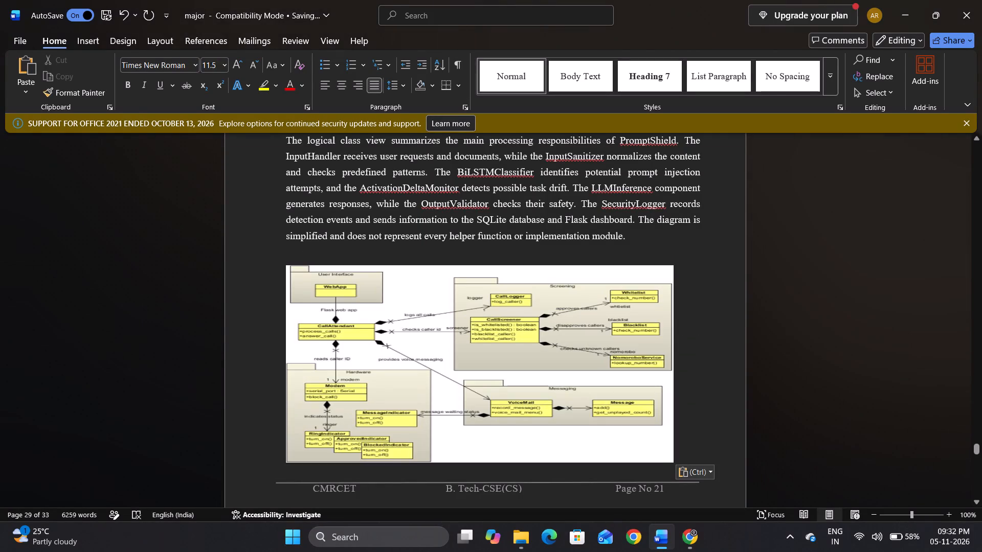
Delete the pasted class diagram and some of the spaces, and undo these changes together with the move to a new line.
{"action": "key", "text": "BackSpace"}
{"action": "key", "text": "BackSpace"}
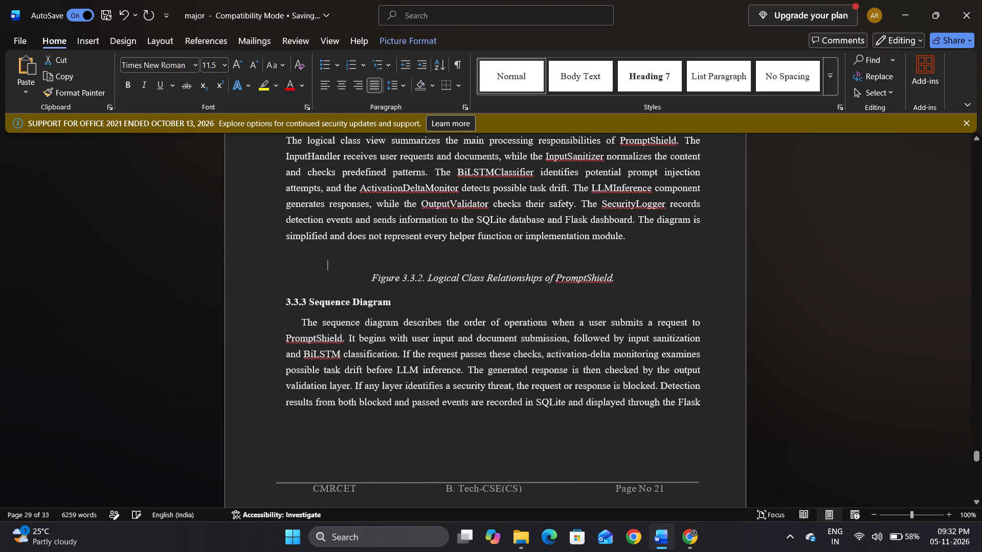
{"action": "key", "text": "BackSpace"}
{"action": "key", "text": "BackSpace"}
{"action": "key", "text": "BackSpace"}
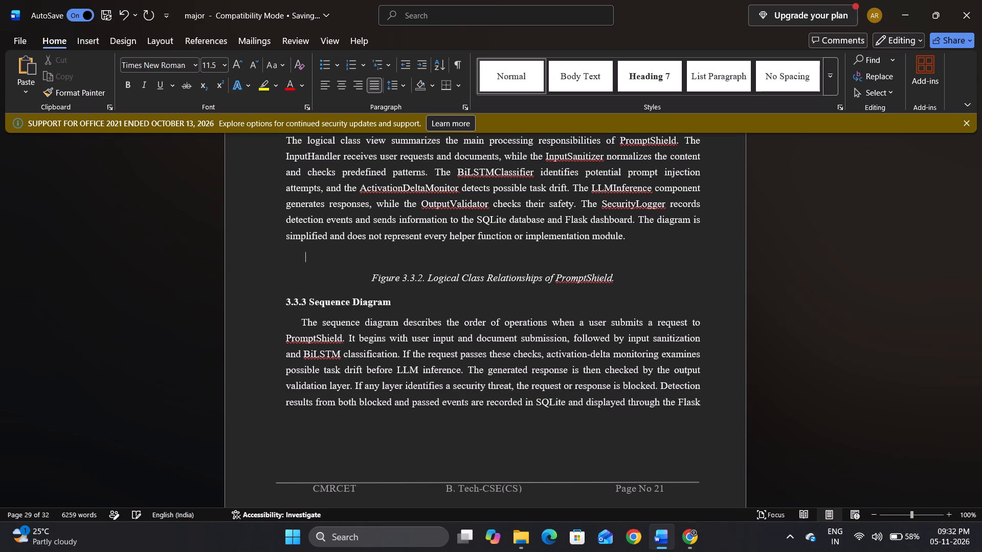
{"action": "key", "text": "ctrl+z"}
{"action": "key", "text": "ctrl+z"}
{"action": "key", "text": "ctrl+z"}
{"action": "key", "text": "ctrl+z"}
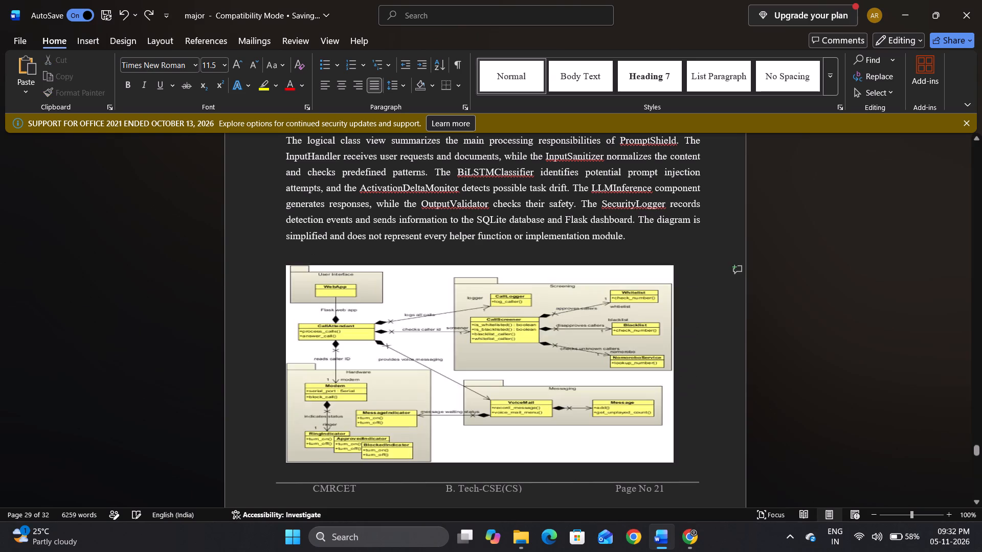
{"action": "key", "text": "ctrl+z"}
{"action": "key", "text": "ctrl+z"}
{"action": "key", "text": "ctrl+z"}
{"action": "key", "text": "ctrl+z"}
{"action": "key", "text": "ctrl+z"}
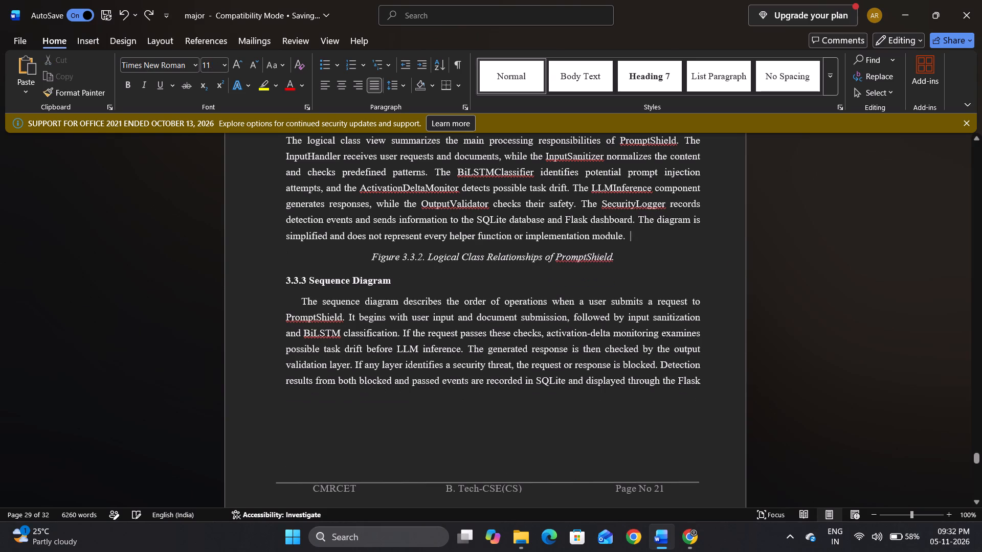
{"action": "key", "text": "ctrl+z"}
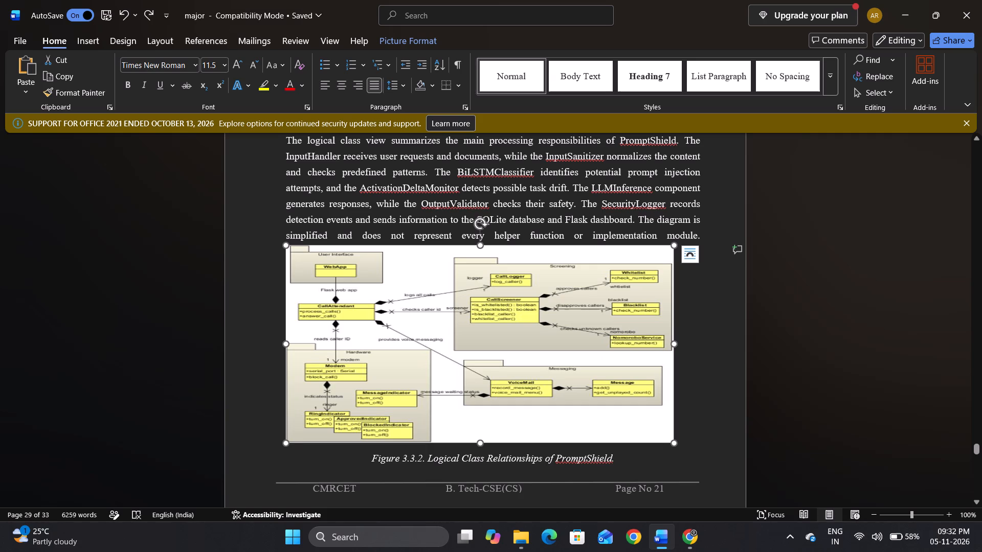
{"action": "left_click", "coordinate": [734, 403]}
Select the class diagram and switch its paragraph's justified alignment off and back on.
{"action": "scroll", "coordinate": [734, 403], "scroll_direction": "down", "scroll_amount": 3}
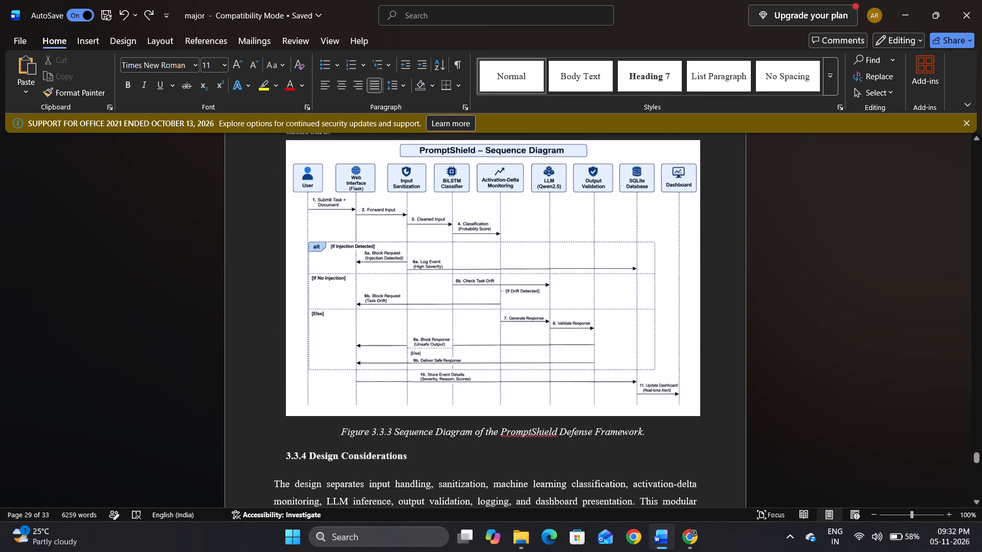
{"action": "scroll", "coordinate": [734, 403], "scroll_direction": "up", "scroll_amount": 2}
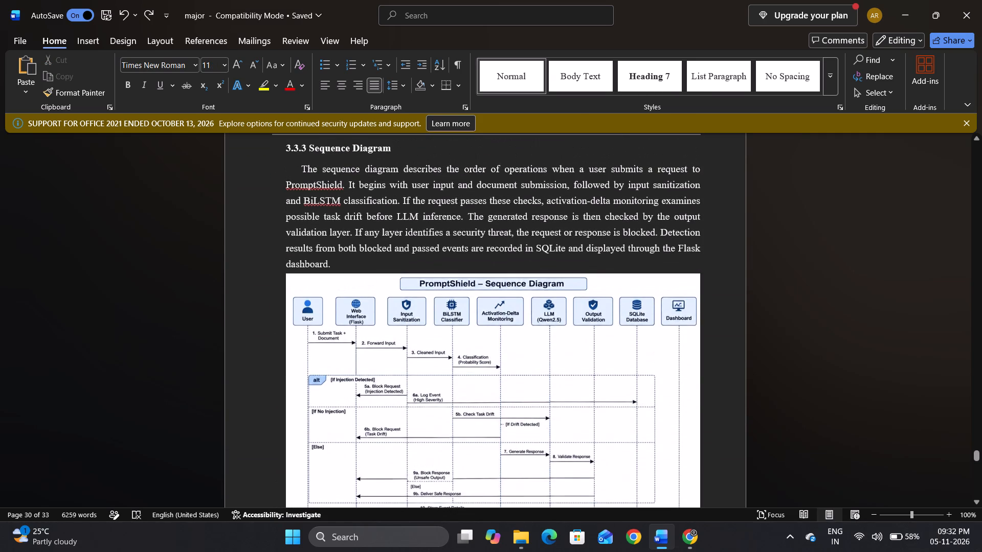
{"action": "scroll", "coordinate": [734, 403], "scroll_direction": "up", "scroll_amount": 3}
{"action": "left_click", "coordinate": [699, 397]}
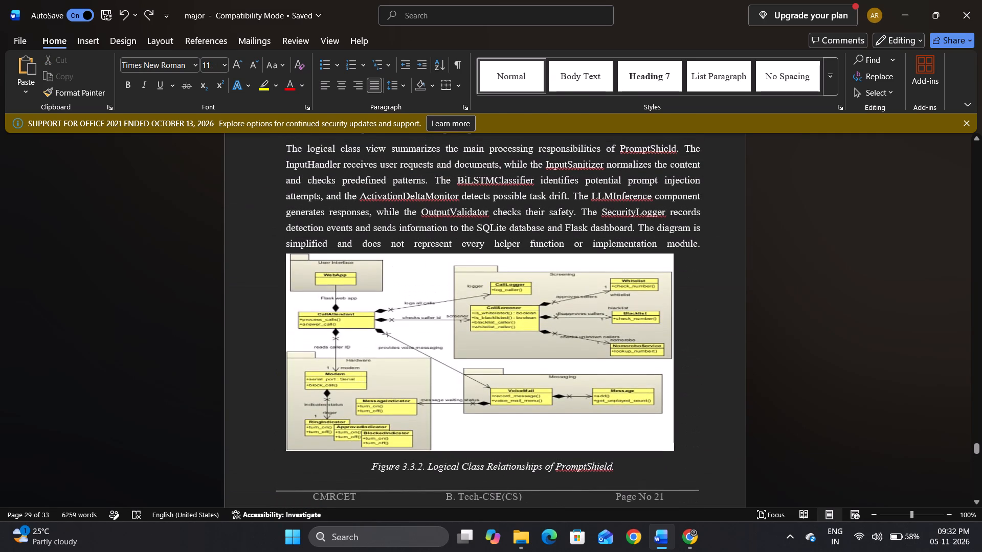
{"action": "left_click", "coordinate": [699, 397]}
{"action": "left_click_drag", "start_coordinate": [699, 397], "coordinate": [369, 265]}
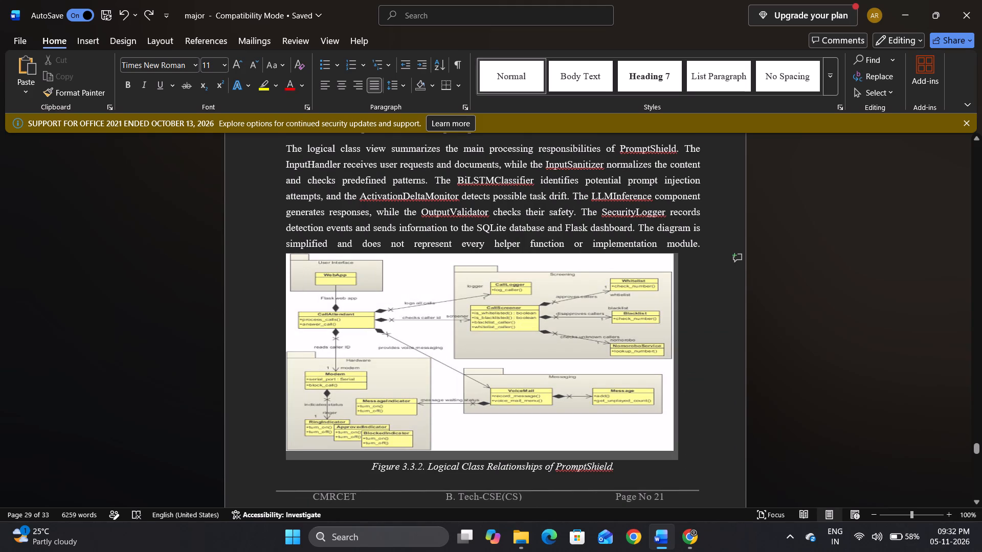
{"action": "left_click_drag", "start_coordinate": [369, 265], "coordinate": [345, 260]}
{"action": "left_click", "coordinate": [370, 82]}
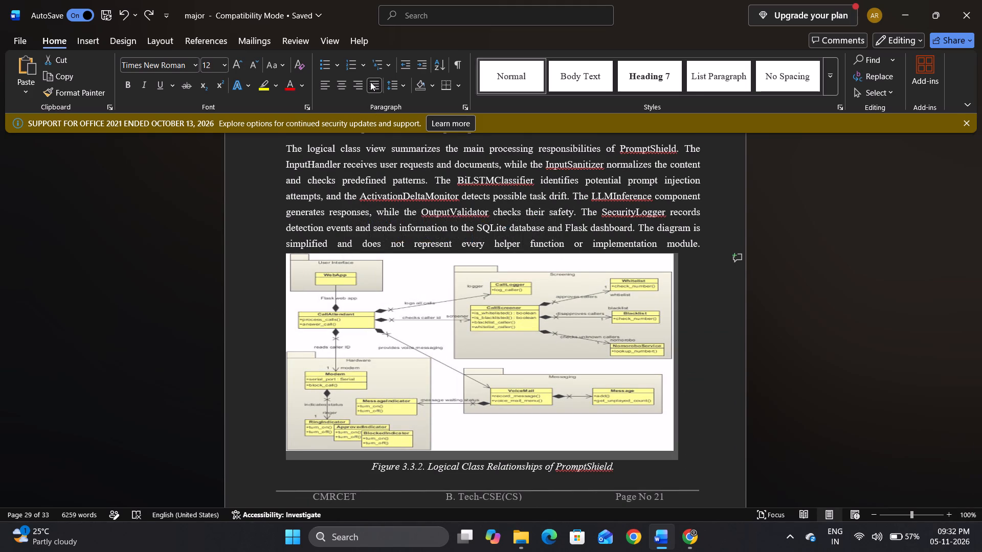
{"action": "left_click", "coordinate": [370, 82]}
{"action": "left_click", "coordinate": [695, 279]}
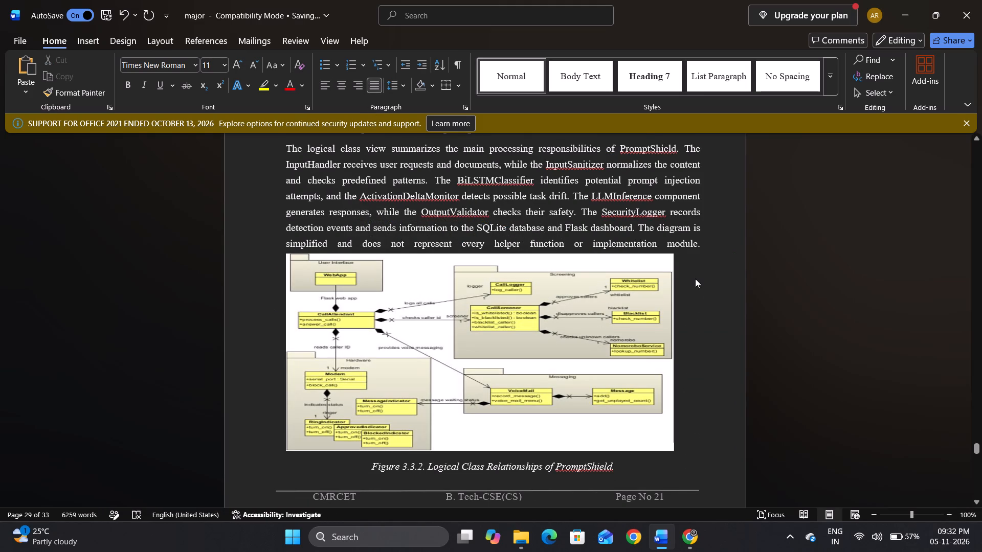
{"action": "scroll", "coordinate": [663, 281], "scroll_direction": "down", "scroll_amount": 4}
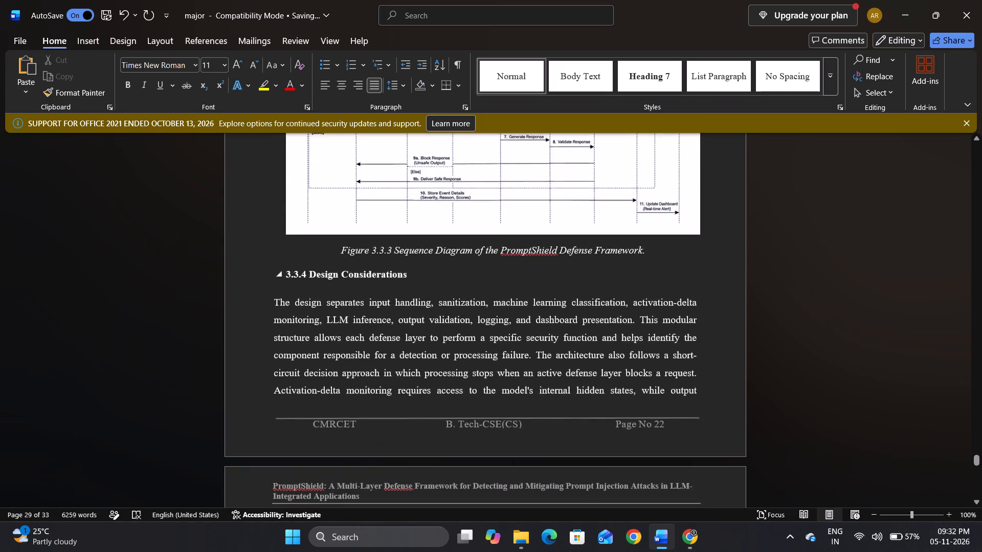
Reduce the sequence diagram's height so that section 3.3.4's text fits on the same page.
{"action": "scroll", "coordinate": [663, 281], "scroll_direction": "down", "scroll_amount": 3}
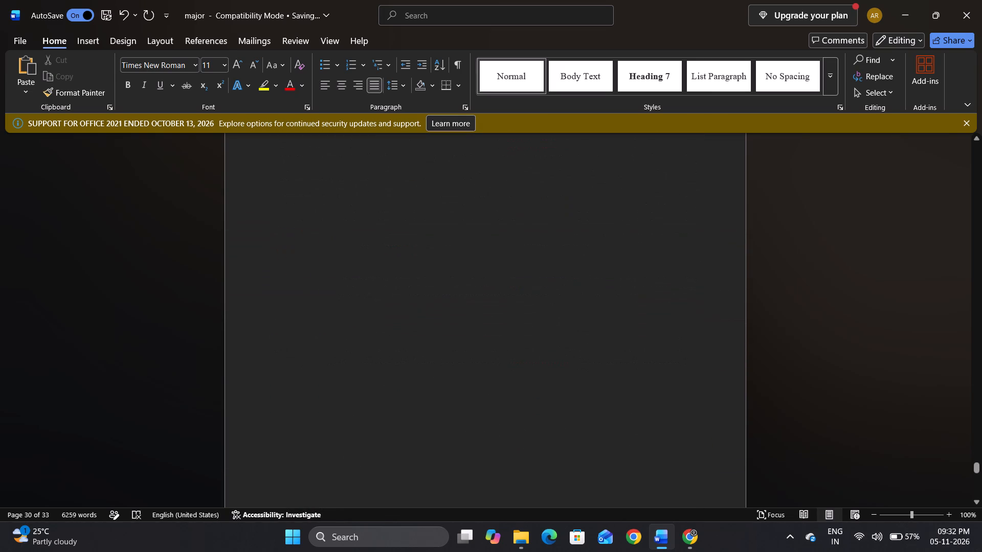
{"action": "scroll", "coordinate": [663, 281], "scroll_direction": "down", "scroll_amount": 2}
{"action": "scroll", "coordinate": [663, 281], "scroll_direction": "up", "scroll_amount": 6}
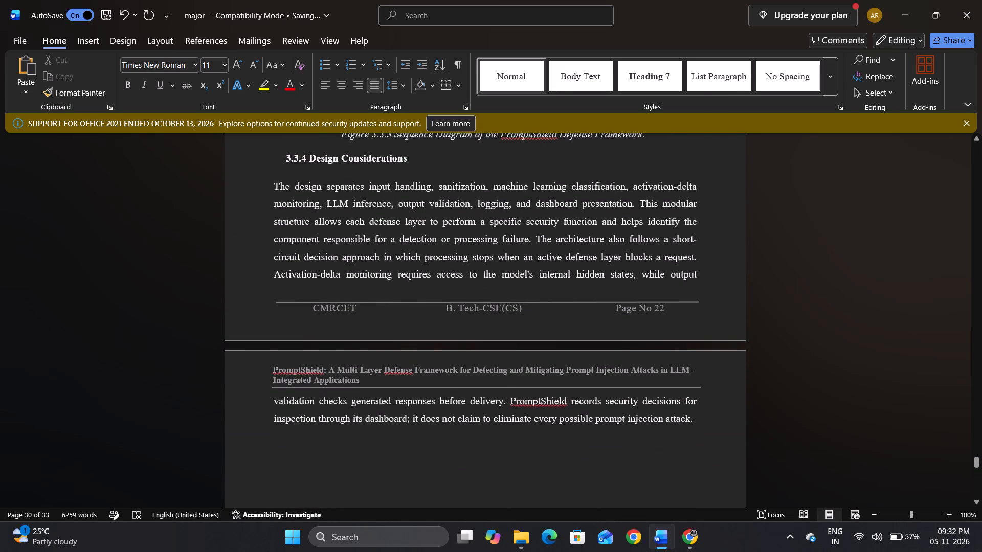
{"action": "scroll", "coordinate": [663, 281], "scroll_direction": "up", "scroll_amount": 4}
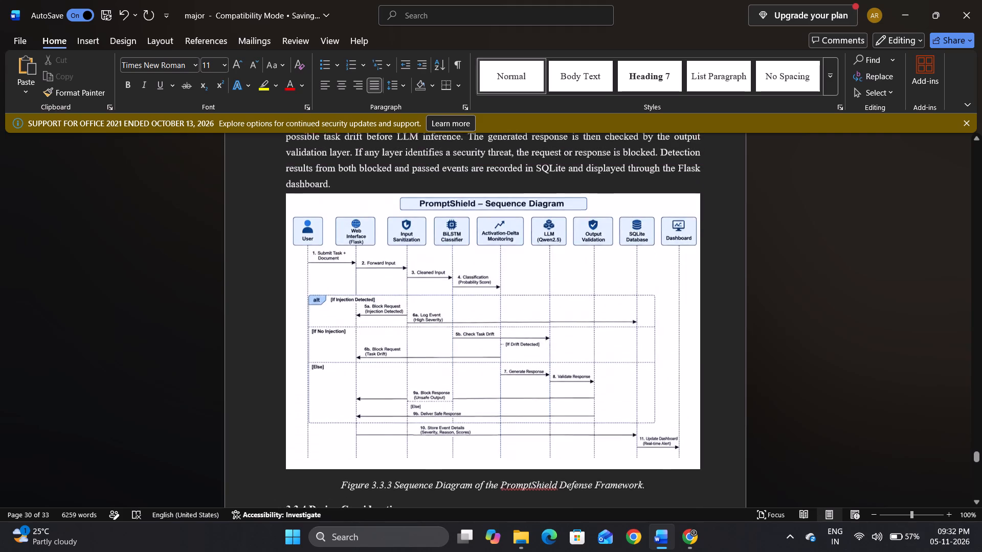
{"action": "left_click", "coordinate": [622, 340]}
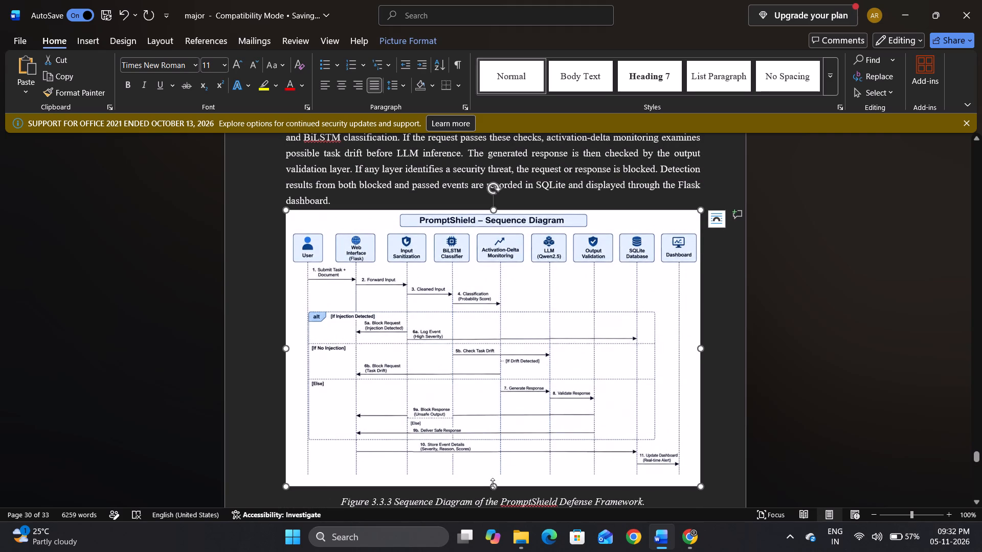
{"action": "left_click_drag", "start_coordinate": [493, 486], "coordinate": [487, 461]}
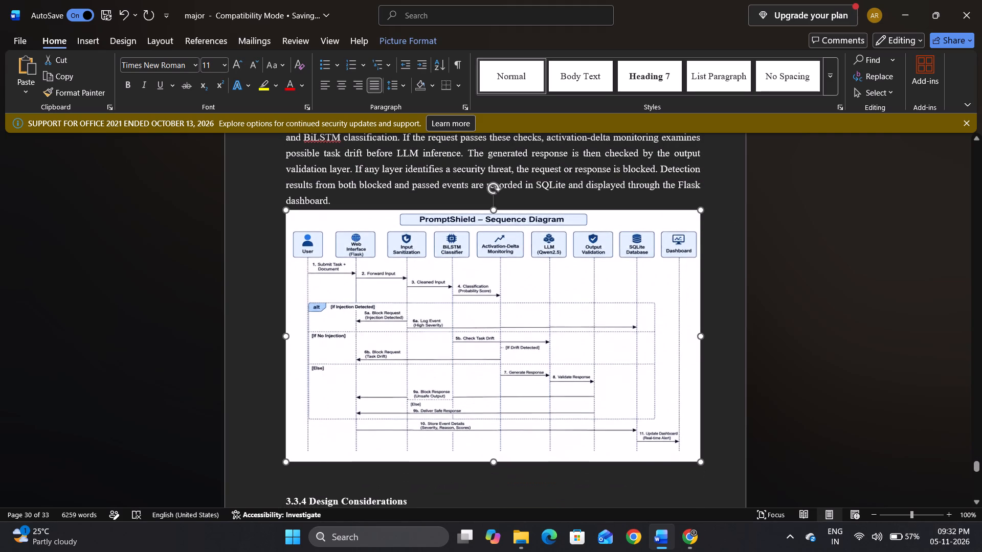
{"action": "left_click_drag", "start_coordinate": [487, 461], "coordinate": [489, 451]}
Check the page layout around section 3.3's diagrams, from the References title page back to section 3.3.1.
{"action": "scroll", "coordinate": [489, 451], "scroll_direction": "down", "scroll_amount": 2}
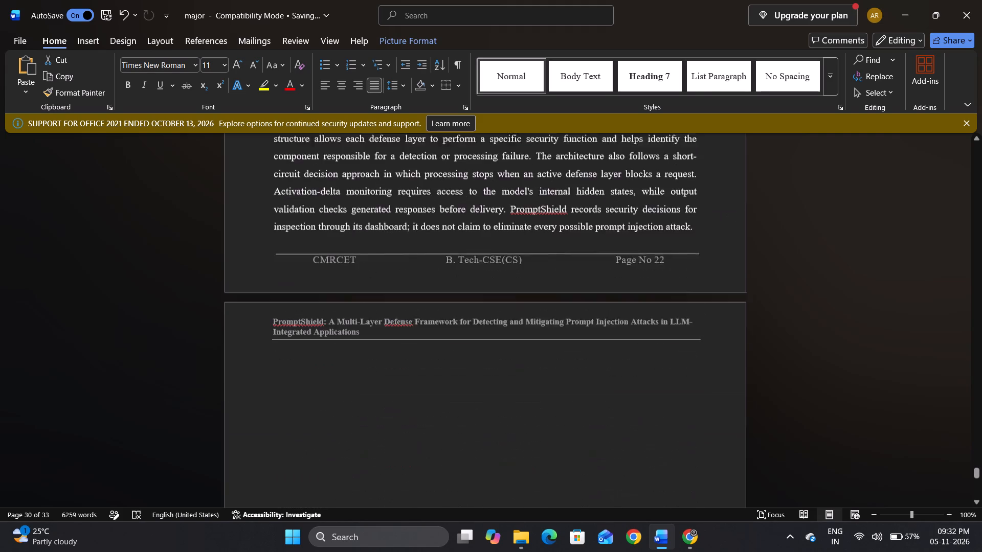
{"action": "scroll", "coordinate": [489, 451], "scroll_direction": "up", "scroll_amount": 1}
{"action": "scroll", "coordinate": [489, 451], "scroll_direction": "down", "scroll_amount": 1}
{"action": "scroll", "coordinate": [489, 451], "scroll_direction": "up", "scroll_amount": 1}
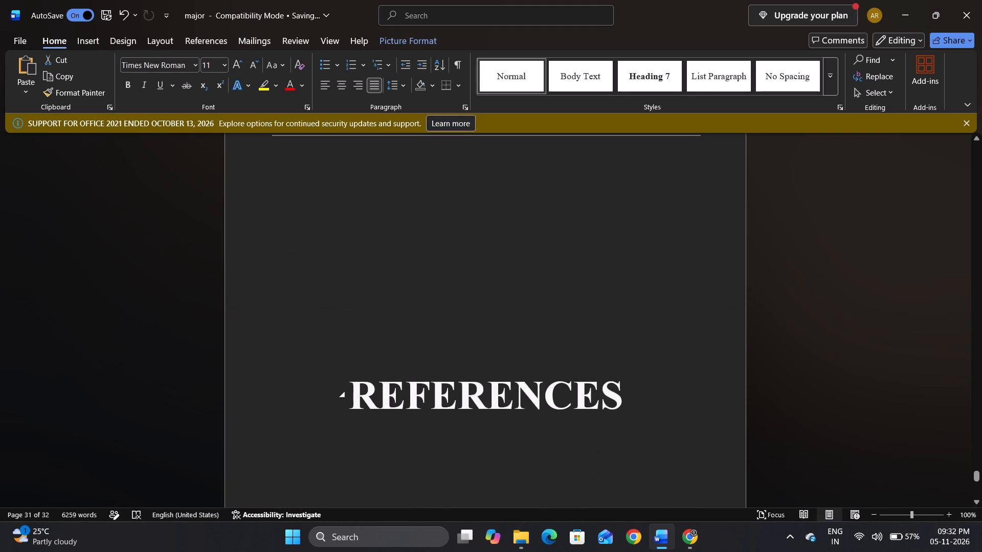
{"action": "scroll", "coordinate": [489, 451], "scroll_direction": "up", "scroll_amount": 3}
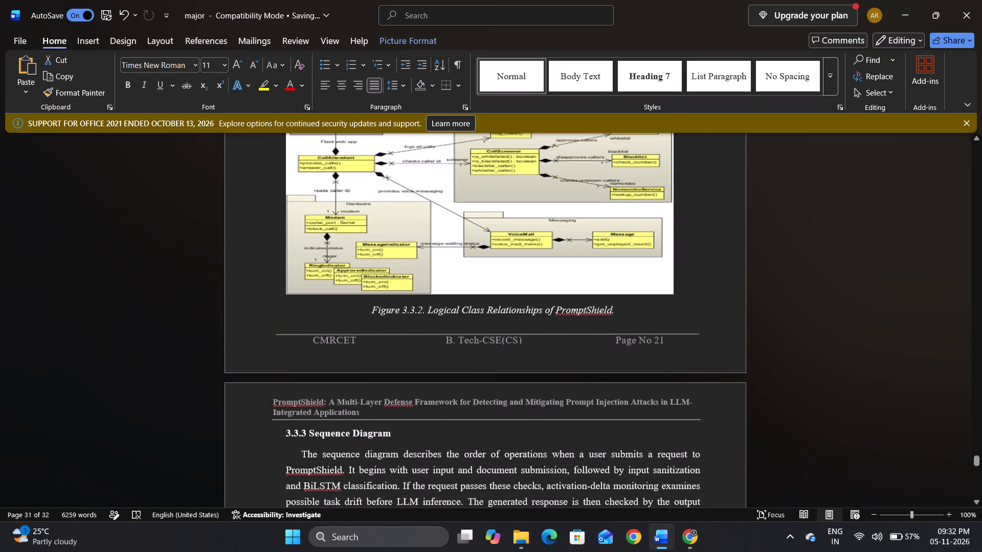
{"action": "scroll", "coordinate": [489, 451], "scroll_direction": "up", "scroll_amount": 1}
{"action": "scroll", "coordinate": [489, 451], "scroll_direction": "down", "scroll_amount": 2}
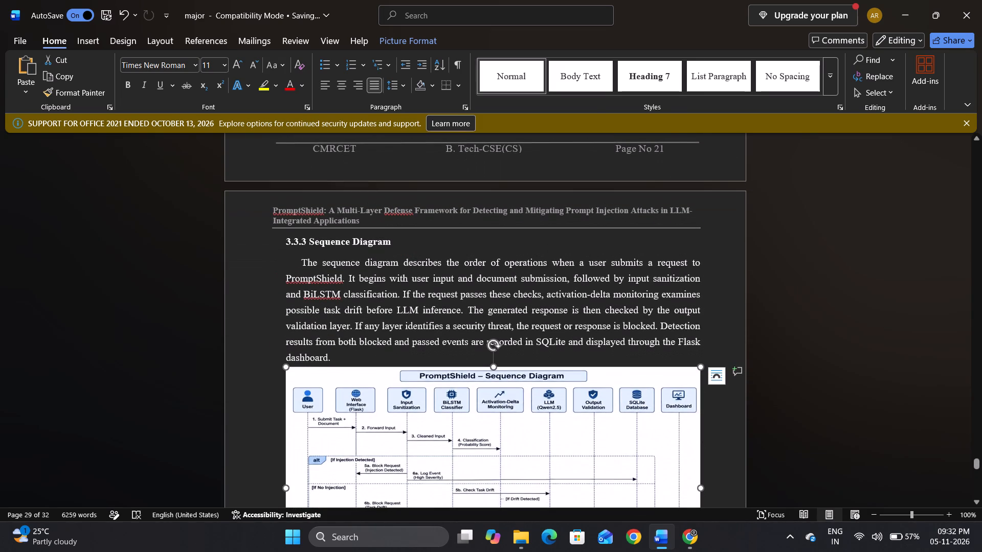
{"action": "scroll", "coordinate": [489, 451], "scroll_direction": "up", "scroll_amount": 4}
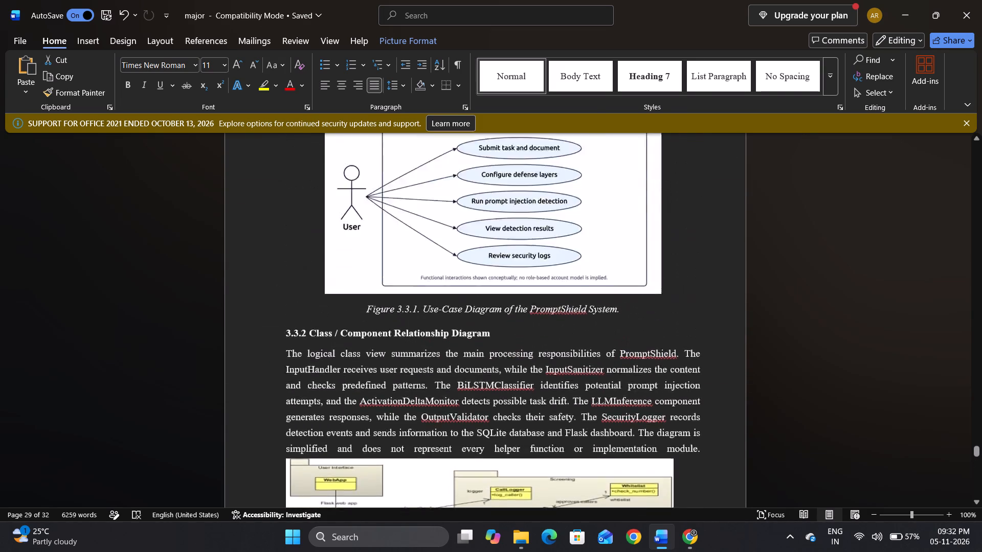
{"action": "scroll", "coordinate": [489, 451], "scroll_direction": "up", "scroll_amount": 1}
{"action": "scroll", "coordinate": [489, 451], "scroll_direction": "down", "scroll_amount": 1}
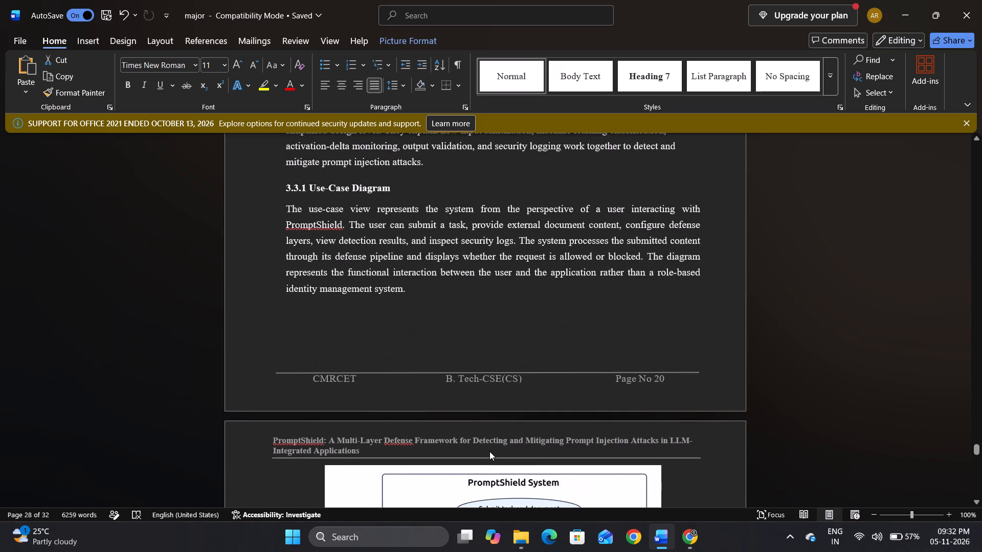
Review the Chapter 1 opening and the front matter, including the acknowledgement, table of contents, list of figures and list of tables.
{"action": "scroll", "coordinate": [489, 451], "scroll_direction": "up", "scroll_amount": 17}
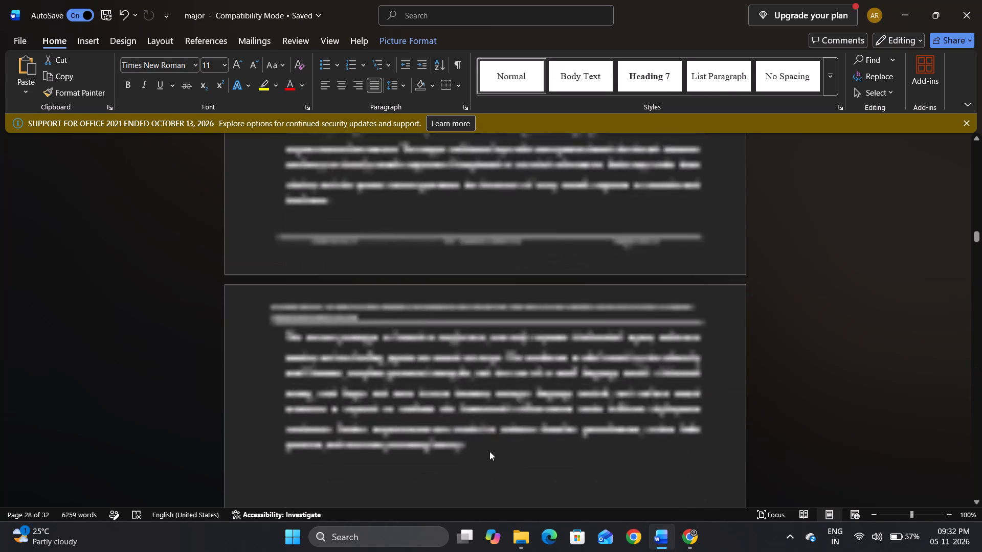
{"action": "scroll", "coordinate": [489, 451], "scroll_direction": "down", "scroll_amount": 4}
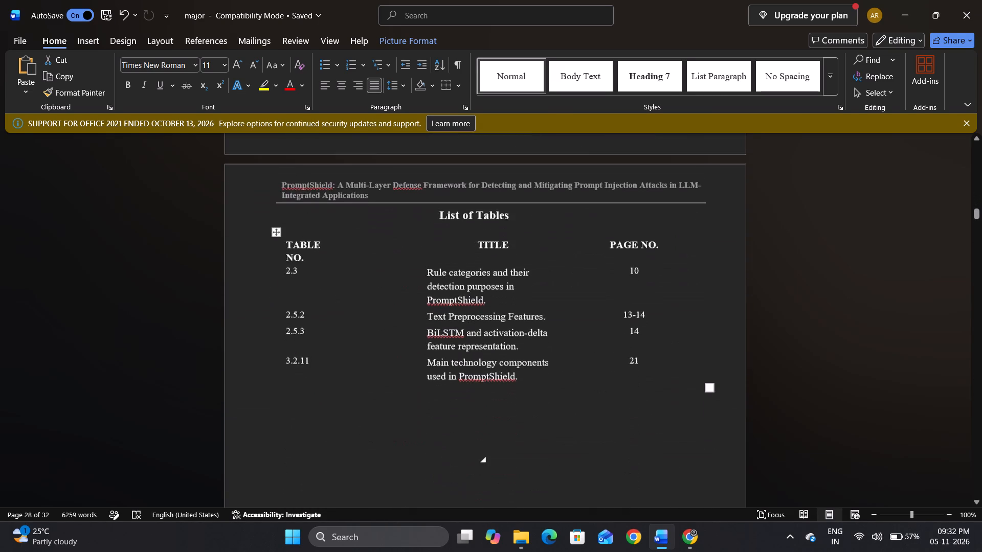
{"action": "scroll", "coordinate": [489, 451], "scroll_direction": "down", "scroll_amount": 8}
{"action": "scroll", "coordinate": [489, 451], "scroll_direction": "up", "scroll_amount": 1}
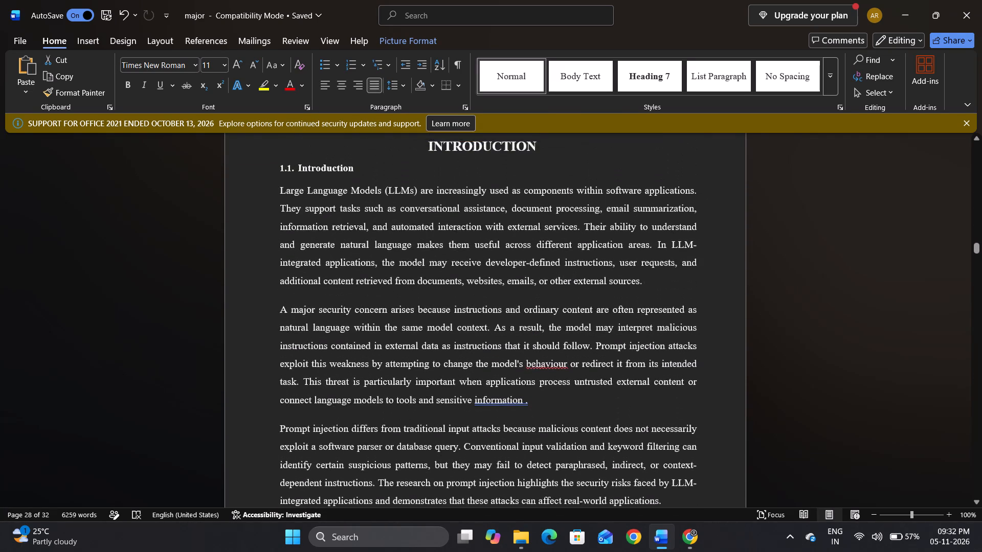
{"action": "scroll", "coordinate": [489, 451], "scroll_direction": "up", "scroll_amount": 5}
{"action": "scroll", "coordinate": [489, 451], "scroll_direction": "down", "scroll_amount": 1}
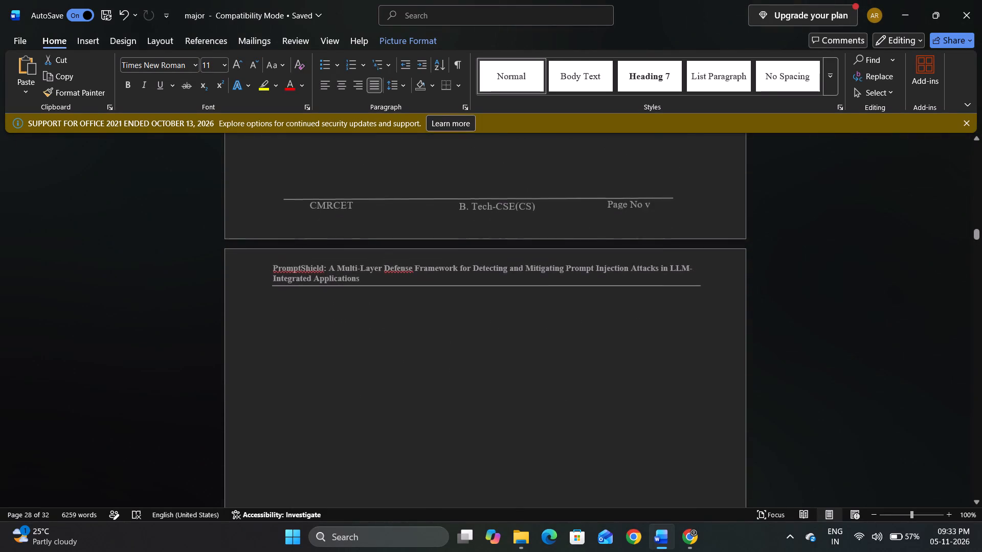
{"action": "scroll", "coordinate": [489, 451], "scroll_direction": "down", "scroll_amount": 4}
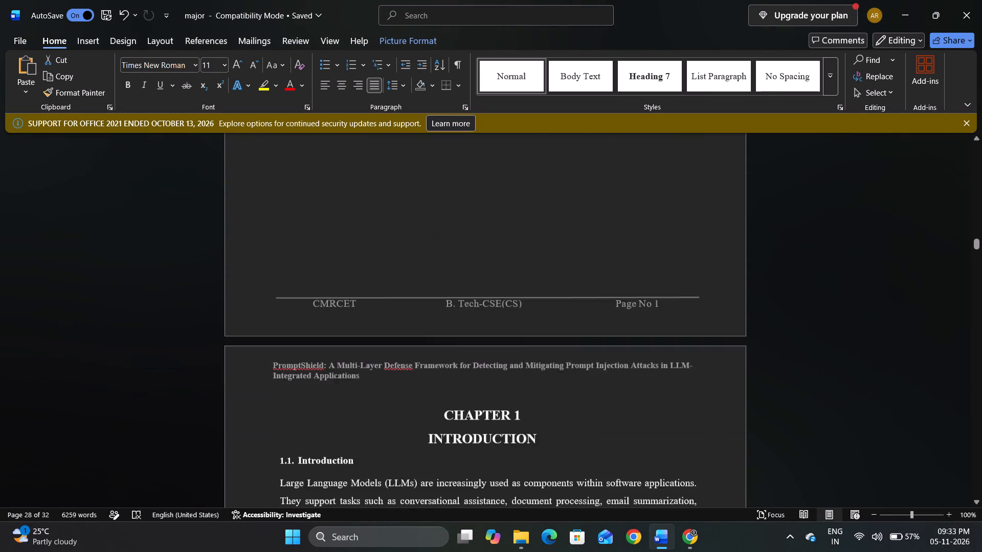
{"action": "scroll", "coordinate": [489, 451], "scroll_direction": "down", "scroll_amount": 1}
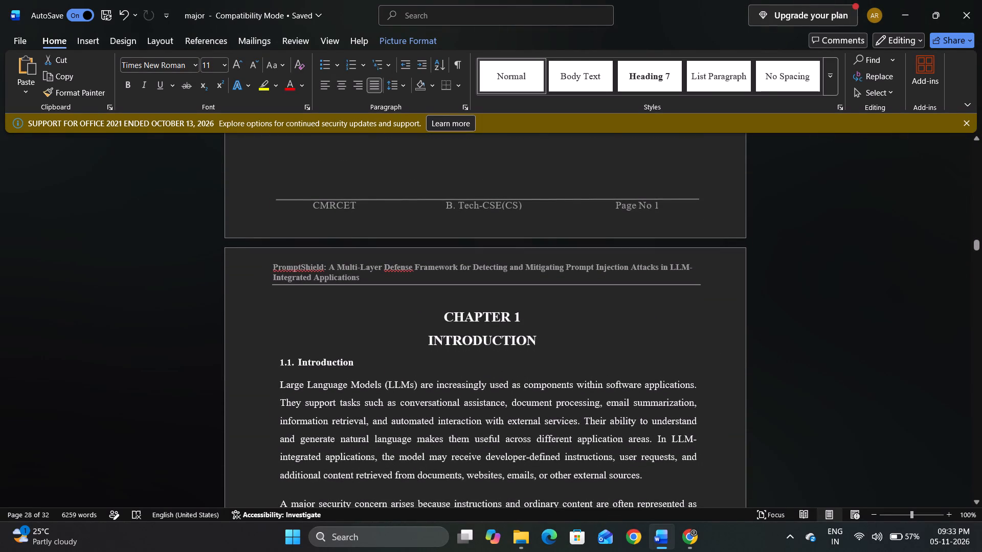
{"action": "scroll", "coordinate": [489, 451], "scroll_direction": "up", "scroll_amount": 12}
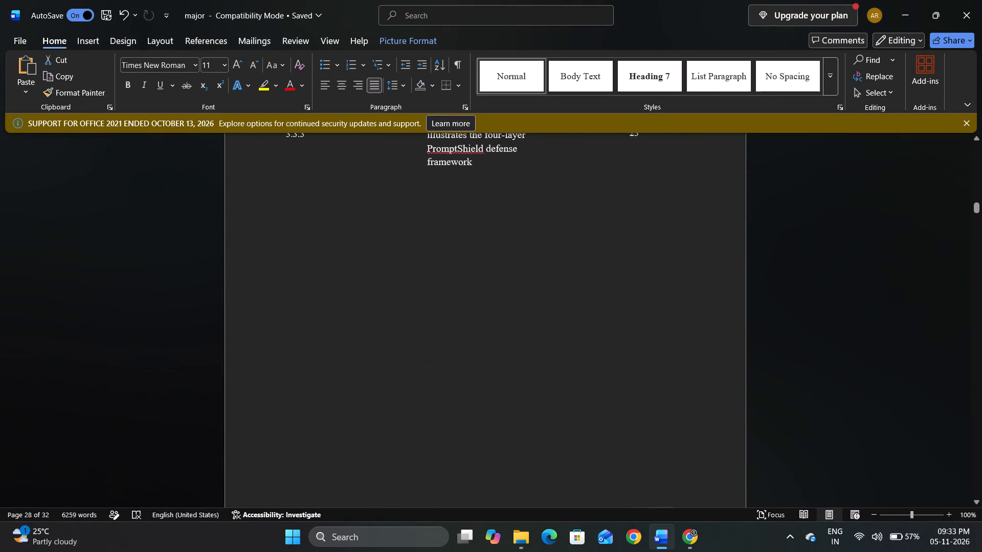
{"action": "scroll", "coordinate": [489, 451], "scroll_direction": "up", "scroll_amount": 6}
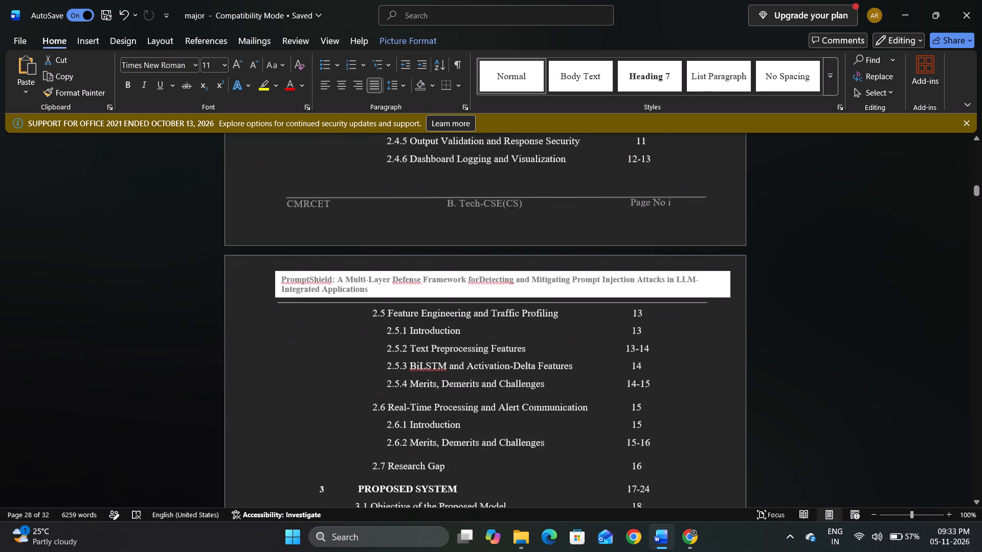
{"action": "scroll", "coordinate": [489, 451], "scroll_direction": "up", "scroll_amount": 5}
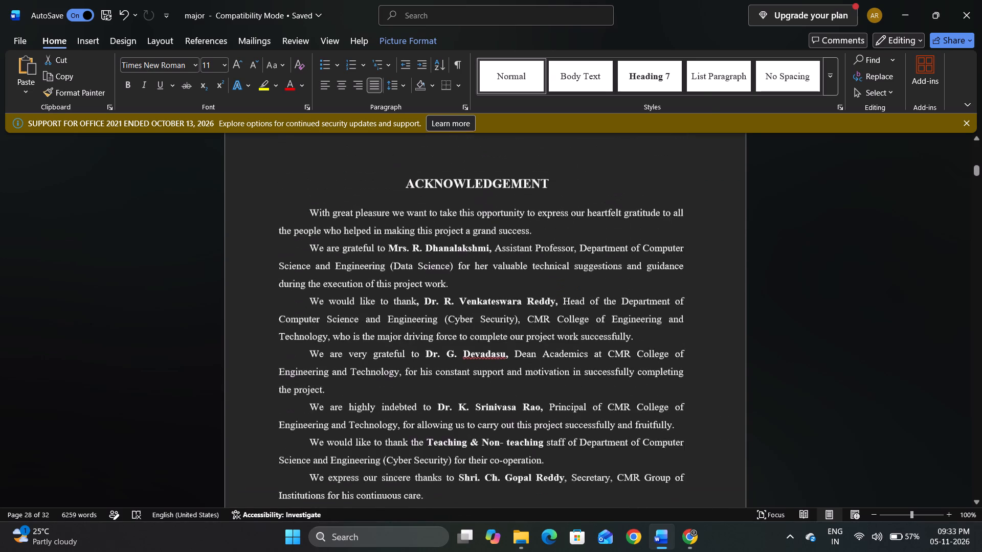
{"action": "scroll", "coordinate": [489, 451], "scroll_direction": "down", "scroll_amount": 3}
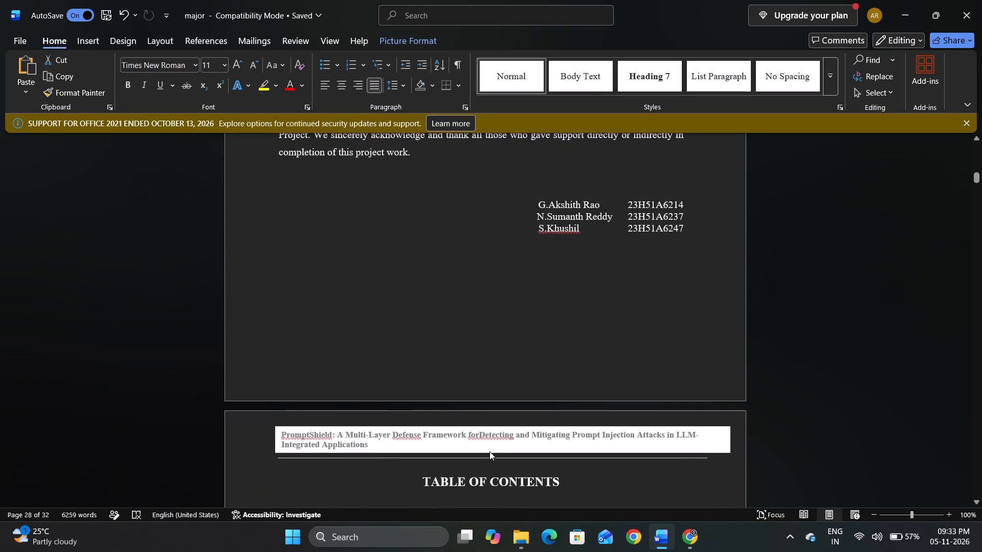
{"action": "scroll", "coordinate": [489, 451], "scroll_direction": "down", "scroll_amount": 3}
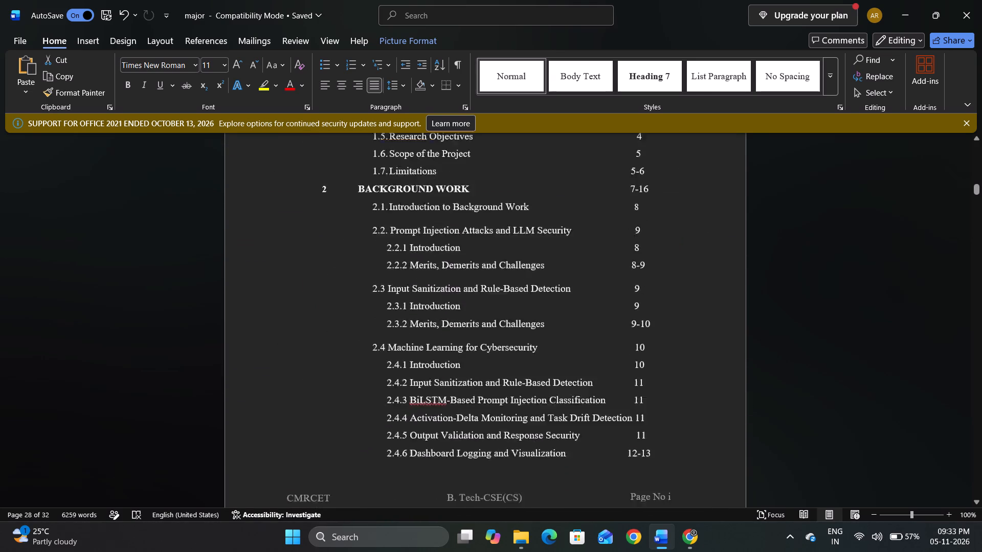
{"action": "scroll", "coordinate": [489, 451], "scroll_direction": "down", "scroll_amount": 5}
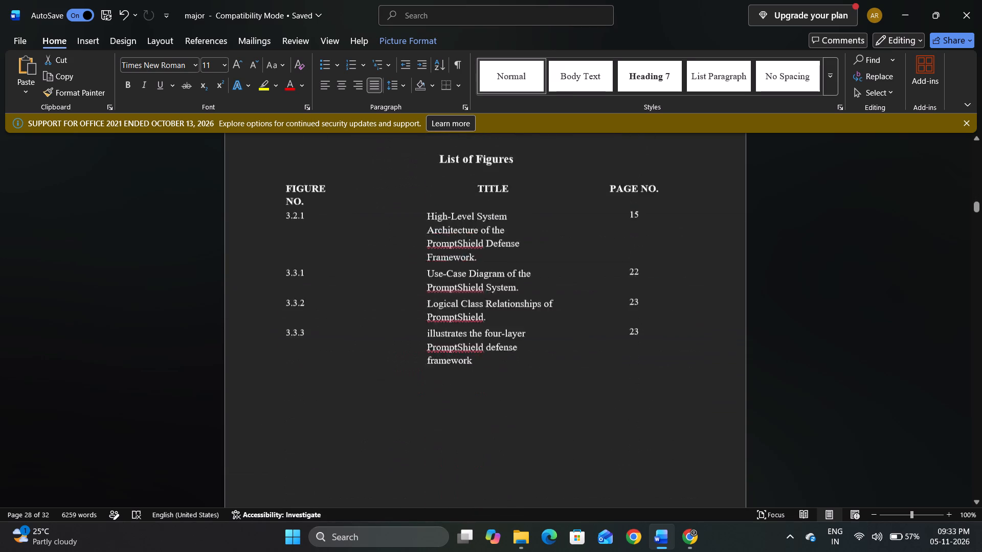
Delete the space between "Explainable" and "AI." at the end of the abstract's keywords.
{"action": "scroll", "coordinate": [489, 451], "scroll_direction": "down", "scroll_amount": 3}
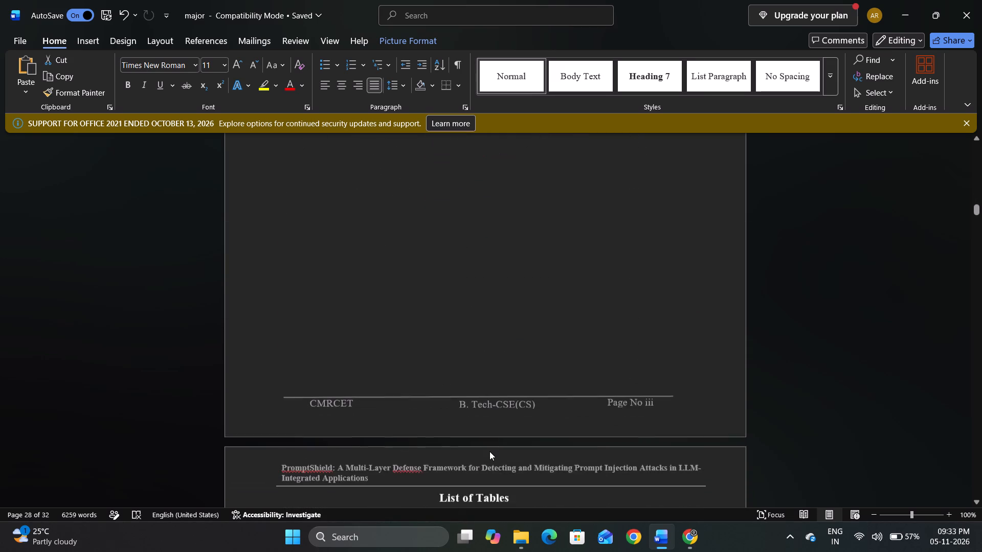
{"action": "scroll", "coordinate": [489, 451], "scroll_direction": "down", "scroll_amount": 3}
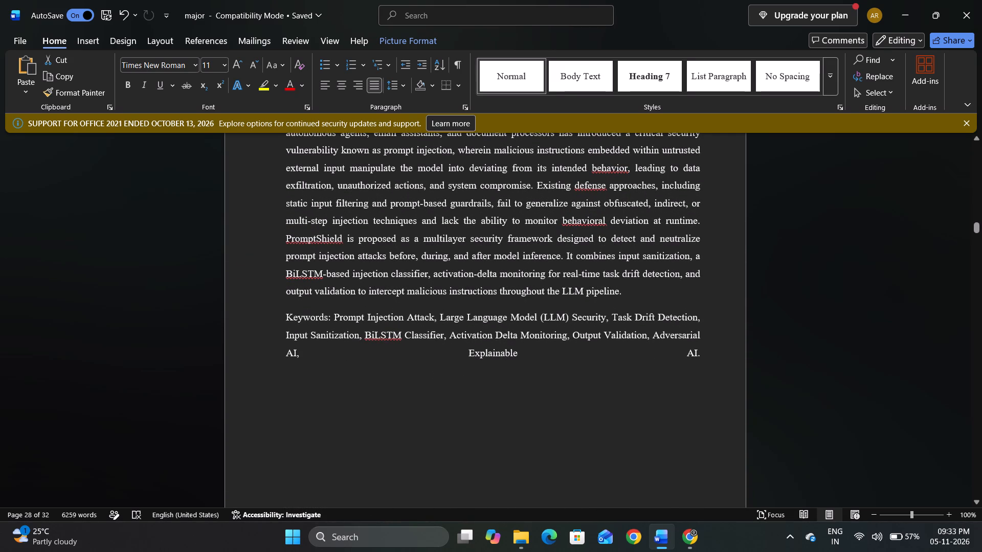
{"action": "left_click_drag", "start_coordinate": [709, 353], "coordinate": [683, 353]}
{"action": "left_click_drag", "start_coordinate": [683, 353], "coordinate": [704, 354]}
{"action": "left_click", "coordinate": [704, 354]}
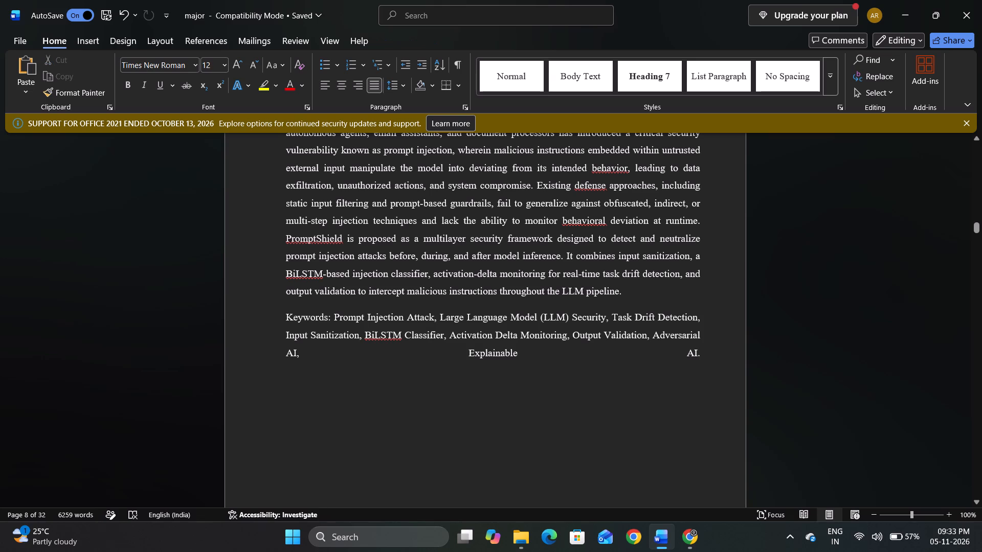
{"action": "key", "text": "Right"}
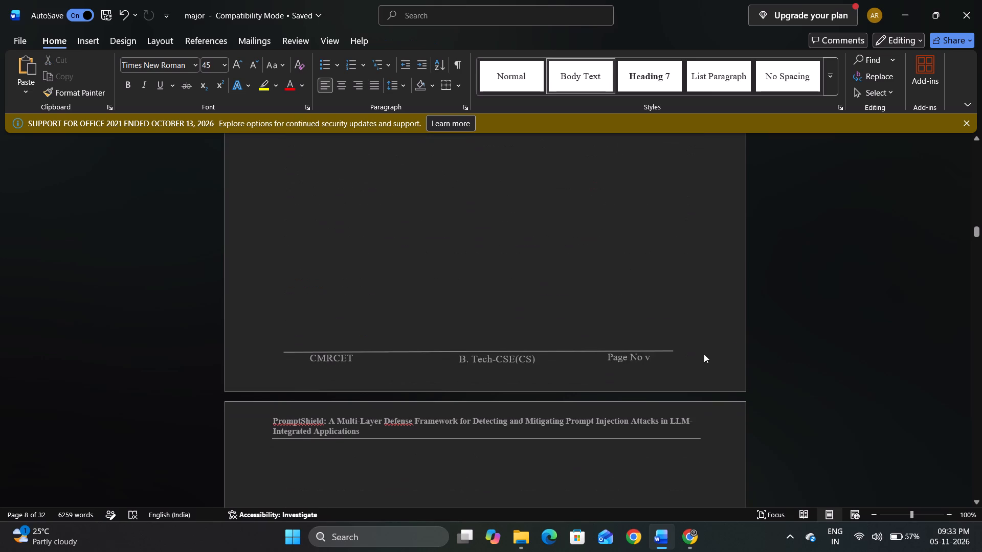
{"action": "key", "text": "Left"}
{"action": "key", "text": "Left"}
{"action": "key", "text": "Left"}
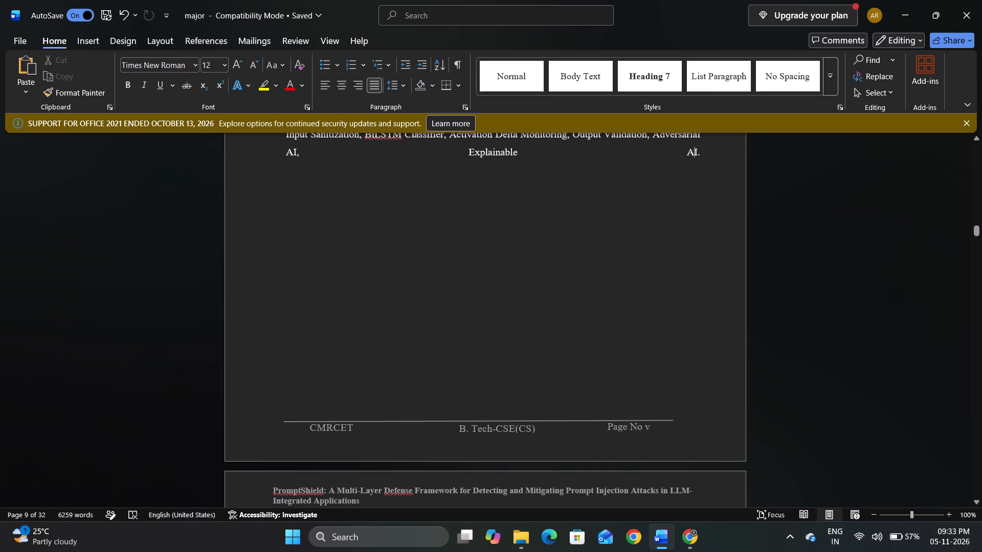
{"action": "key", "text": "Left"}
{"action": "key", "text": "BackSpace"}
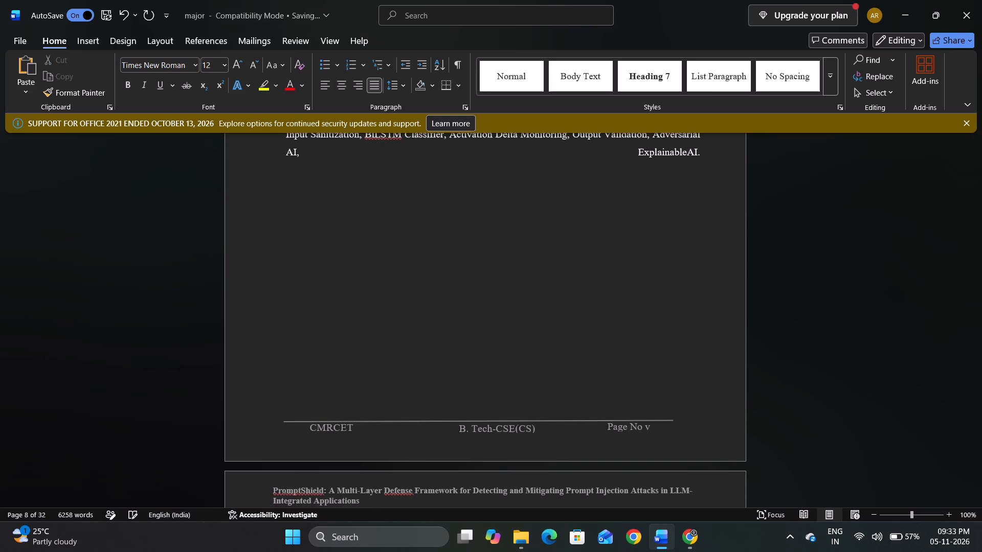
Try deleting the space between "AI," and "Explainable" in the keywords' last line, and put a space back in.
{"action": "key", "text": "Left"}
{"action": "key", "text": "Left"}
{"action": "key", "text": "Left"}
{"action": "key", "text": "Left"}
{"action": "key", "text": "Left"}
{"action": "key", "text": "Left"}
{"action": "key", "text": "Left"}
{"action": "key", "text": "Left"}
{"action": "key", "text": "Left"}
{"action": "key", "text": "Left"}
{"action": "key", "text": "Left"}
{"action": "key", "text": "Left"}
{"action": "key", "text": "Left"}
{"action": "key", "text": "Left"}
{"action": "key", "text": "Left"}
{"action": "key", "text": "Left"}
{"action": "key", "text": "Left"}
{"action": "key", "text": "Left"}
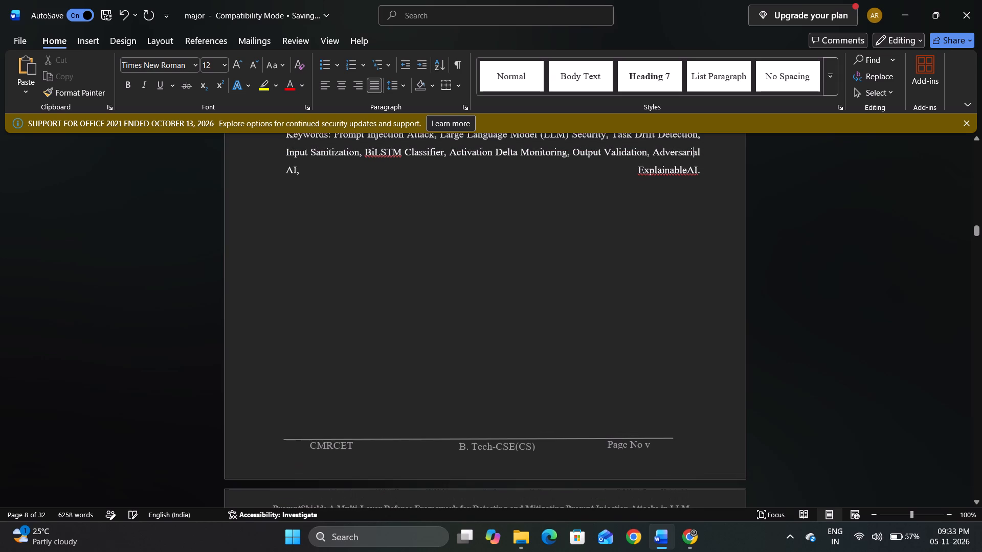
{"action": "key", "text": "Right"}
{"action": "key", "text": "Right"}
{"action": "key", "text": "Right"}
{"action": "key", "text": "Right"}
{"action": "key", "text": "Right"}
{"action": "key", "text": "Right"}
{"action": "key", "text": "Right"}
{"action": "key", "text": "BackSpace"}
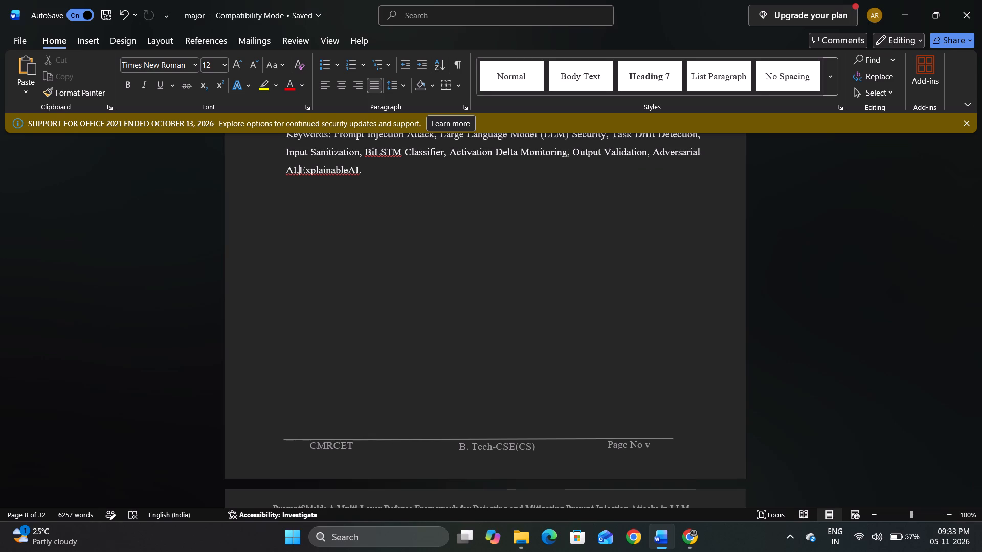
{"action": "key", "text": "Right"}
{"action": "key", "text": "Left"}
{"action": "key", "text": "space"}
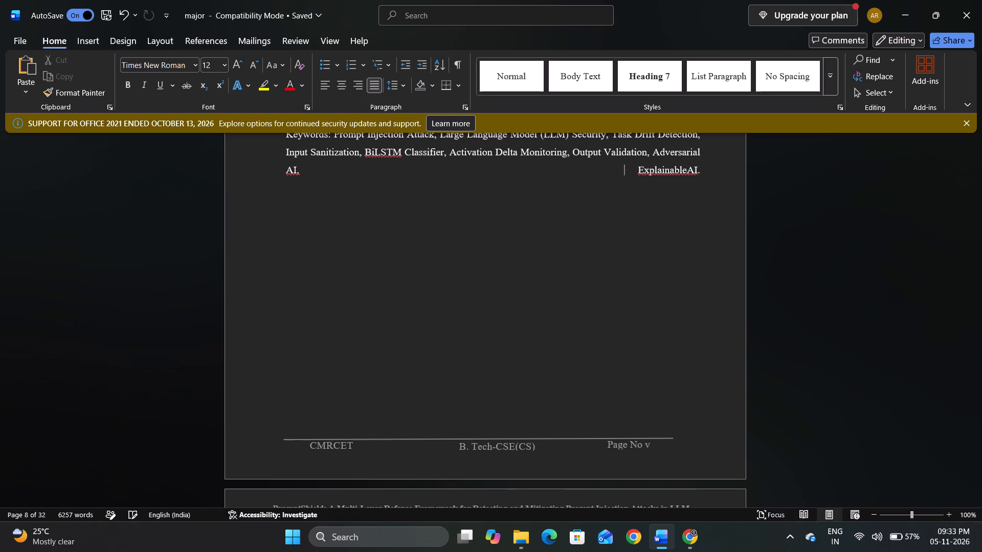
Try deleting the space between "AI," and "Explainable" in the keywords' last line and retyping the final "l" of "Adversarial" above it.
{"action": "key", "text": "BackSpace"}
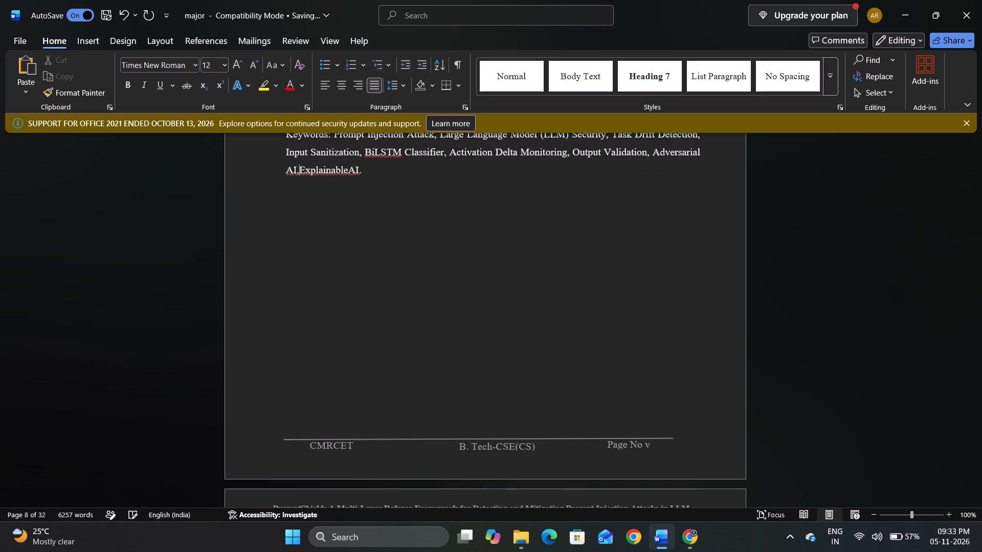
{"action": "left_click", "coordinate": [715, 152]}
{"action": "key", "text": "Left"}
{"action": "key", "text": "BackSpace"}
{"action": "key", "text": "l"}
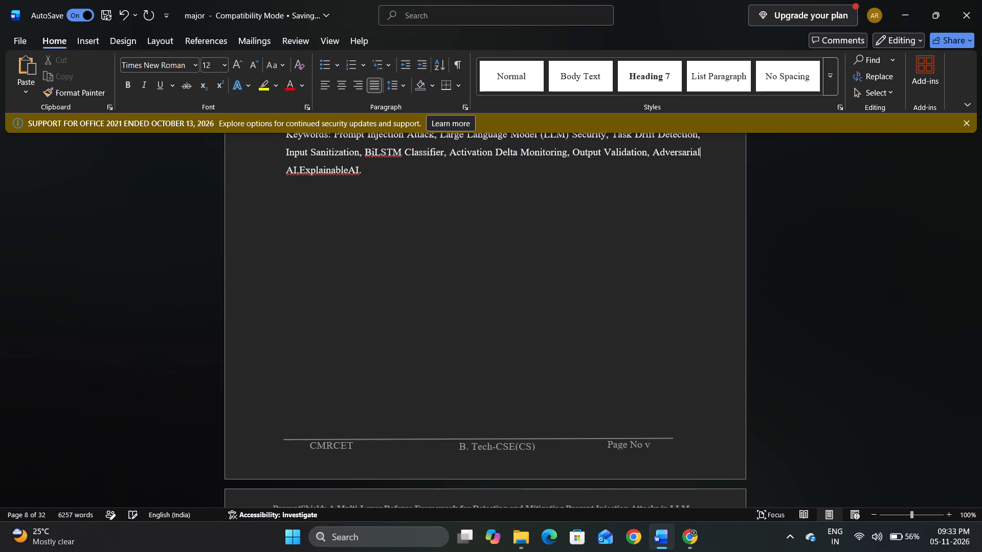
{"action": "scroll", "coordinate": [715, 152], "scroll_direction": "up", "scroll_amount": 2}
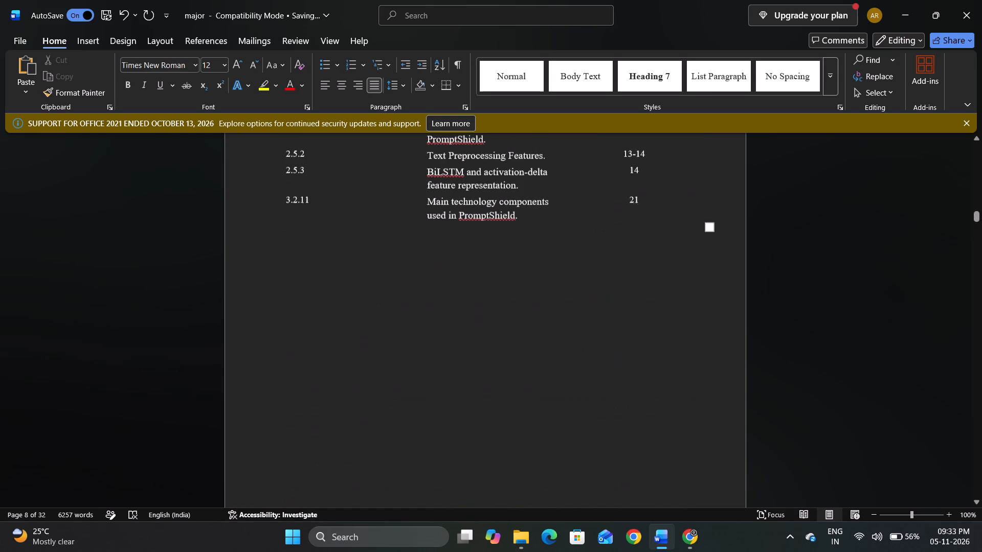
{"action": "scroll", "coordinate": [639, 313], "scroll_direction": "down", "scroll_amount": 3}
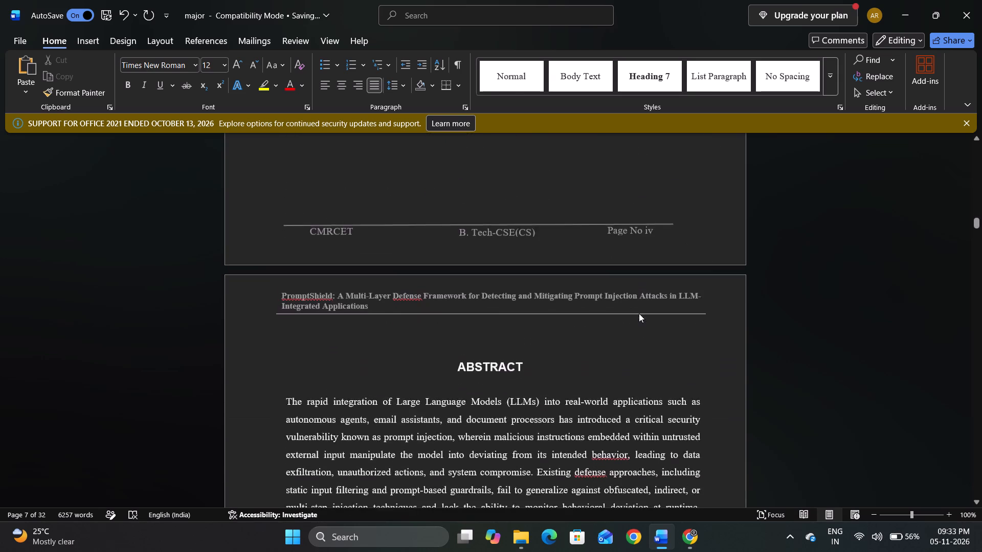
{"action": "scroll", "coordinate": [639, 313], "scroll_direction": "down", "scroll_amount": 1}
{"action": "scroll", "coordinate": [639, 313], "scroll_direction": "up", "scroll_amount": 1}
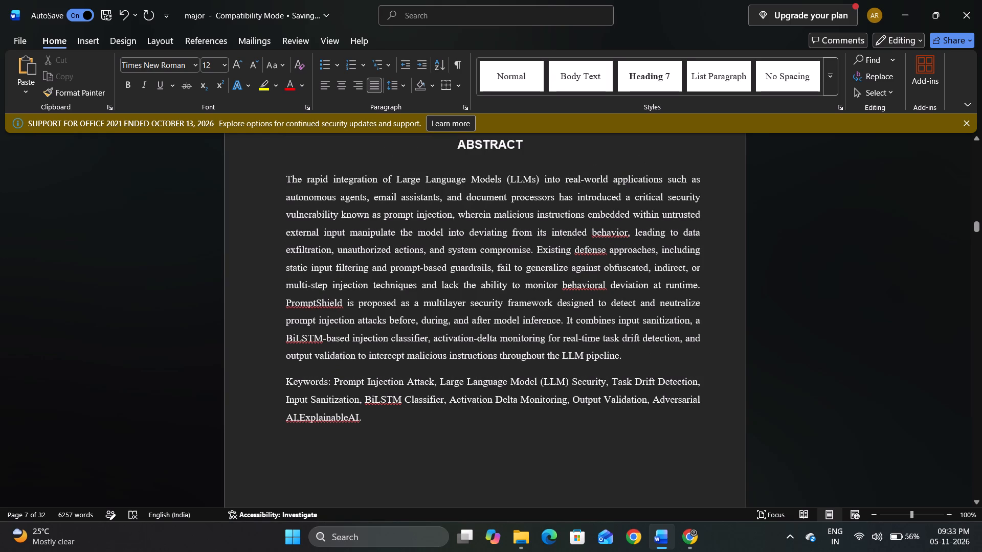
Reinsert the spaces in the keywords' last line so that it reads "AI, Explainable AI.".
{"action": "left_click", "coordinate": [298, 412]}
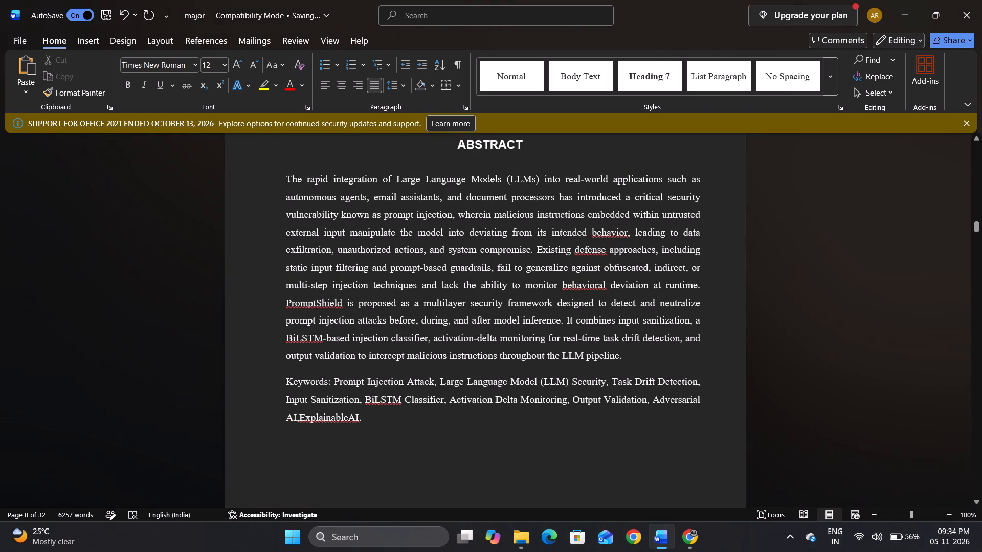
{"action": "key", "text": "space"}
{"action": "key", "text": "BackSpace"}
{"action": "key", "text": "Right"}
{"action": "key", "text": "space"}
{"action": "key", "text": "Right"}
{"action": "key", "text": "Right"}
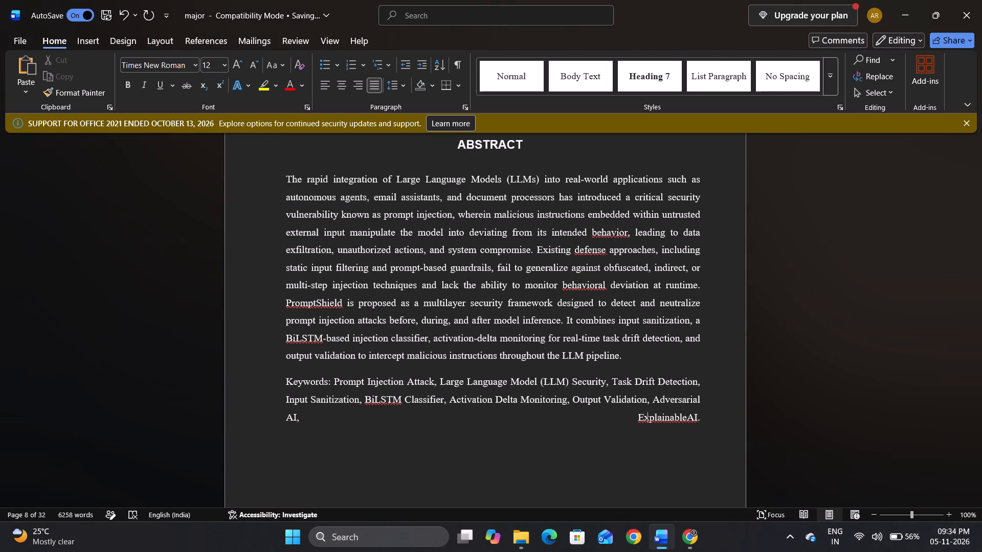
{"action": "key", "text": "Right"}
{"action": "key", "text": "Right"}
{"action": "key", "text": "Right"}
{"action": "key", "text": "Right"}
{"action": "key", "text": "Right"}
{"action": "key", "text": "Right"}
{"action": "key", "text": "Right"}
{"action": "key", "text": "Right"}
{"action": "key", "text": "Right"}
{"action": "key", "text": "Right"}
{"action": "key", "text": "Right"}
{"action": "key", "text": "Right"}
{"action": "key", "text": "Left"}
{"action": "key", "text": "Left"}
{"action": "key", "text": "Left"}
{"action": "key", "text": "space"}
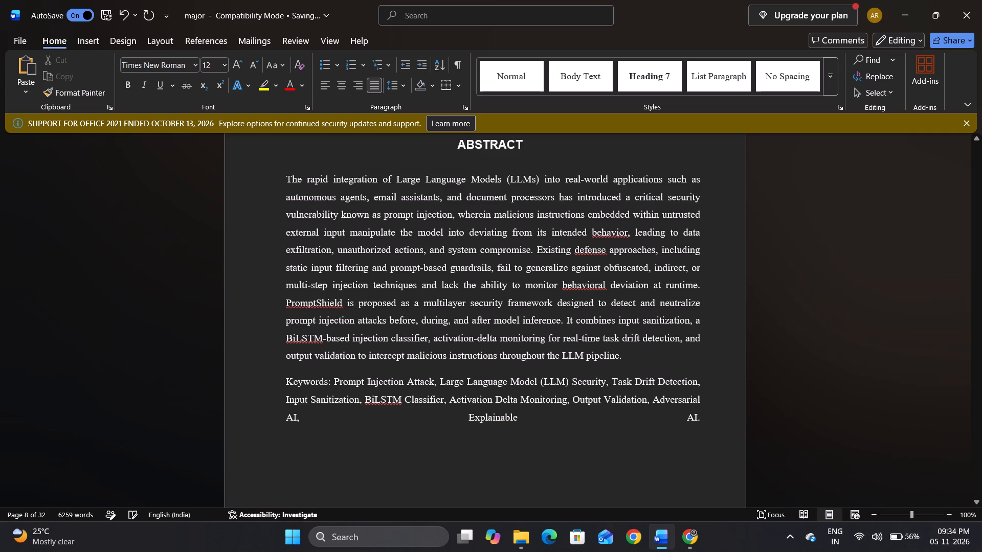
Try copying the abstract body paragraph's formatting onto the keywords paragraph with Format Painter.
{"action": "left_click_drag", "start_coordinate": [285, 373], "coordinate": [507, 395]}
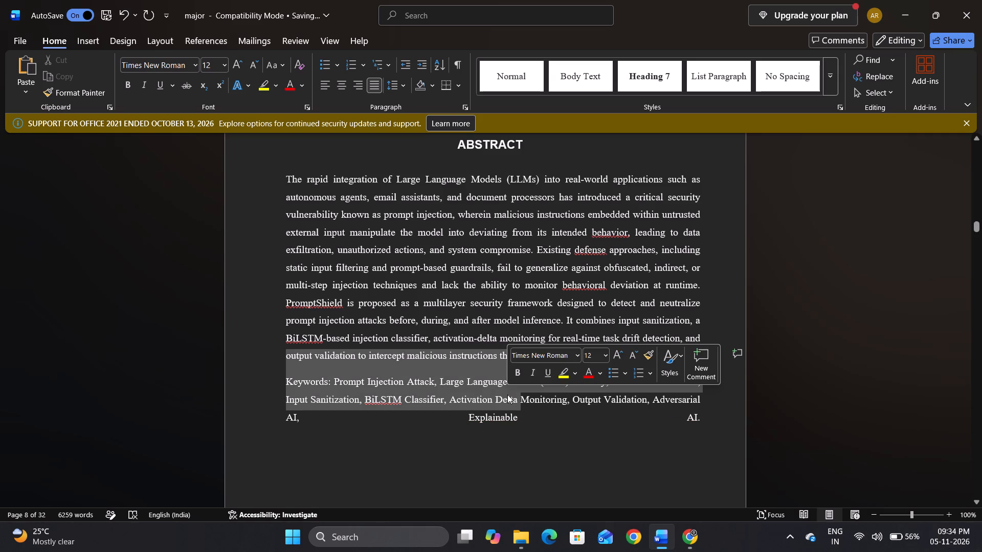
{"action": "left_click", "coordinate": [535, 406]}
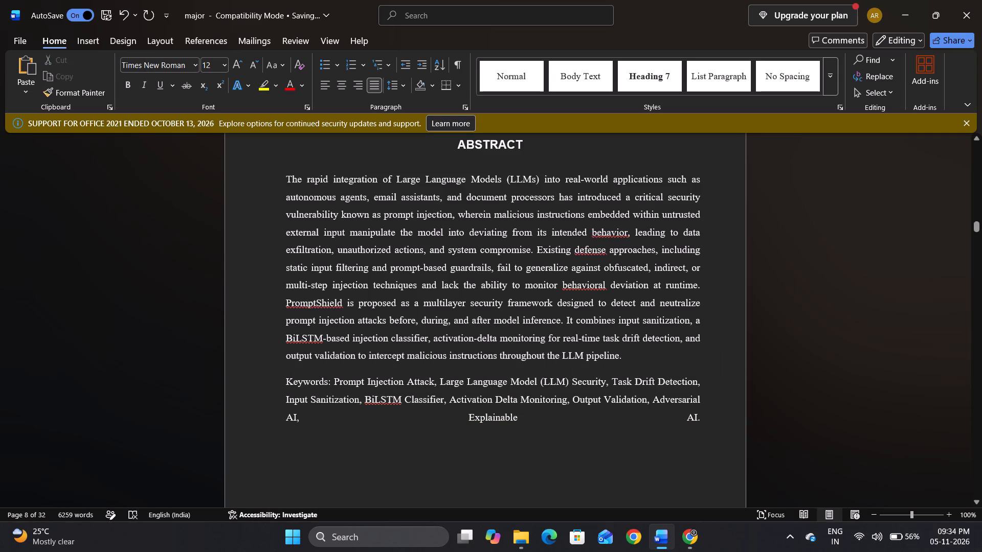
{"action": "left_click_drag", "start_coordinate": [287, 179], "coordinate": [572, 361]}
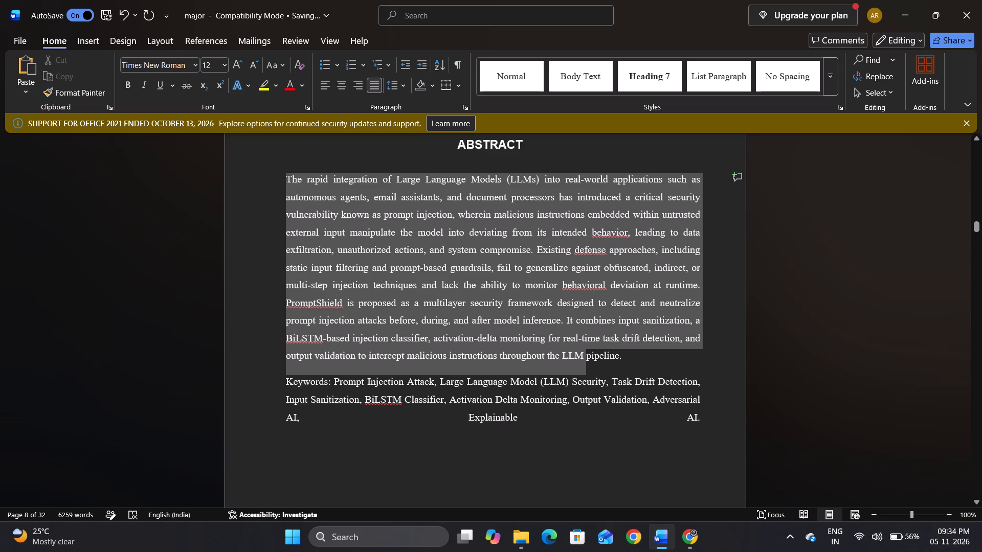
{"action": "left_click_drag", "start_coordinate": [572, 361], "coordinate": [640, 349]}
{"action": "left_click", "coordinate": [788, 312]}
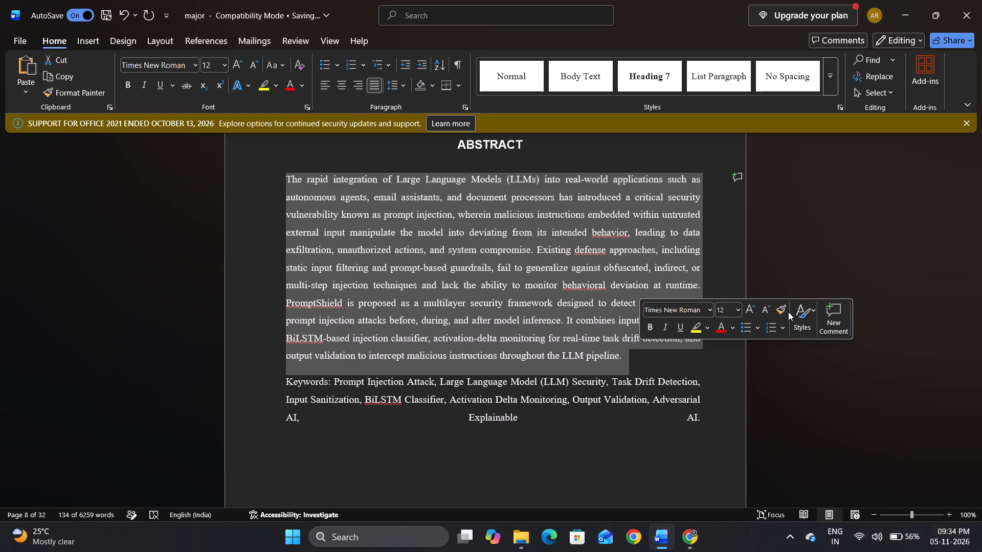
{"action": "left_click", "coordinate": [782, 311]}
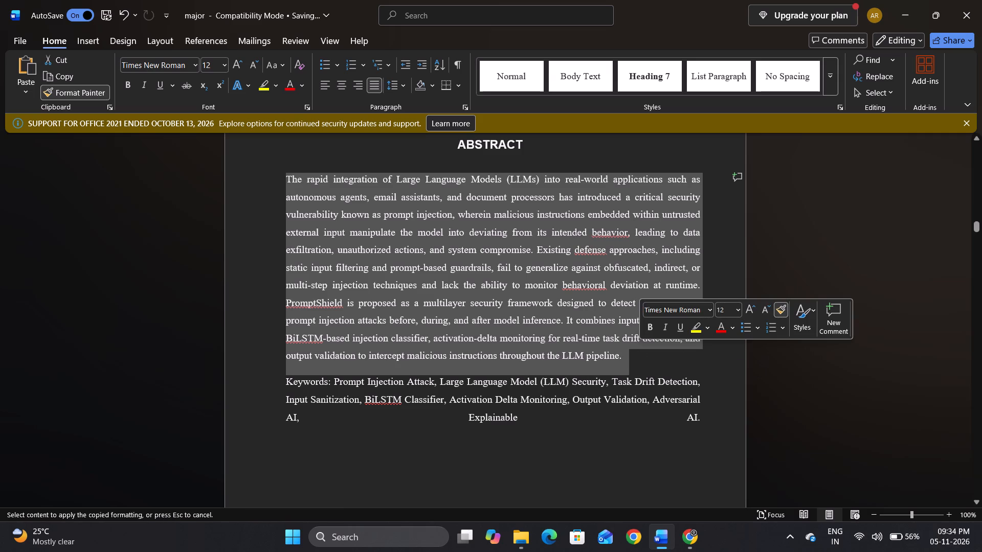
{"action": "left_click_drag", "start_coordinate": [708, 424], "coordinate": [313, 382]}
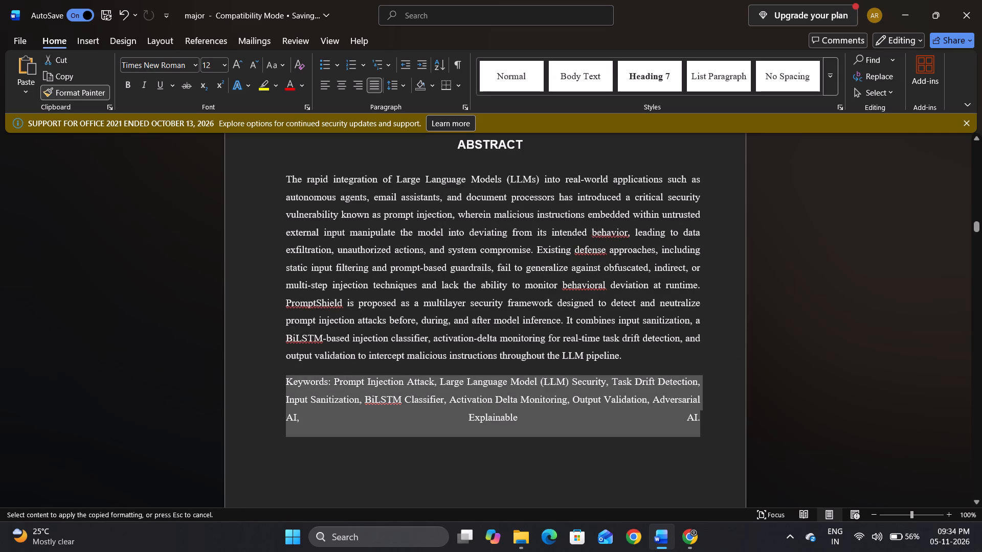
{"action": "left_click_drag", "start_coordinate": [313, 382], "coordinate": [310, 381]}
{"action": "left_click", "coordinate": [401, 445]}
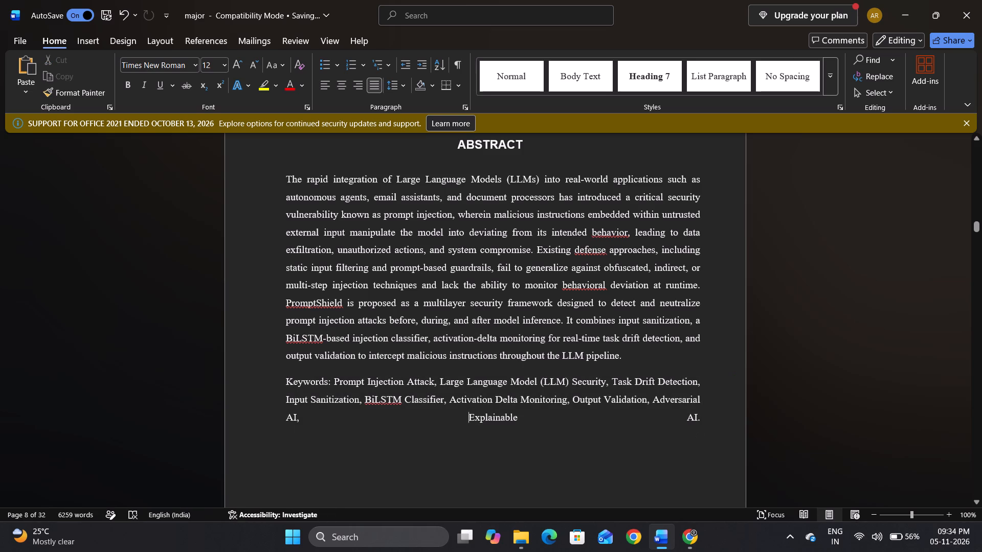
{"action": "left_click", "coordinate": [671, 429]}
Left-align the keywords paragraph at the end of the abstract.
{"action": "left_click_drag", "start_coordinate": [705, 417], "coordinate": [302, 436]}
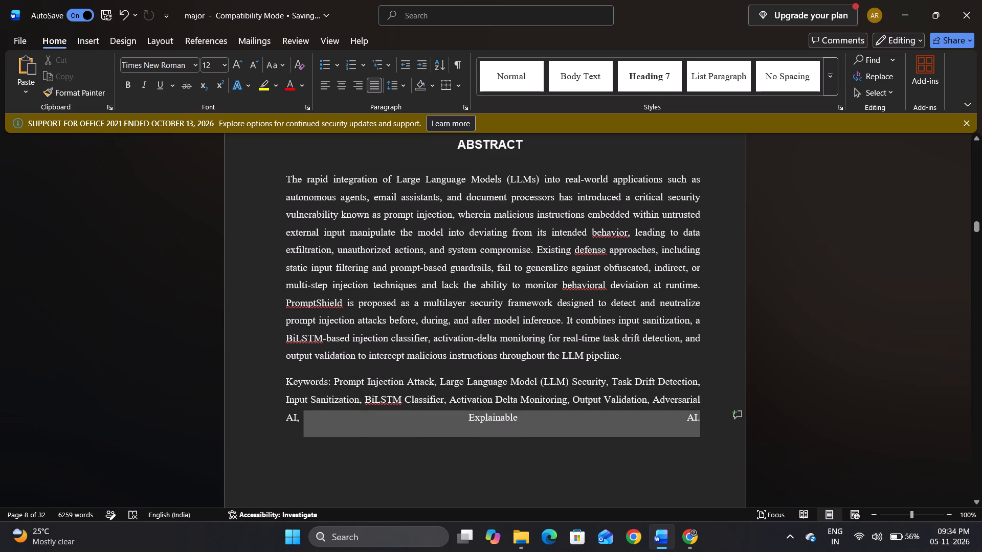
{"action": "left_click_drag", "start_coordinate": [302, 436], "coordinate": [287, 423]}
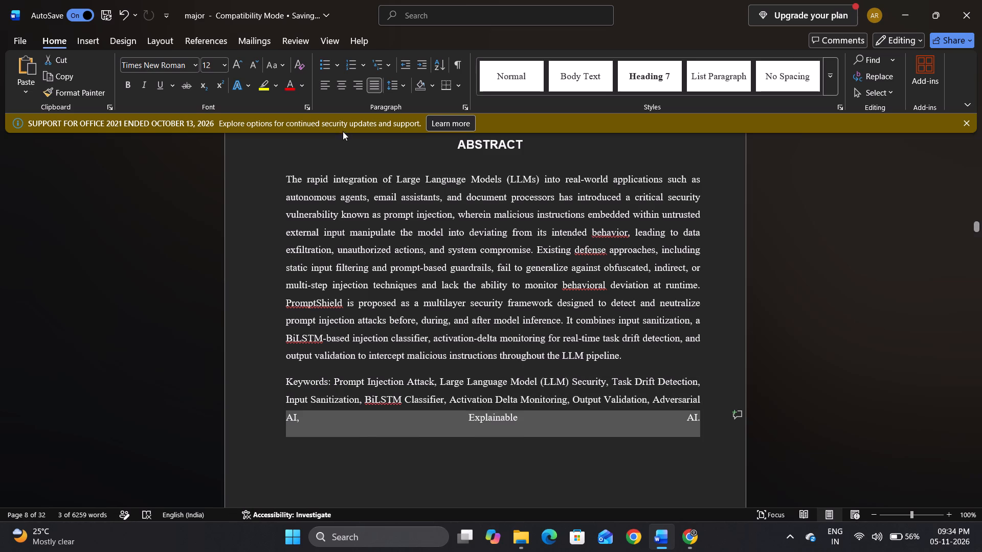
{"action": "left_click", "coordinate": [326, 87]}
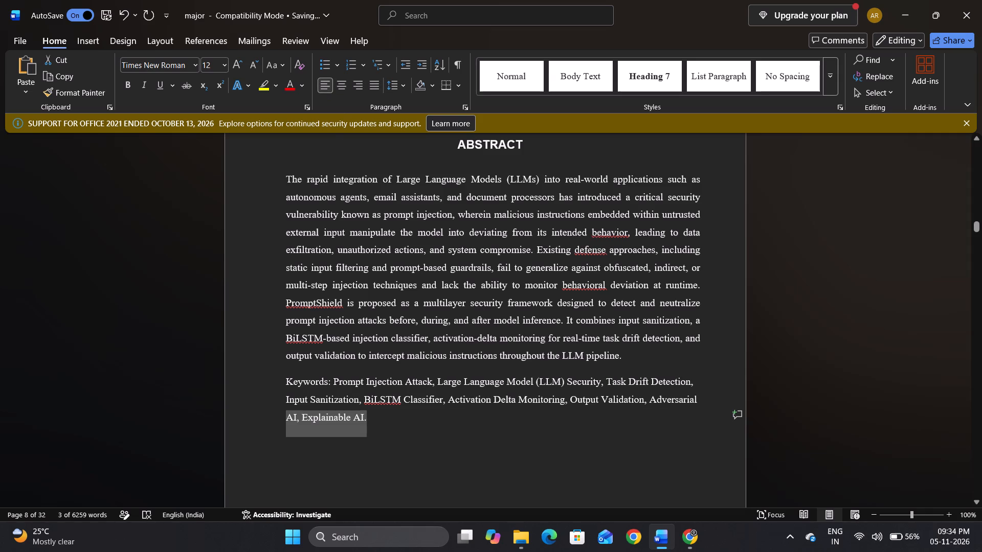
{"action": "left_click", "coordinate": [533, 416]}
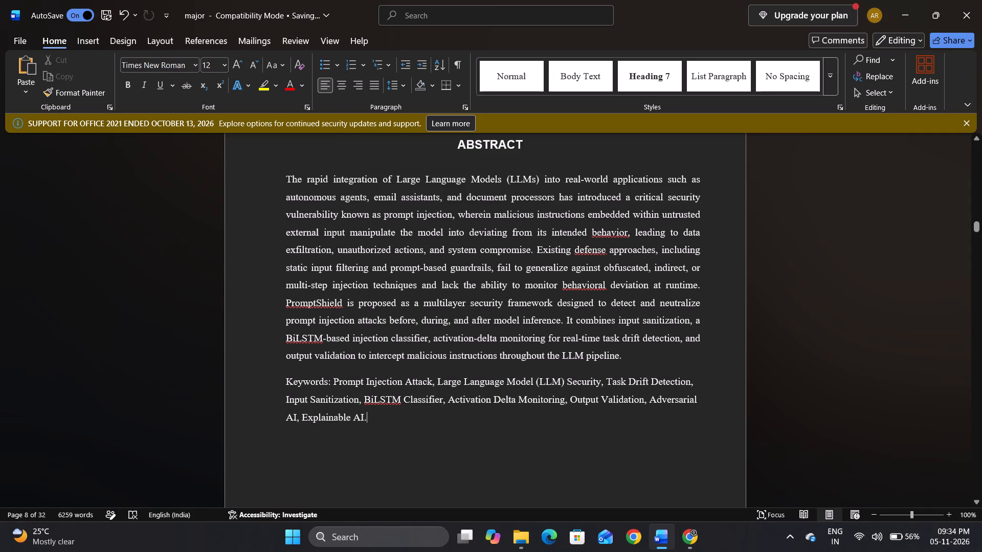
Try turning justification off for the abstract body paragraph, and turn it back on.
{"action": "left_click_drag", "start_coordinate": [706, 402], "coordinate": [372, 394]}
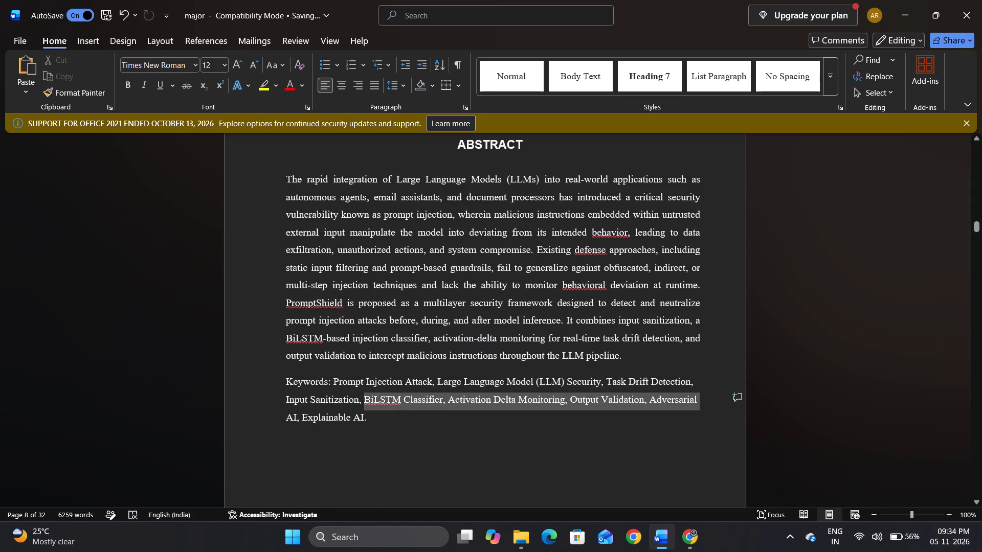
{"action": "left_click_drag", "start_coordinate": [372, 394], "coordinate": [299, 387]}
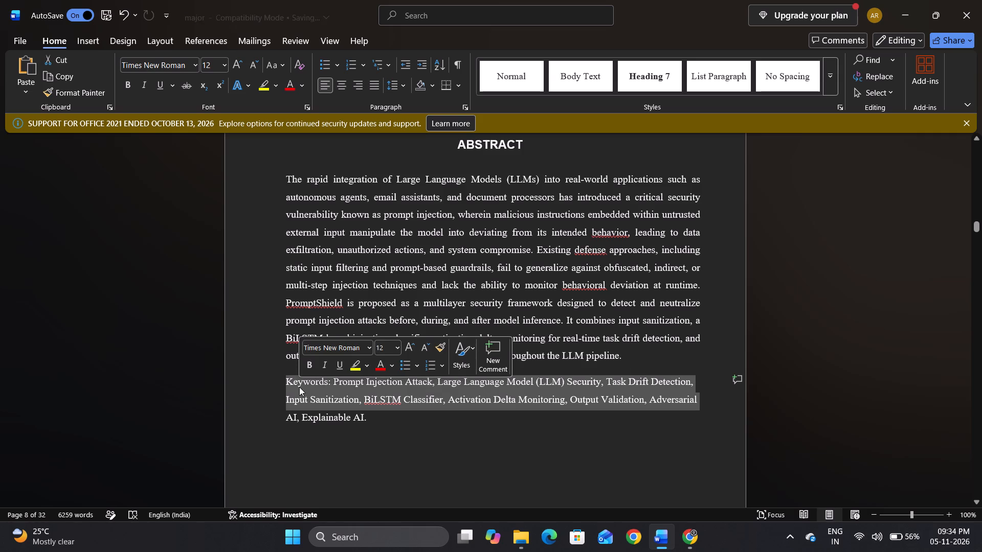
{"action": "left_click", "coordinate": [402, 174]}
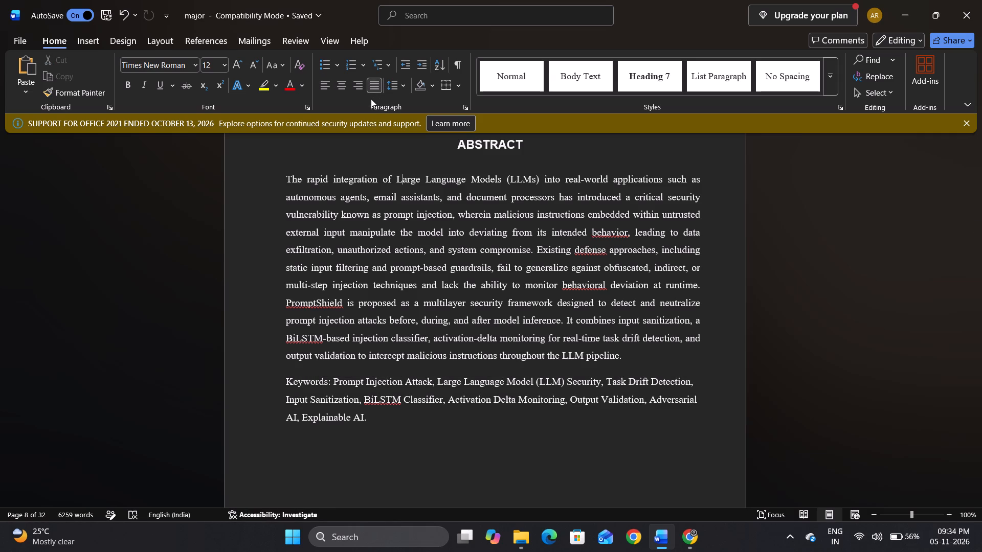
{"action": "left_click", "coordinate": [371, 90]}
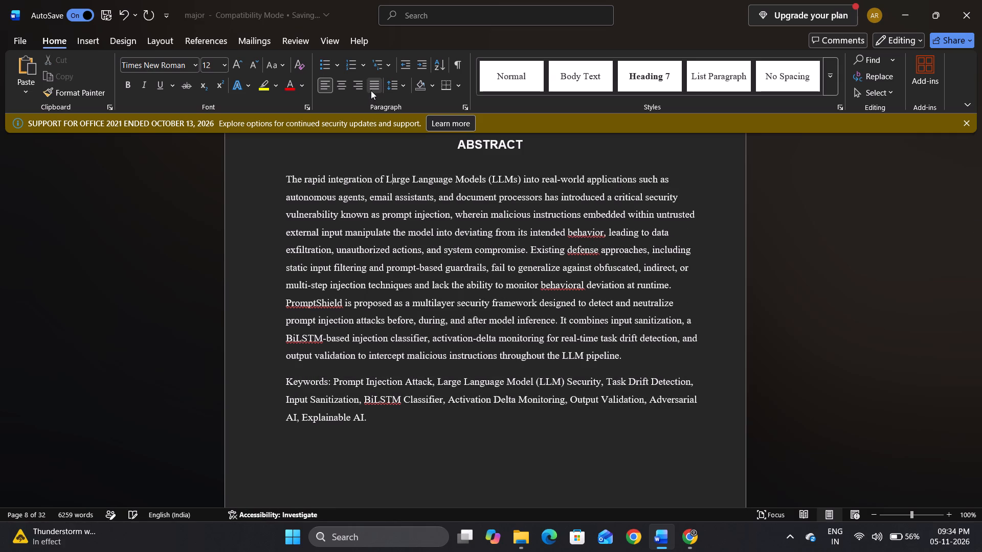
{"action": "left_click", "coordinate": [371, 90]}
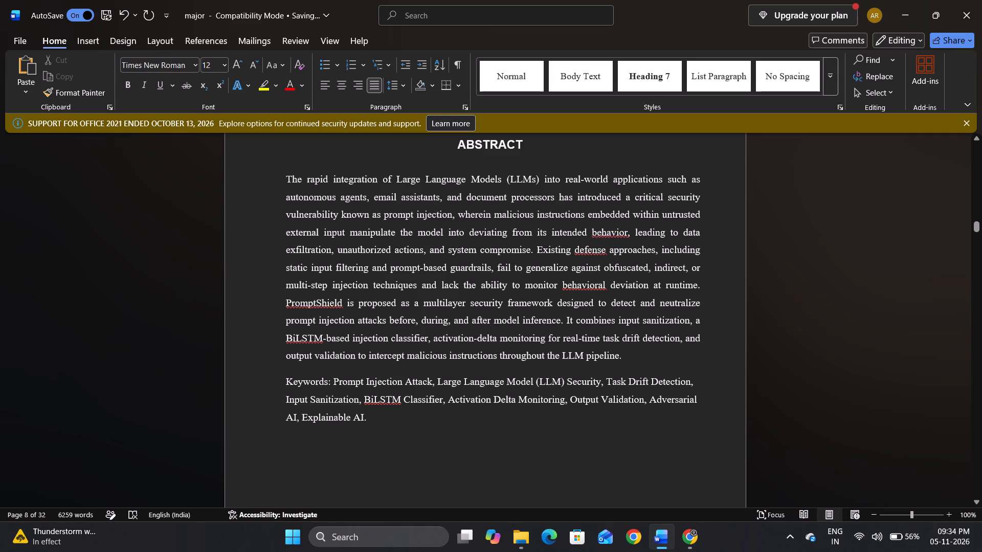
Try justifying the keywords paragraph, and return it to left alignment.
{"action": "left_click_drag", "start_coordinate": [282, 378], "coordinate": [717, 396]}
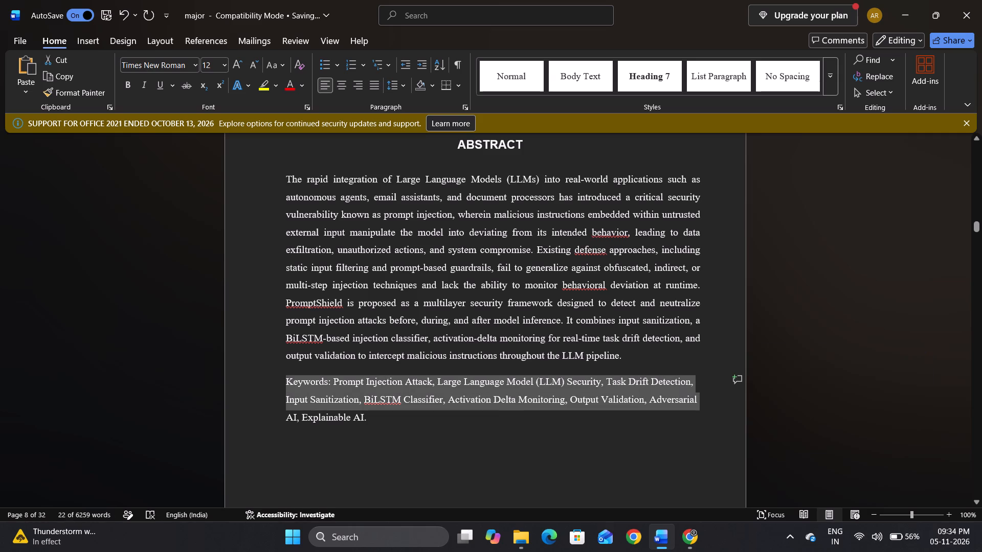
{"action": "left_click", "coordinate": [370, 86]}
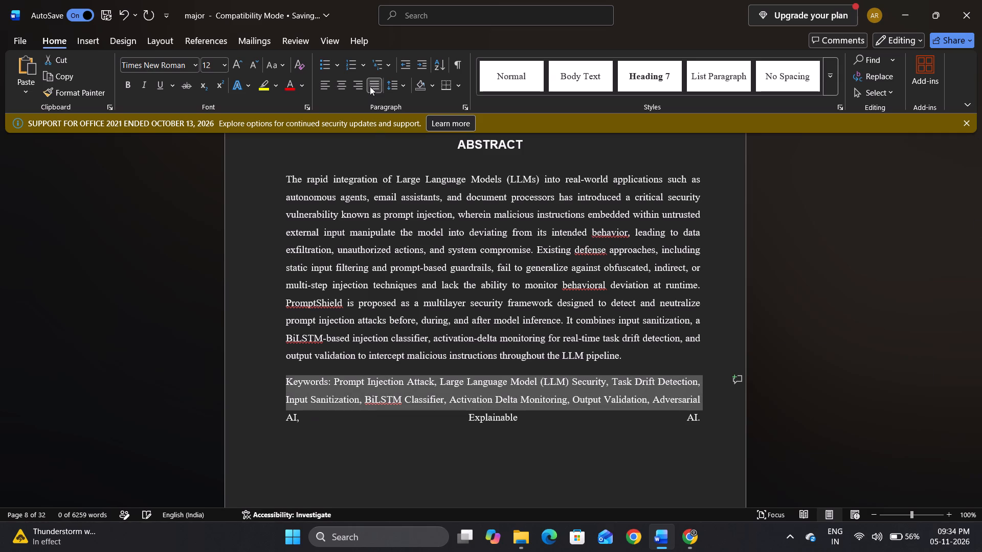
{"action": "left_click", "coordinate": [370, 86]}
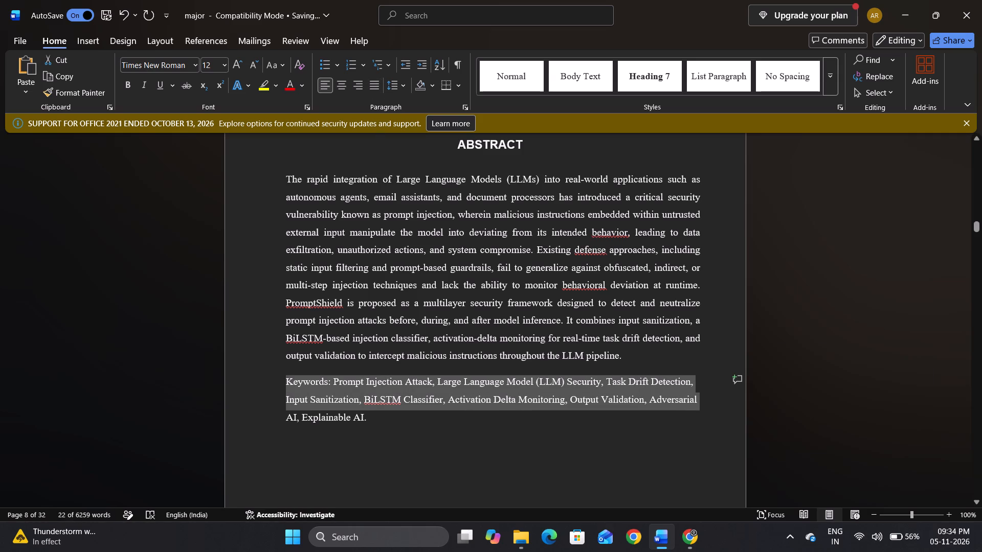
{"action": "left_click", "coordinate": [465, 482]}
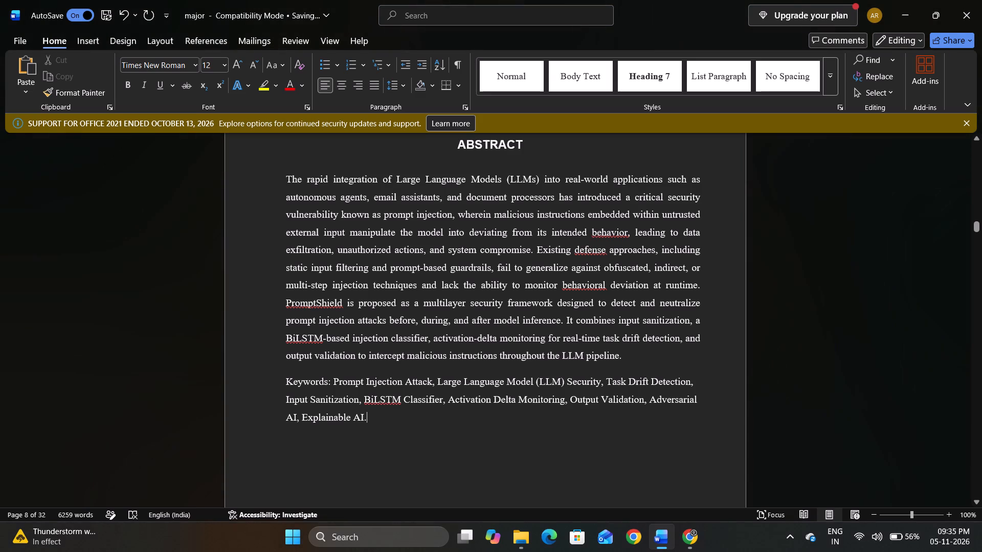
Insert "Biderctional Long Short Term Memory" before "BiLSTM" in the abstract's keywords paragraph.
{"action": "left_click", "coordinate": [563, 380]}
{"action": "left_click", "coordinate": [364, 397]}
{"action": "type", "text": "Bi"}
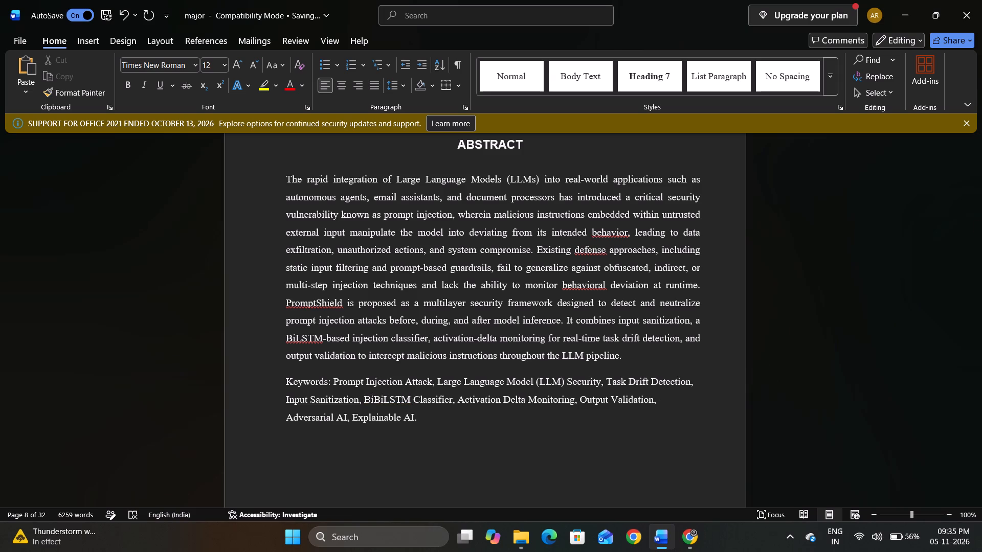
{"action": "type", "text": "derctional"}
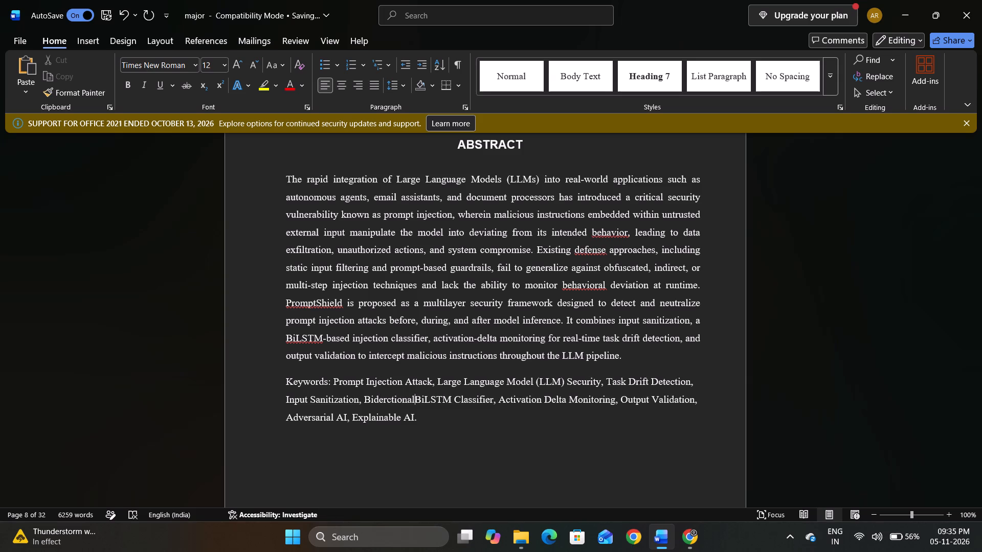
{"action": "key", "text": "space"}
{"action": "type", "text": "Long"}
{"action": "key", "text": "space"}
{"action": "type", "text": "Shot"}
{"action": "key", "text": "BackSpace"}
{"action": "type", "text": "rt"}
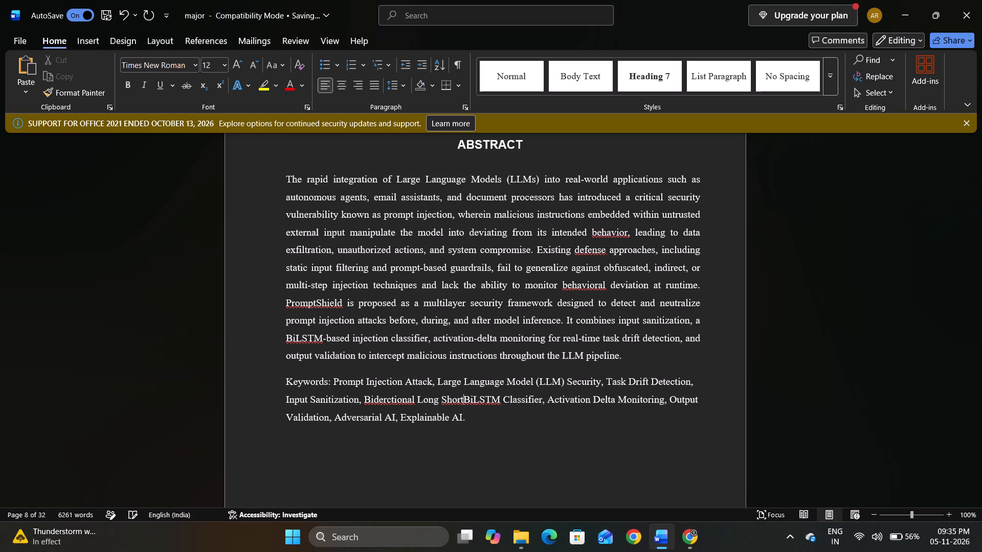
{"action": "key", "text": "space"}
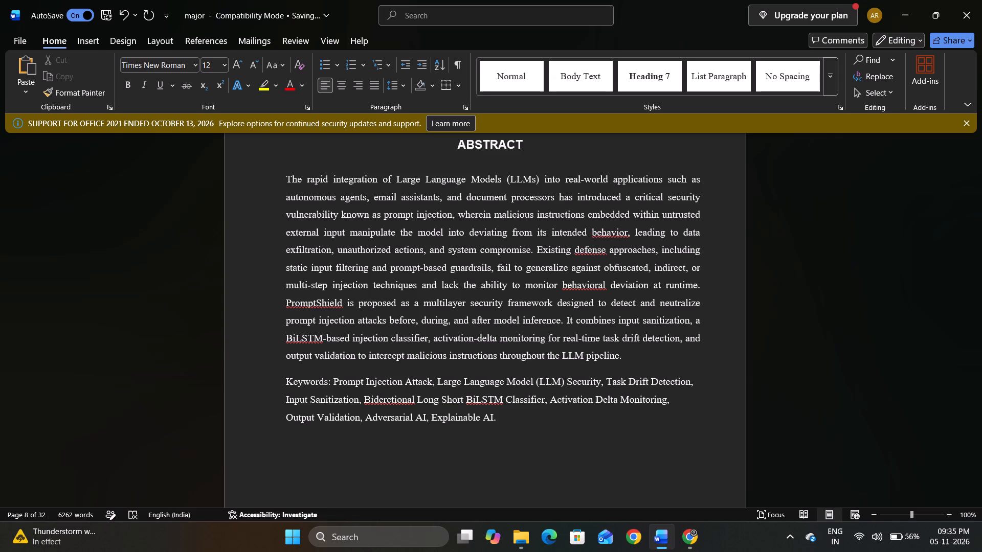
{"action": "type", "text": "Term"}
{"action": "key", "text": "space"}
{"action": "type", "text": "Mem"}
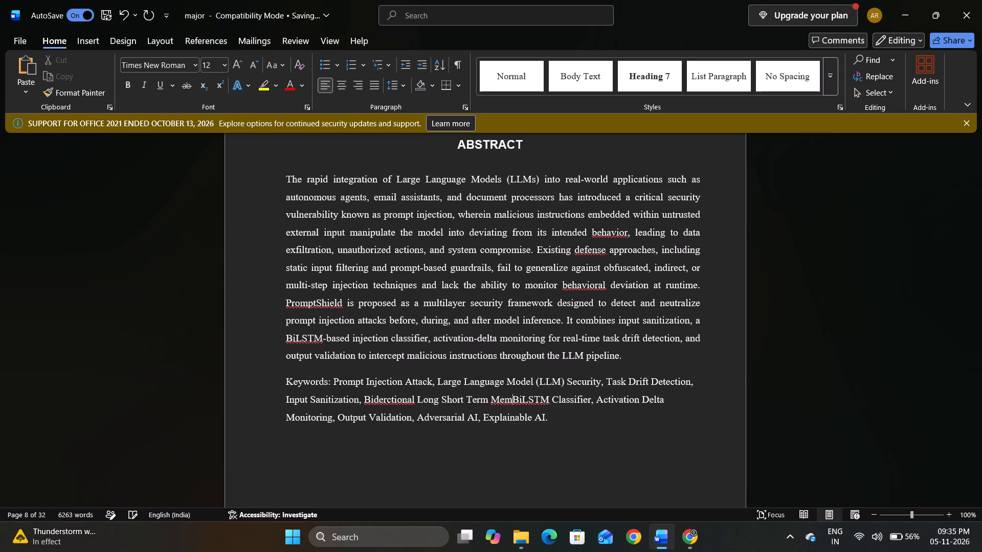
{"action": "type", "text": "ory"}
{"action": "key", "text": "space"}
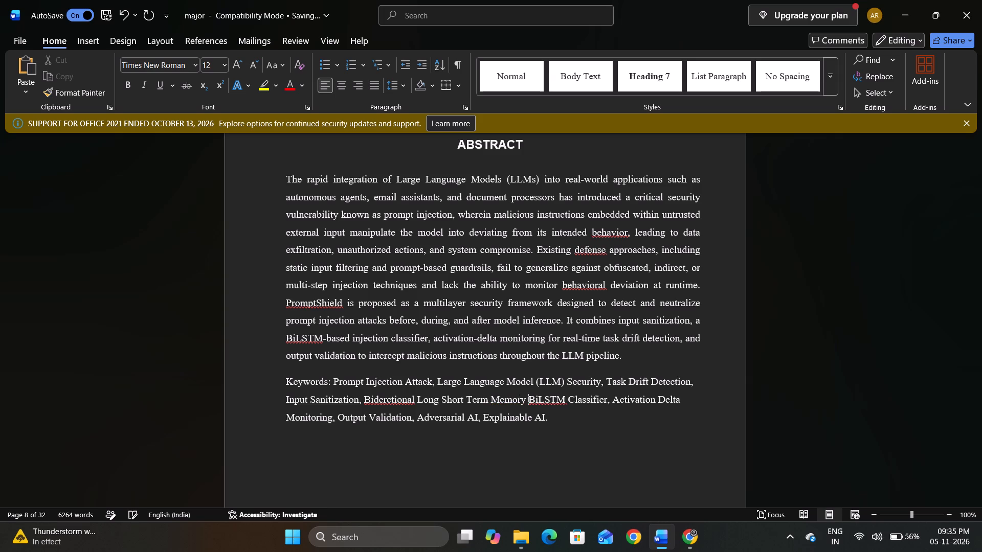
Enclose "BiLSTM" in parentheses in the abstract's keywords paragraph.
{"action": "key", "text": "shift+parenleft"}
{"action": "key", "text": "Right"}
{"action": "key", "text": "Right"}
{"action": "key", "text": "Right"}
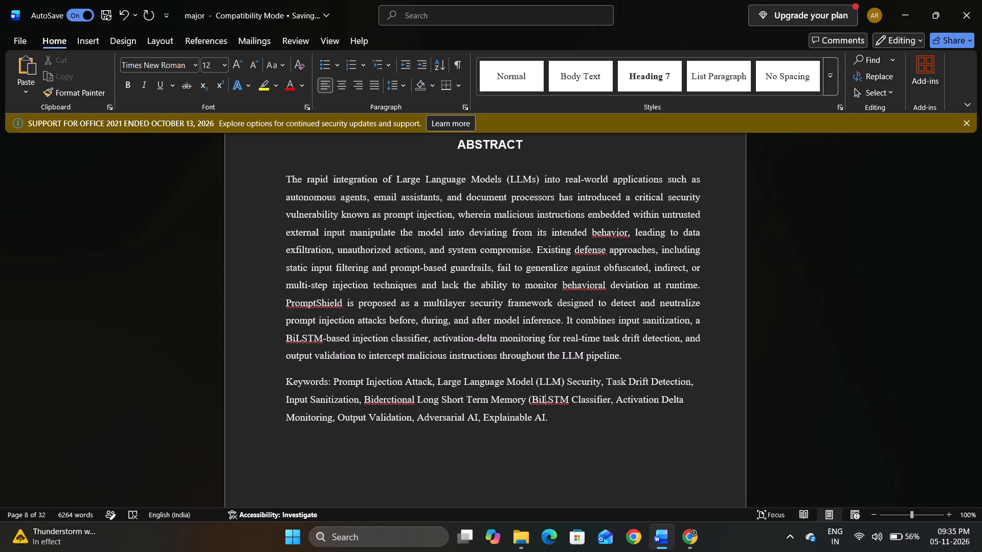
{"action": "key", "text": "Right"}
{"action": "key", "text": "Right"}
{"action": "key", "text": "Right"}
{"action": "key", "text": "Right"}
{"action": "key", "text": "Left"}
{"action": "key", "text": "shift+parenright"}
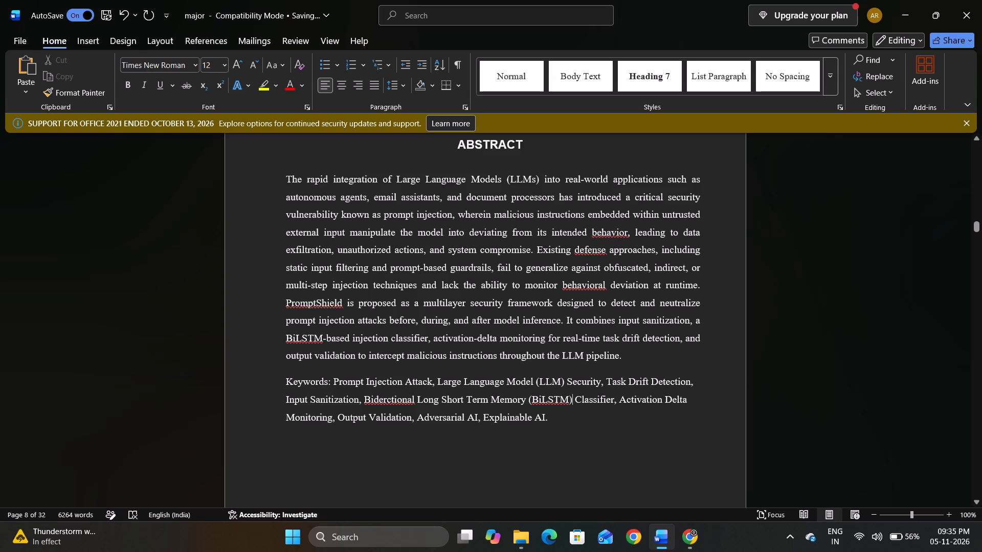
Justify the whole keywords paragraph at the end of the abstract.
{"action": "left_click_drag", "start_coordinate": [283, 373], "coordinate": [539, 410]}
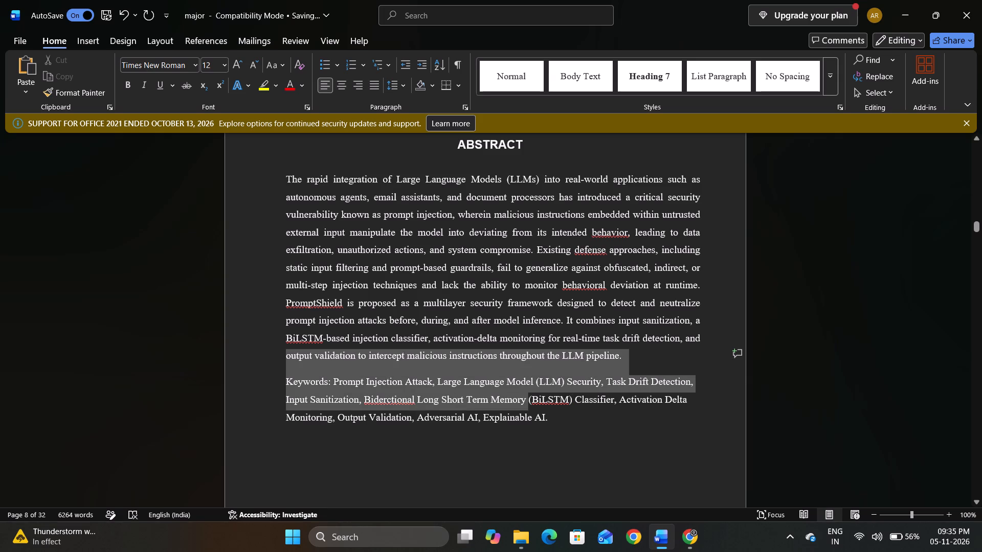
{"action": "left_click_drag", "start_coordinate": [539, 410], "coordinate": [597, 419]}
{"action": "left_click", "coordinate": [597, 419]}
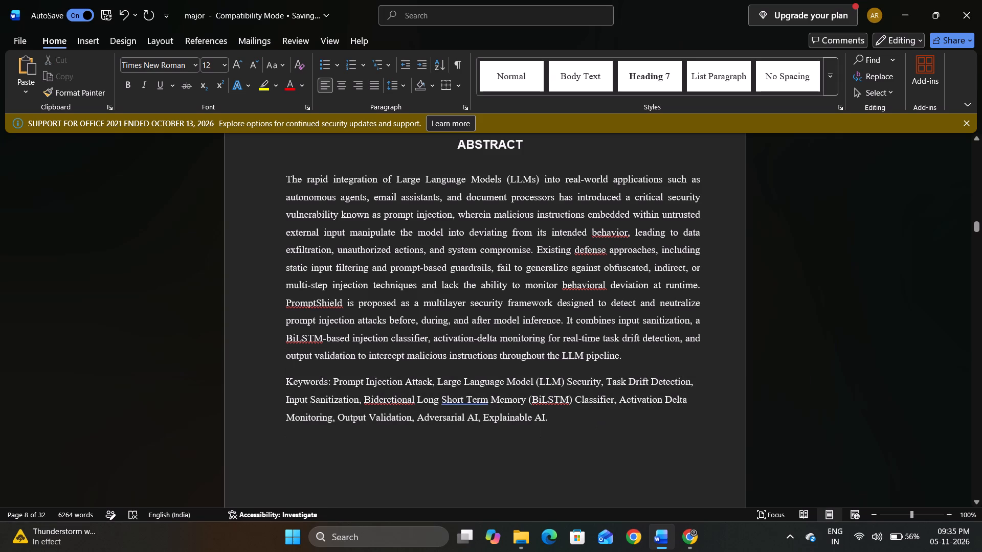
{"action": "left_click_drag", "start_coordinate": [565, 423], "coordinate": [286, 384]}
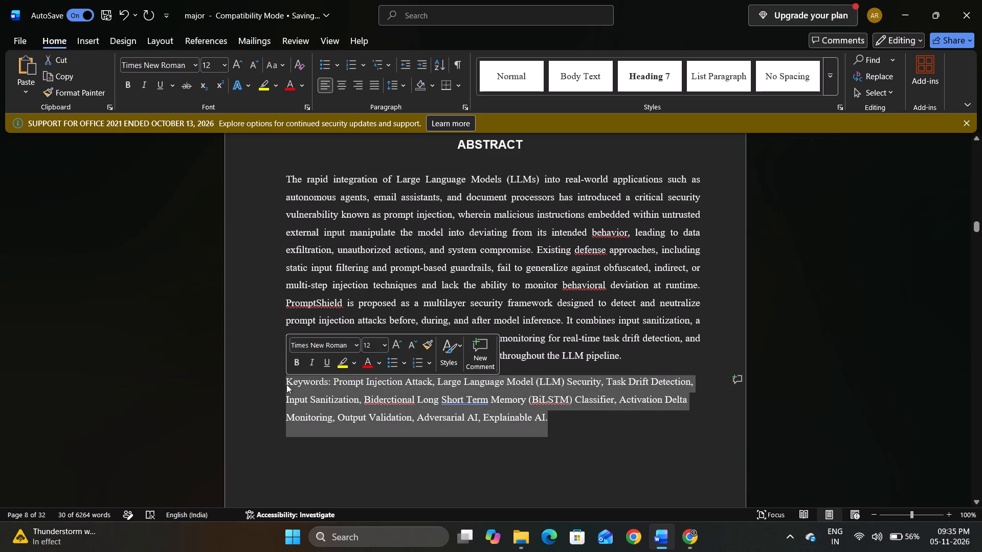
{"action": "left_click", "coordinate": [374, 86]}
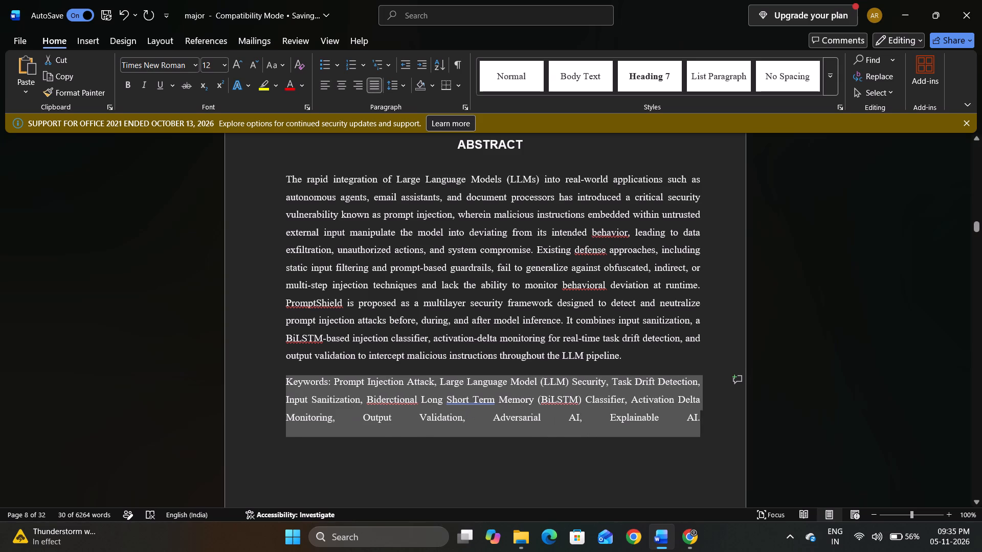
{"action": "left_click", "coordinate": [488, 469]}
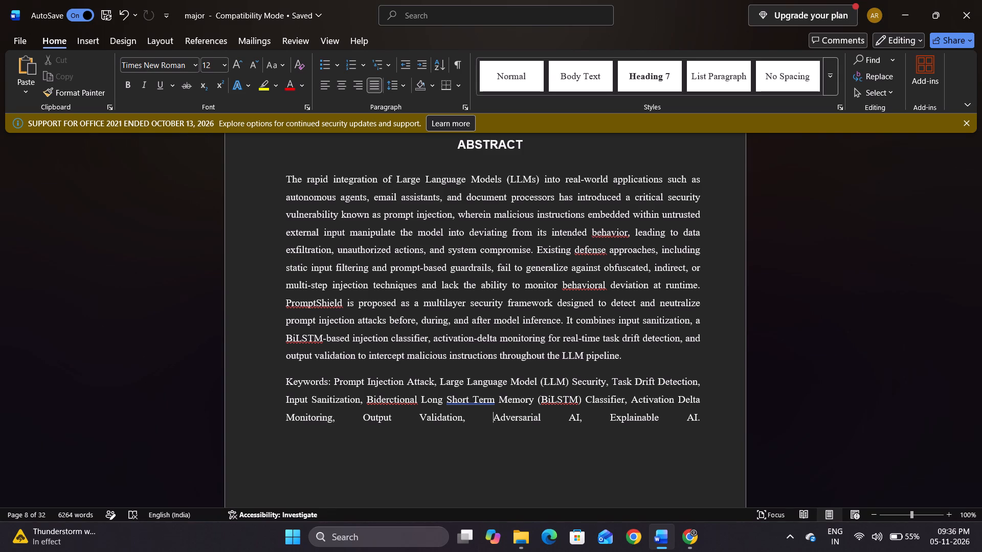
Look through the pages after the abstract, from the Chapter 1 title page into Chapter 2's background work sections.
{"action": "scroll", "coordinate": [488, 469], "scroll_direction": "down", "scroll_amount": 8}
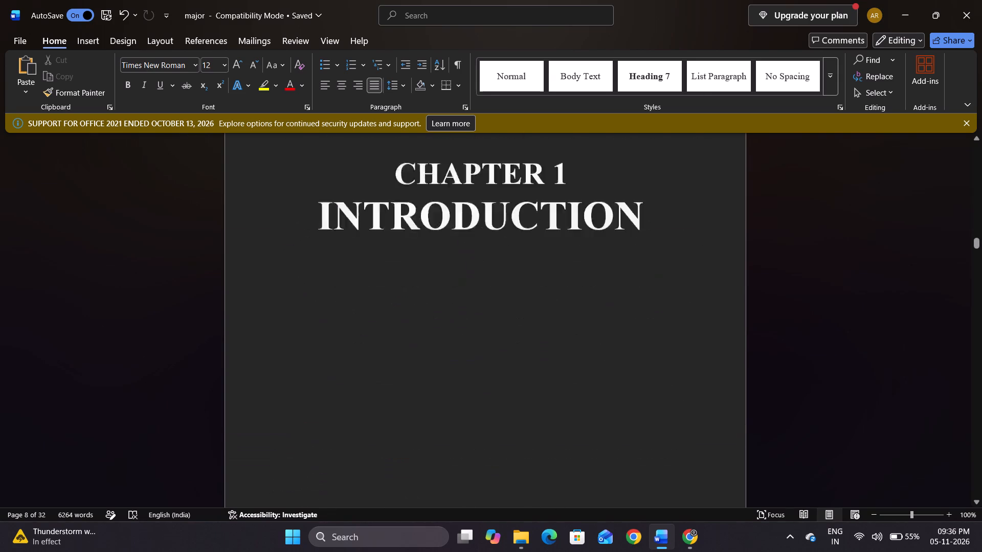
{"action": "scroll", "coordinate": [488, 469], "scroll_direction": "down", "scroll_amount": 2}
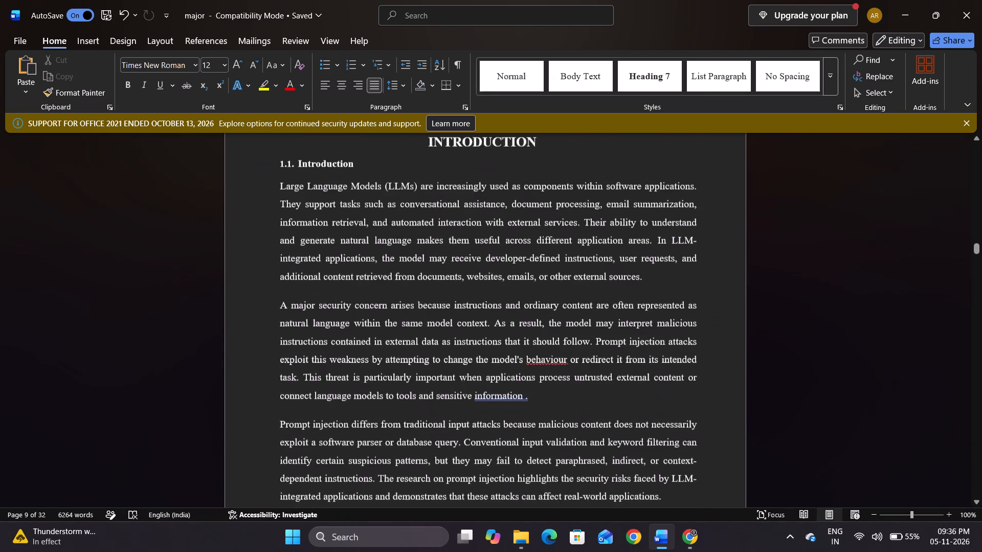
{"action": "scroll", "coordinate": [488, 469], "scroll_direction": "down", "scroll_amount": 10}
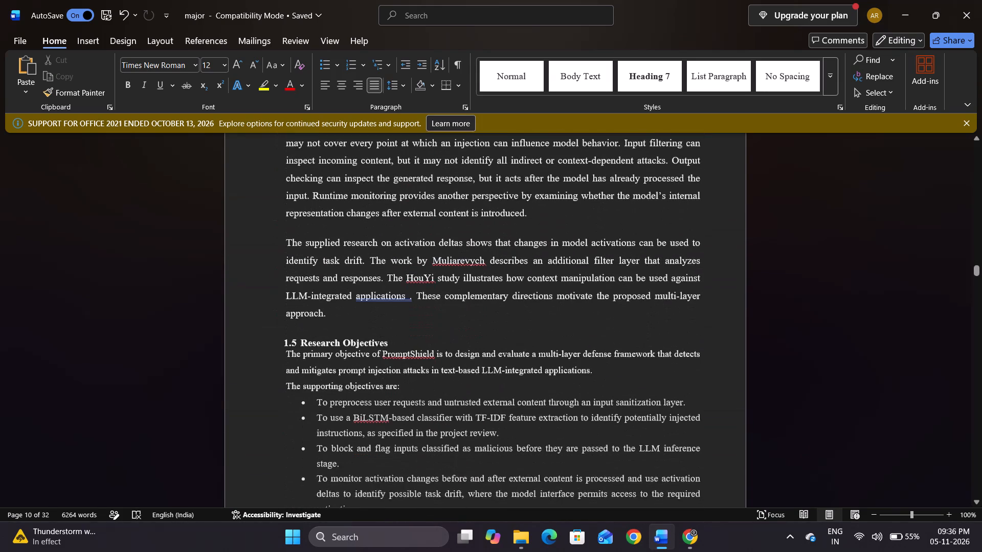
{"action": "scroll", "coordinate": [488, 469], "scroll_direction": "down", "scroll_amount": 3}
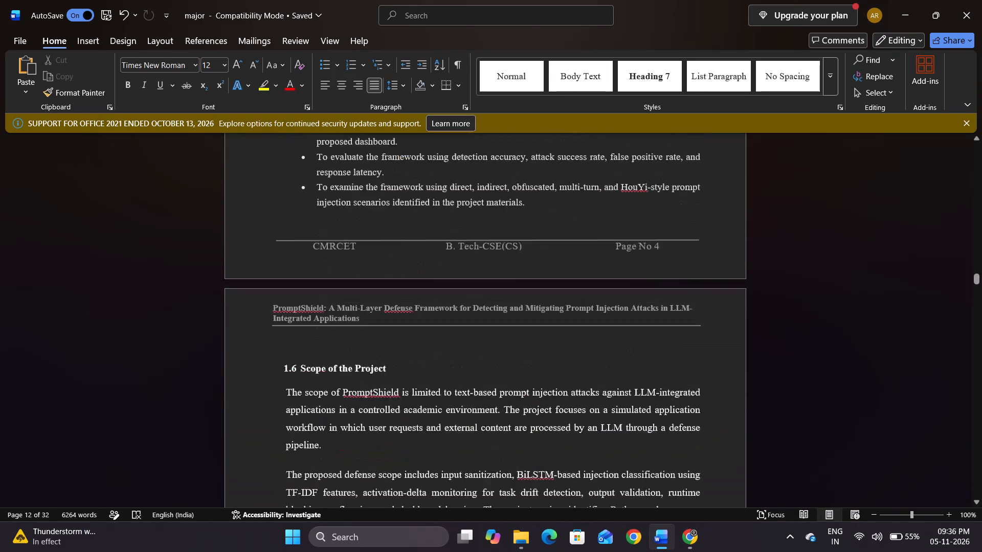
{"action": "scroll", "coordinate": [488, 469], "scroll_direction": "down", "scroll_amount": 6}
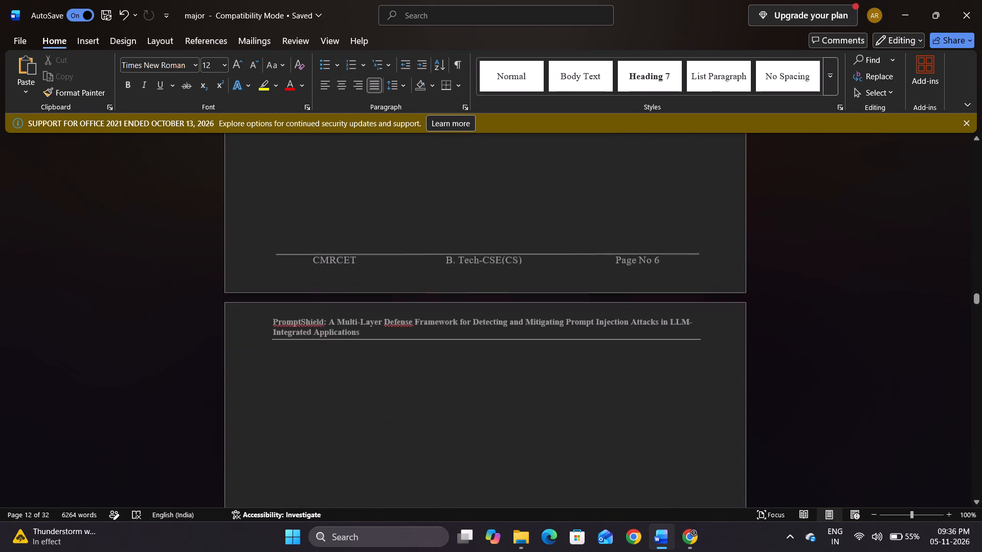
{"action": "scroll", "coordinate": [488, 469], "scroll_direction": "down", "scroll_amount": 3}
{"action": "scroll", "coordinate": [488, 469], "scroll_direction": "up", "scroll_amount": 1}
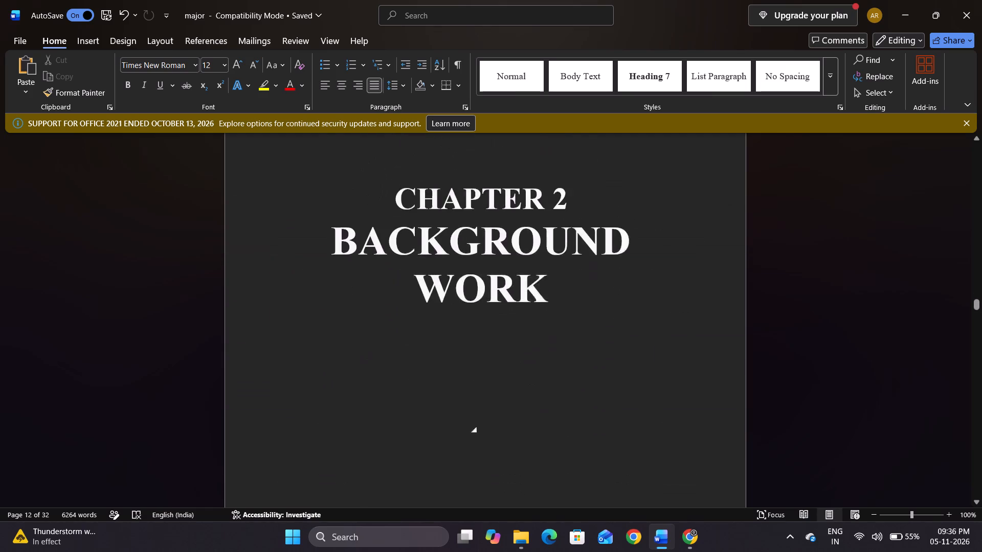
{"action": "scroll", "coordinate": [488, 469], "scroll_direction": "up", "scroll_amount": 1}
{"action": "scroll", "coordinate": [488, 469], "scroll_direction": "down", "scroll_amount": 4}
Examine section 2.3 on input sanitization and rule-based detection, including the rule category table and its caption.
{"action": "scroll", "coordinate": [488, 469], "scroll_direction": "up", "scroll_amount": 1}
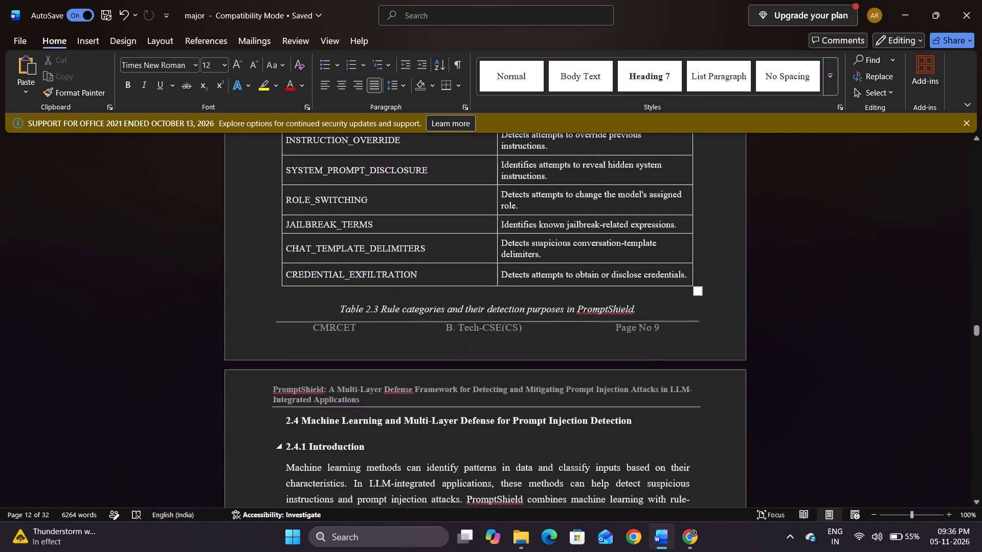
{"action": "scroll", "coordinate": [488, 469], "scroll_direction": "up", "scroll_amount": 4}
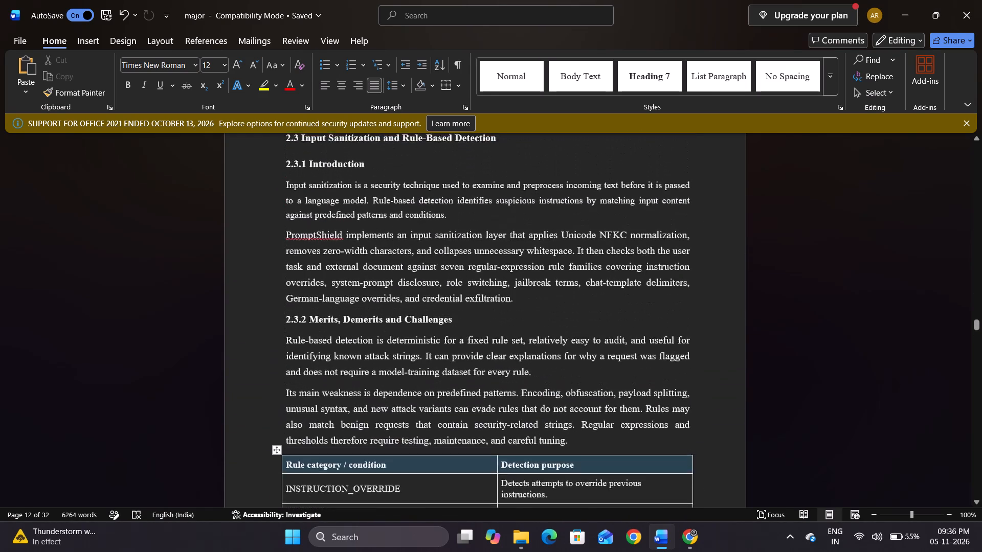
{"action": "scroll", "coordinate": [488, 469], "scroll_direction": "up", "scroll_amount": 1}
{"action": "scroll", "coordinate": [488, 469], "scroll_direction": "down", "scroll_amount": 3}
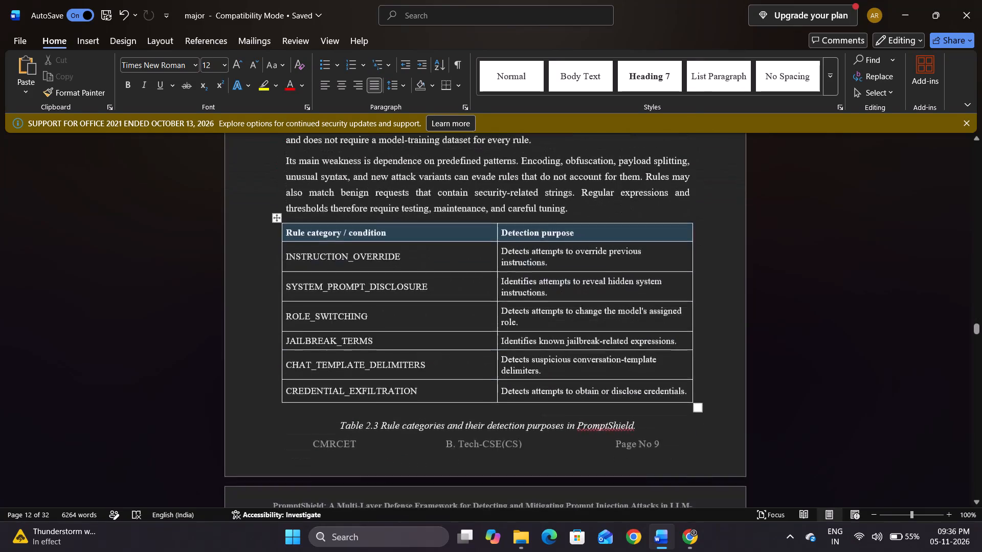
{"action": "left_click", "coordinate": [488, 469]}
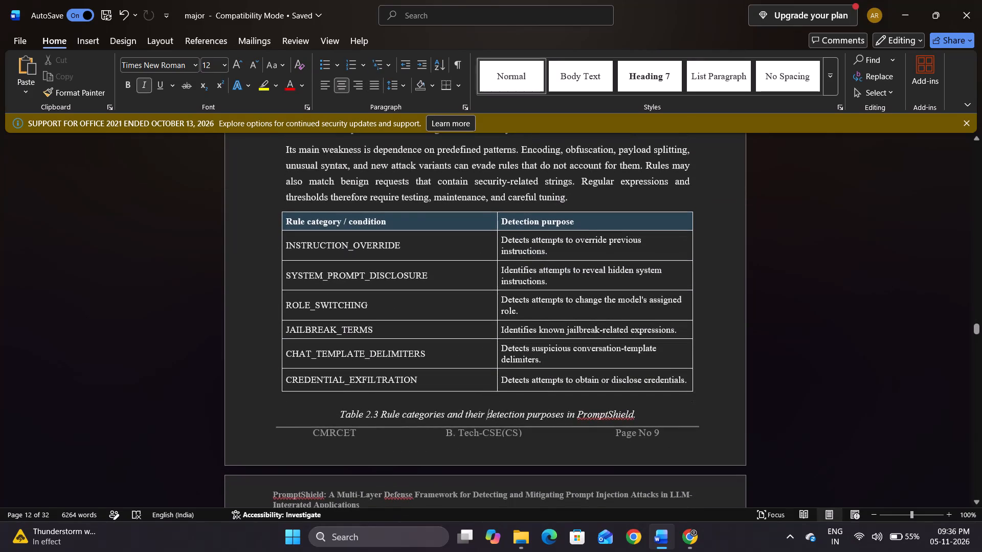
{"action": "scroll", "coordinate": [548, 384], "scroll_direction": "up", "scroll_amount": 1}
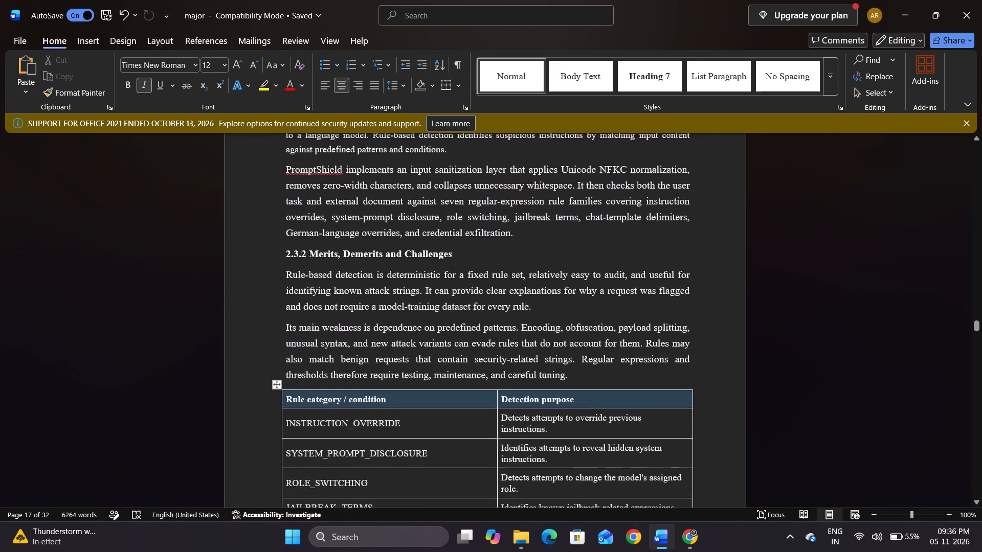
{"action": "scroll", "coordinate": [548, 384], "scroll_direction": "up", "scroll_amount": 3}
{"action": "scroll", "coordinate": [548, 384], "scroll_direction": "down", "scroll_amount": 1}
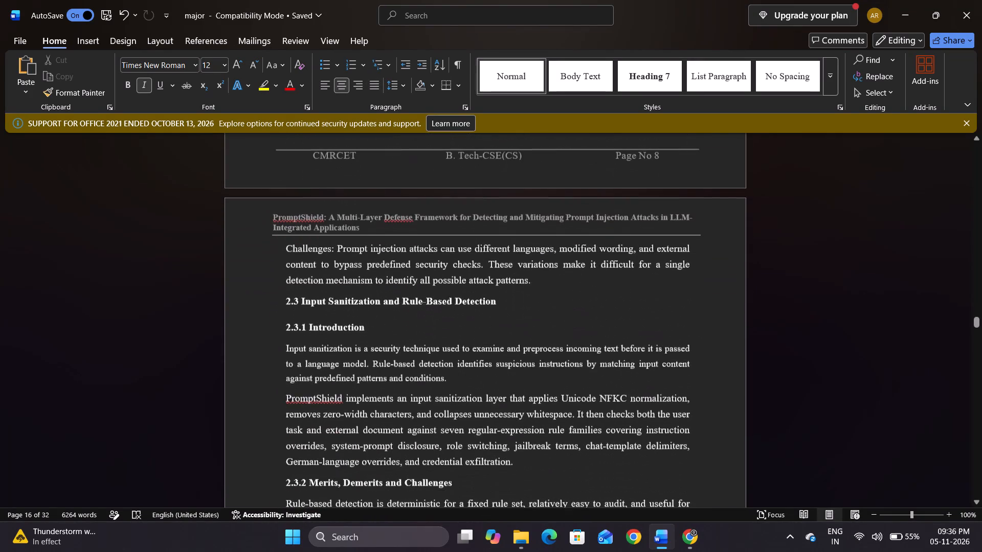
Examine the layout of sections 2.4.7 and 2.5, including the Text Preprocessing Features table and its caption.
{"action": "scroll", "coordinate": [548, 384], "scroll_direction": "down", "scroll_amount": 3}
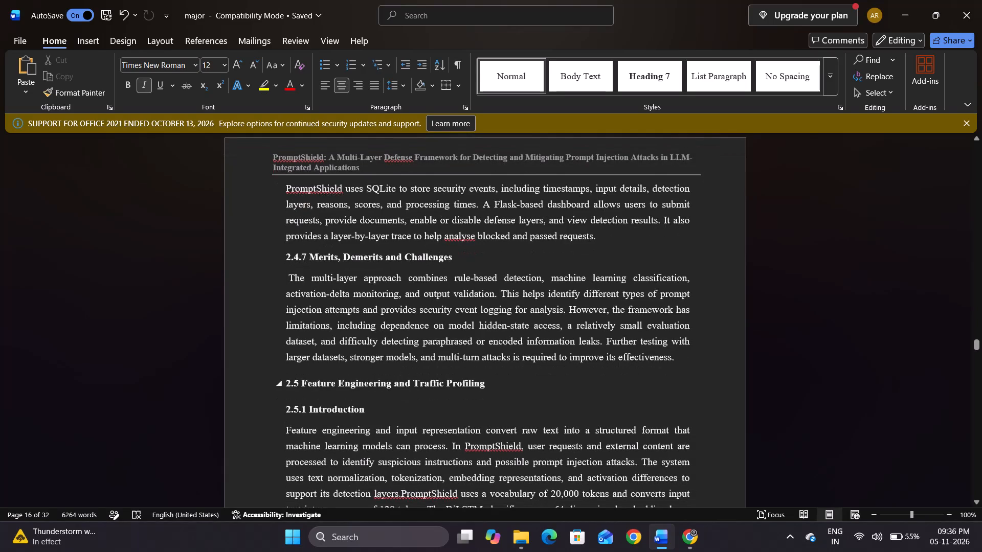
{"action": "scroll", "coordinate": [548, 384], "scroll_direction": "down", "scroll_amount": 1}
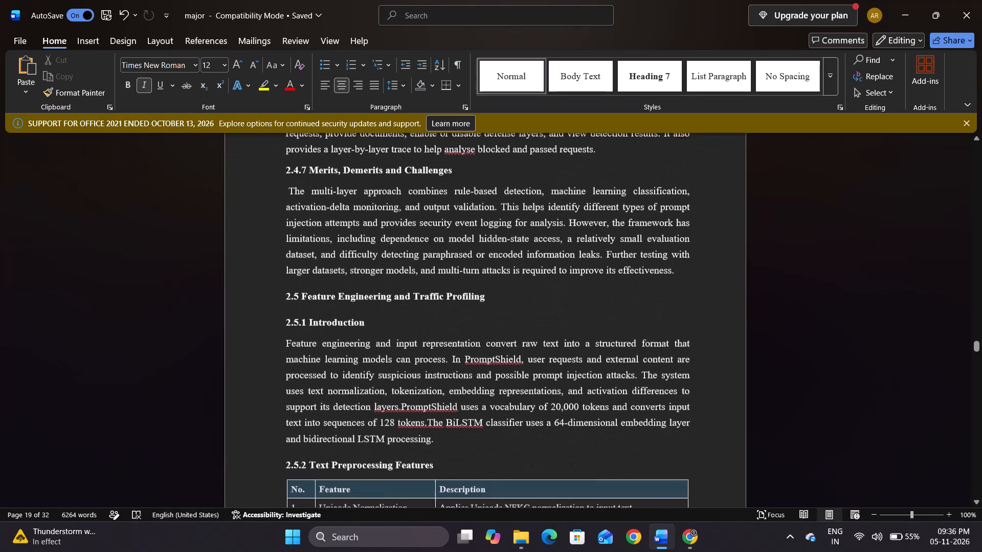
{"action": "scroll", "coordinate": [548, 384], "scroll_direction": "down", "scroll_amount": 2}
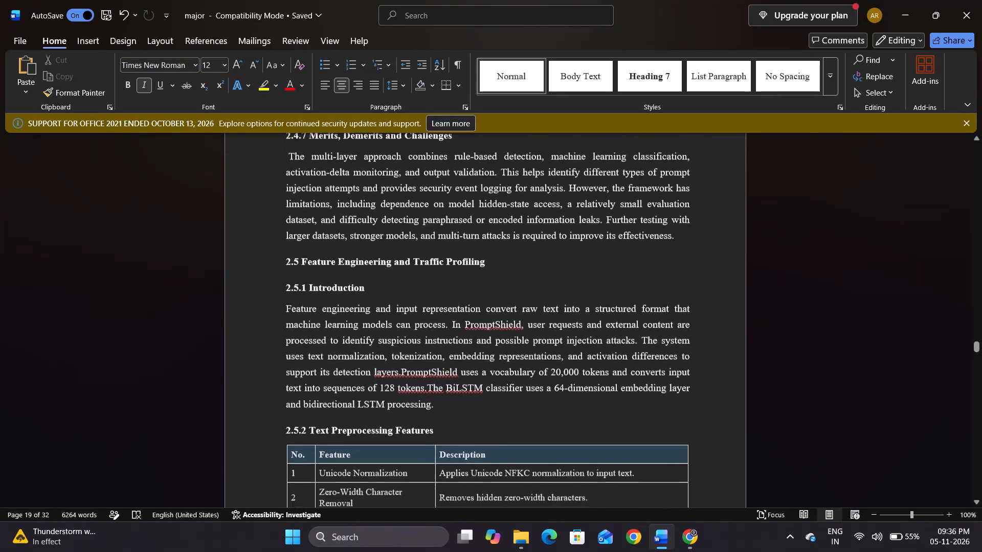
{"action": "scroll", "coordinate": [548, 384], "scroll_direction": "down", "scroll_amount": 3}
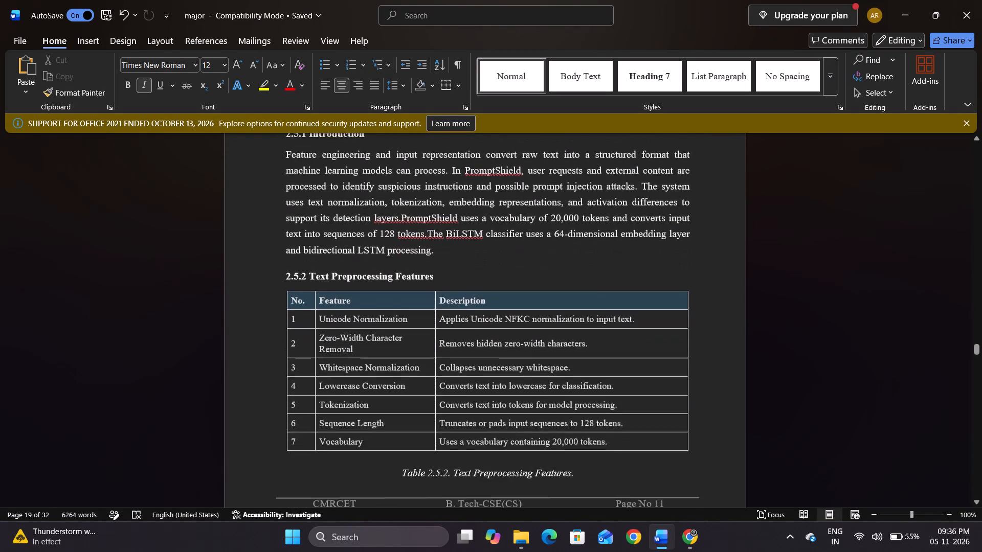
{"action": "scroll", "coordinate": [548, 384], "scroll_direction": "down", "scroll_amount": 2}
Look through the report's opening pages, from the college title page to the names at the end of the acknowledgement.
{"action": "scroll", "coordinate": [548, 384], "scroll_direction": "up", "scroll_amount": 6}
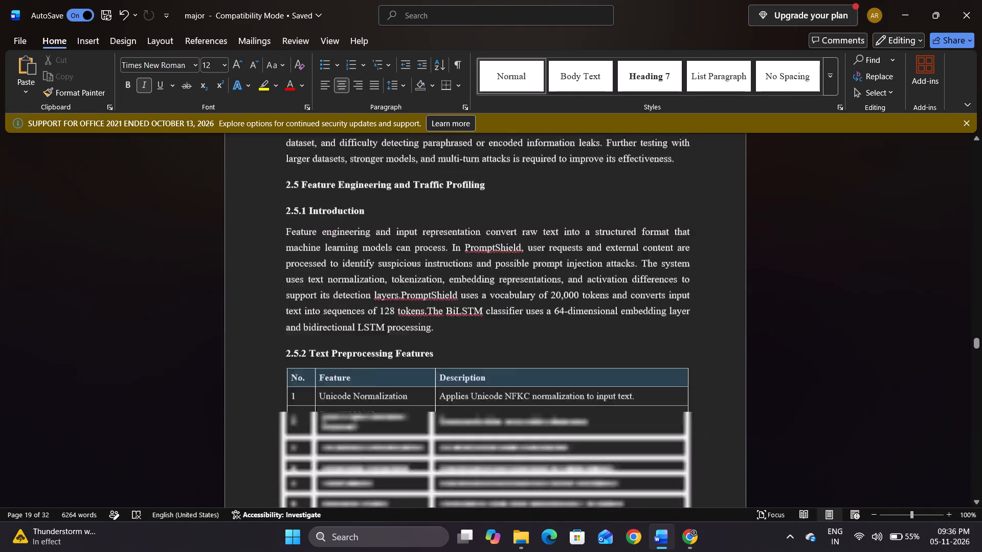
{"action": "scroll", "coordinate": [548, 384], "scroll_direction": "up", "scroll_amount": 20}
{"action": "scroll", "coordinate": [548, 384], "scroll_direction": "up", "scroll_amount": 8}
{"action": "scroll", "coordinate": [548, 384], "scroll_direction": "down", "scroll_amount": 4}
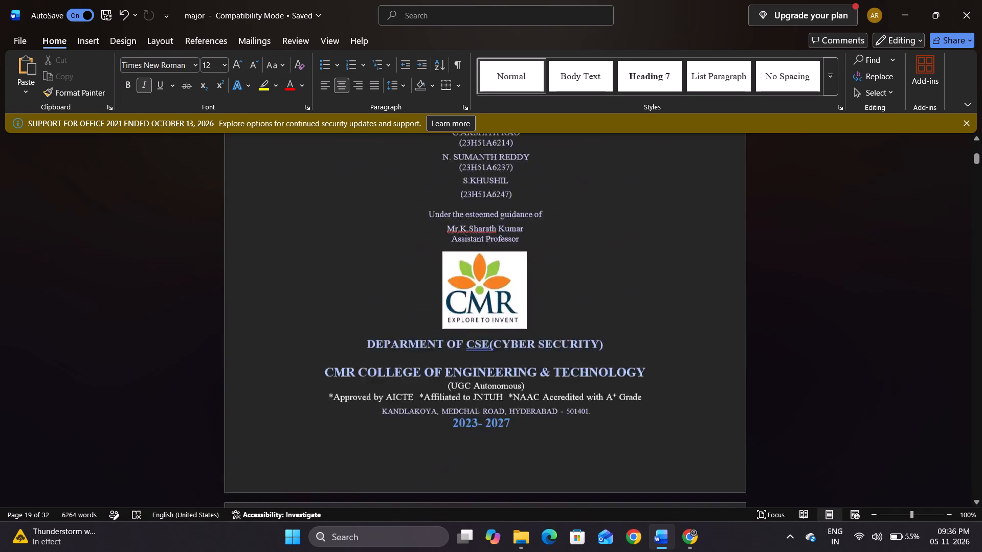
{"action": "scroll", "coordinate": [548, 384], "scroll_direction": "down", "scroll_amount": 3}
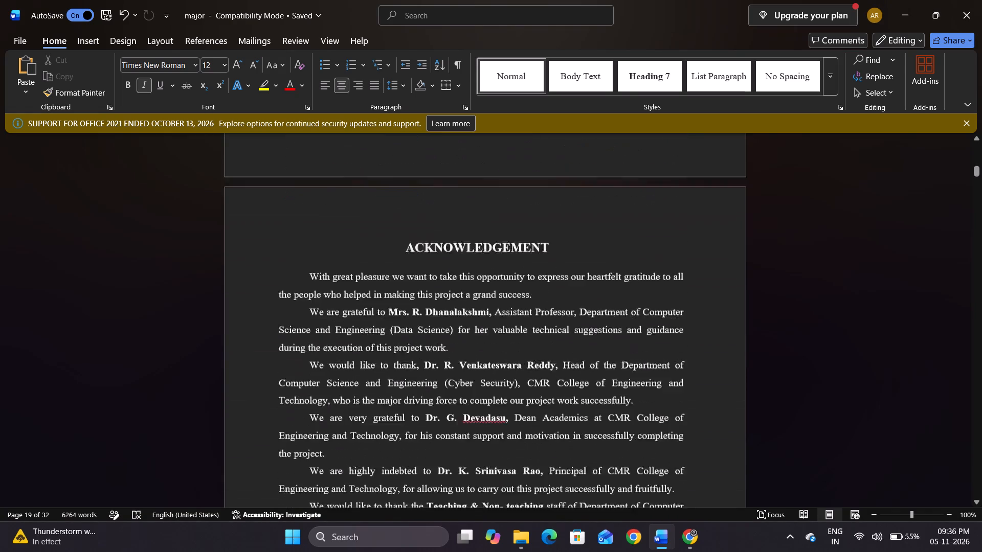
{"action": "scroll", "coordinate": [548, 384], "scroll_direction": "down", "scroll_amount": 4}
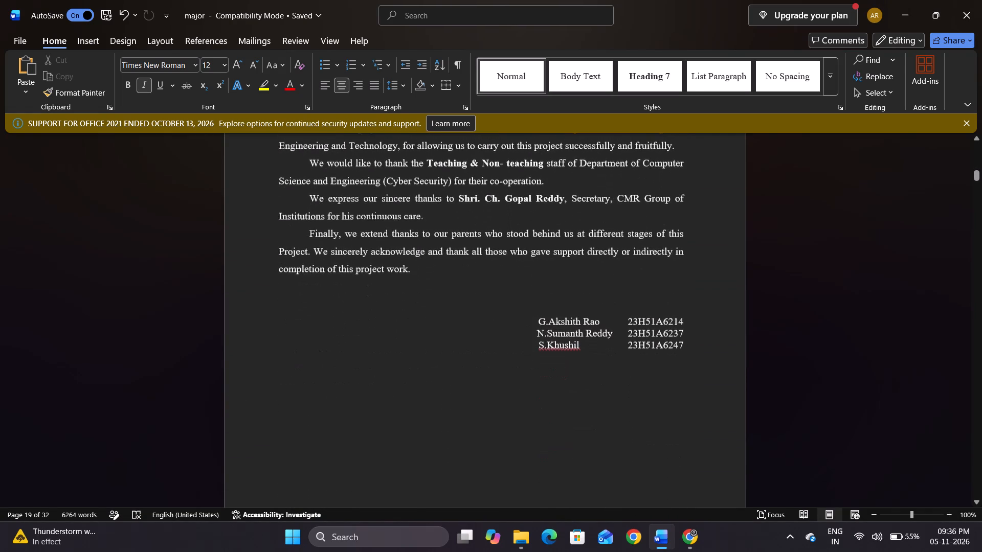
Review the table of contents and the pages after it, then read the abstract and its keywords paragraph.
{"action": "scroll", "coordinate": [548, 384], "scroll_direction": "down", "scroll_amount": 5}
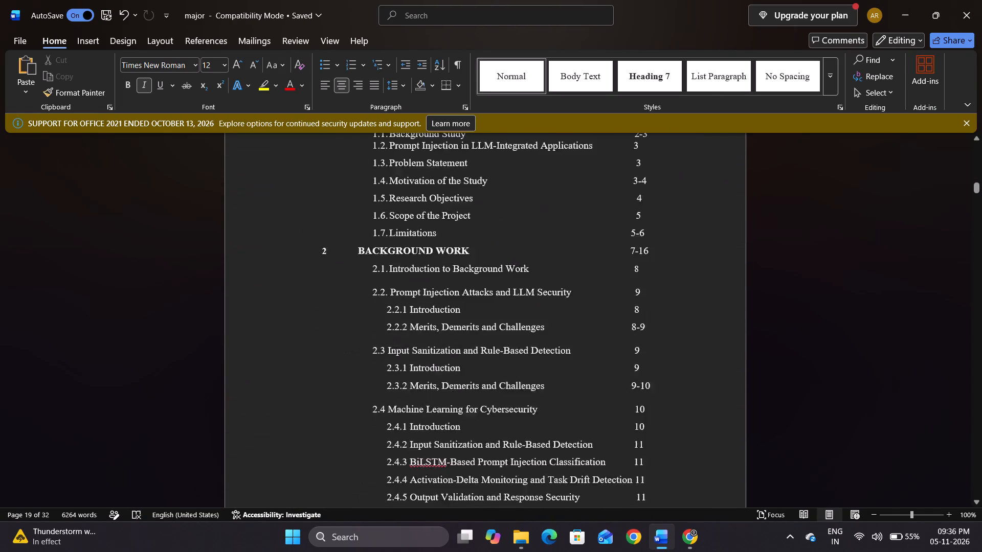
{"action": "scroll", "coordinate": [548, 384], "scroll_direction": "down", "scroll_amount": 5}
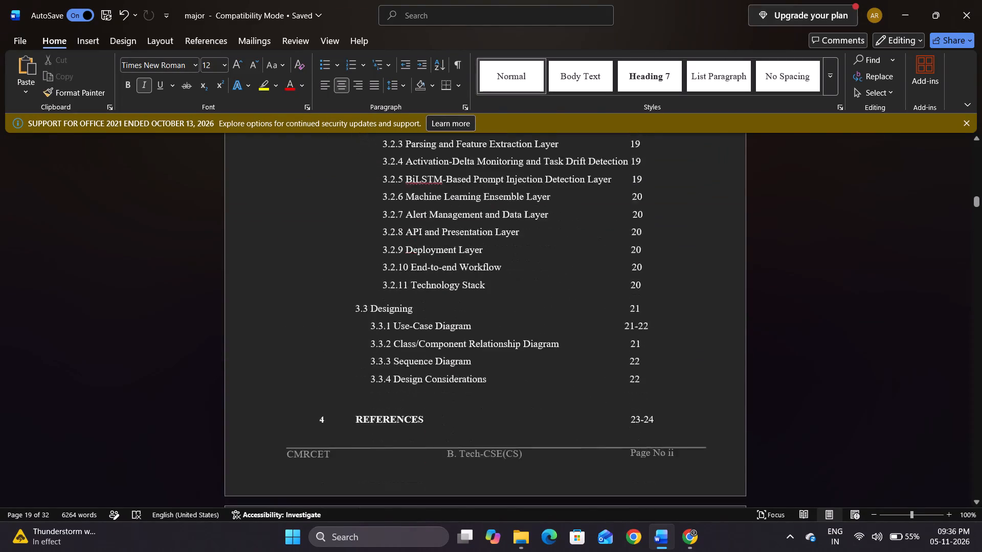
{"action": "scroll", "coordinate": [548, 384], "scroll_direction": "down", "scroll_amount": 1}
{"action": "scroll", "coordinate": [548, 384], "scroll_direction": "up", "scroll_amount": 3}
{"action": "scroll", "coordinate": [548, 384], "scroll_direction": "down", "scroll_amount": 5}
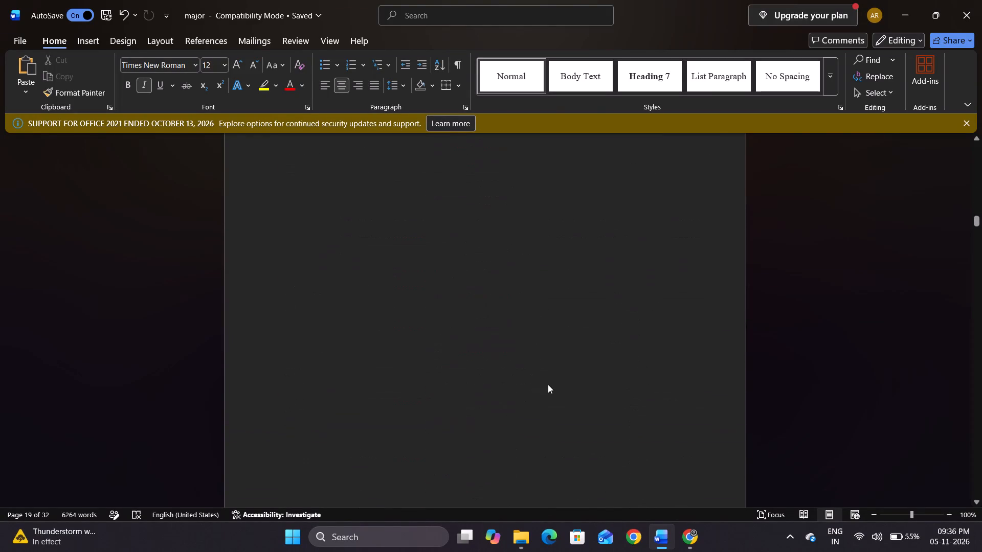
{"action": "scroll", "coordinate": [548, 384], "scroll_direction": "down", "scroll_amount": 1}
{"action": "scroll", "coordinate": [548, 384], "scroll_direction": "up", "scroll_amount": 2}
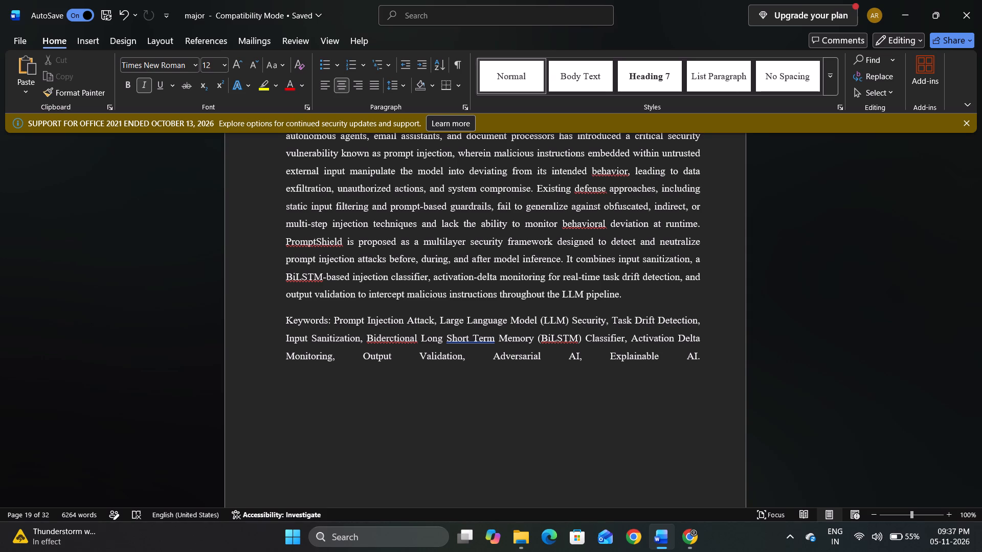
{"action": "scroll", "coordinate": [707, 353], "scroll_direction": "up", "scroll_amount": 1}
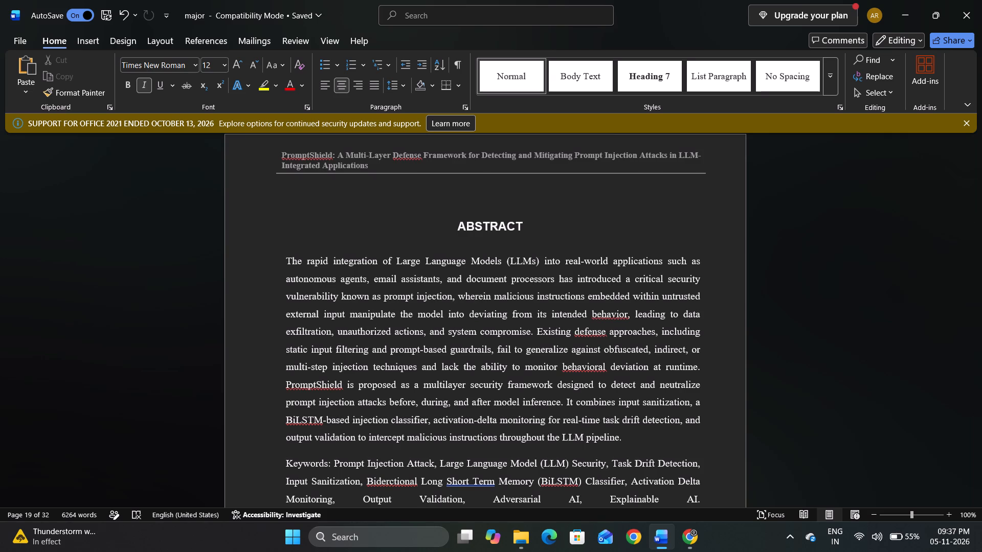
{"action": "scroll", "coordinate": [707, 353], "scroll_direction": "down", "scroll_amount": 1}
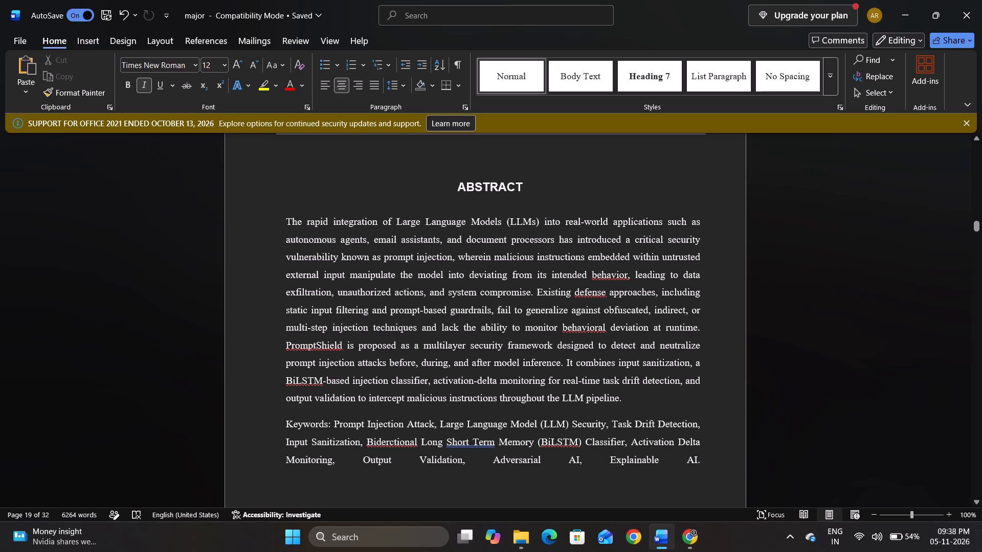
{"action": "left_click", "coordinate": [629, 441]}
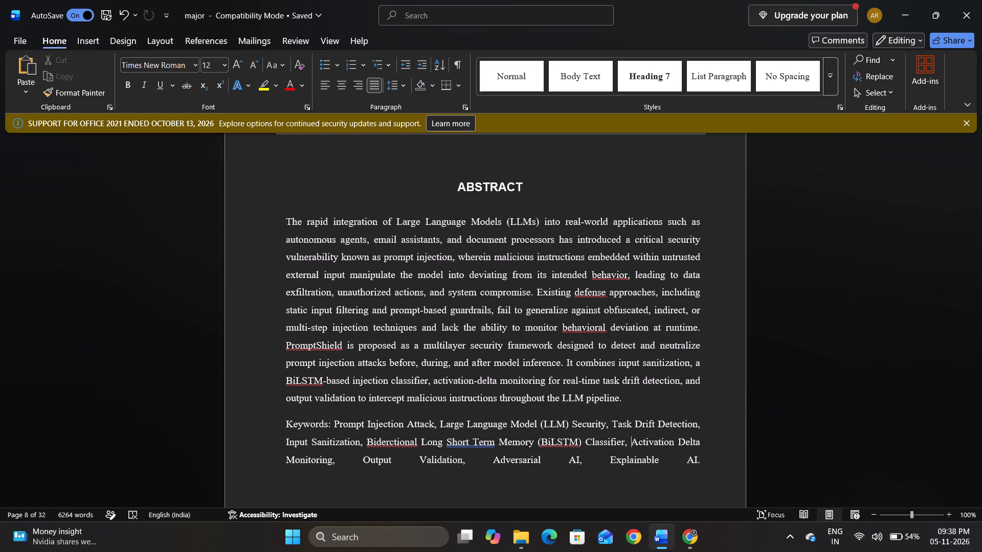
{"action": "left_click_drag", "start_coordinate": [731, 465], "coordinate": [666, 430]}
{"action": "left_click_drag", "start_coordinate": [666, 430], "coordinate": [314, 188]}
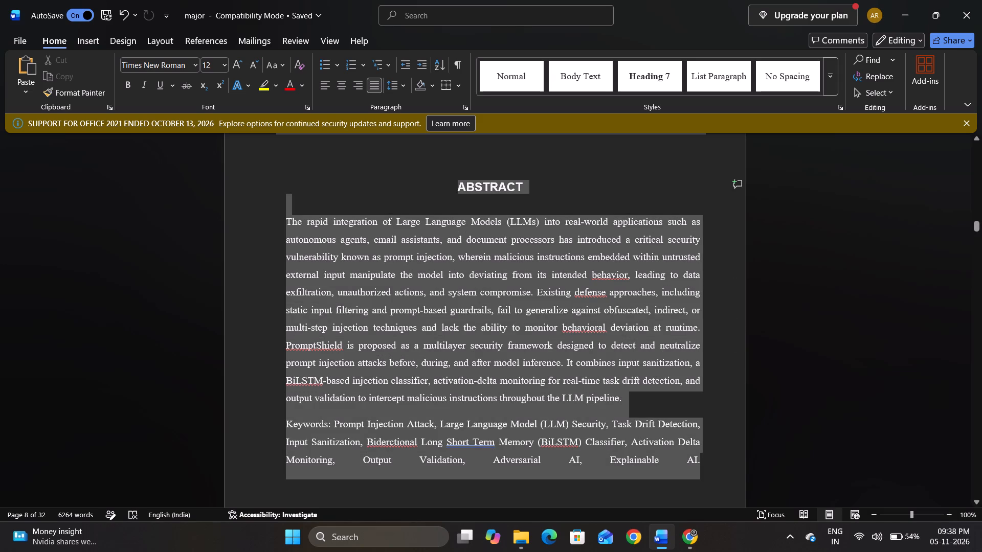
{"action": "left_click_drag", "start_coordinate": [314, 188], "coordinate": [299, 221]}
{"action": "key", "text": "ctrl+c"}
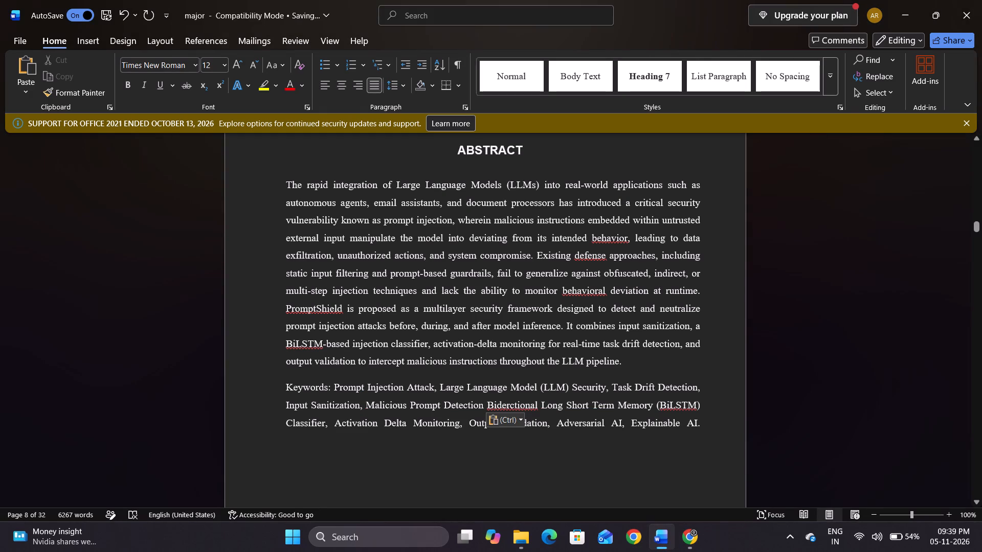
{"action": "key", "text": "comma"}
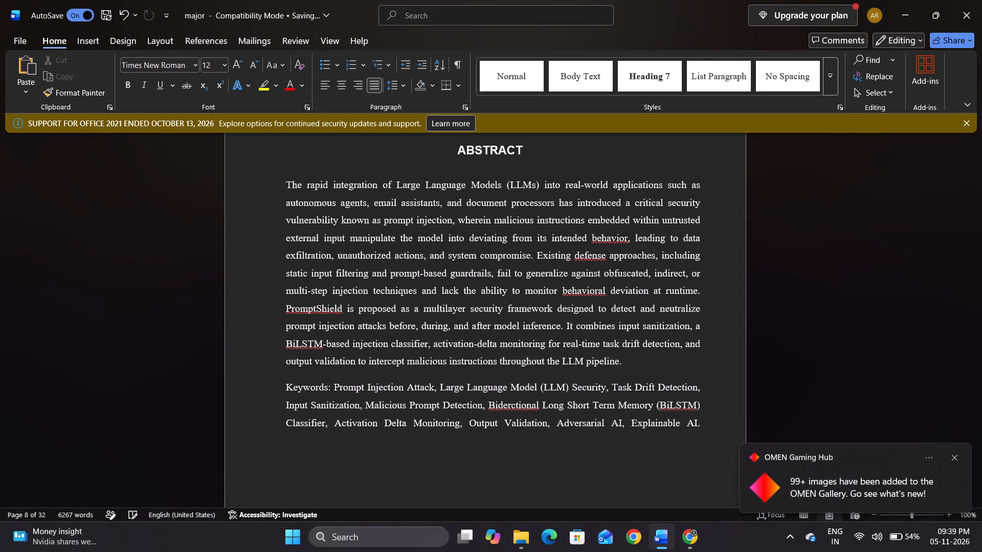
{"action": "left_click", "coordinate": [954, 458]}
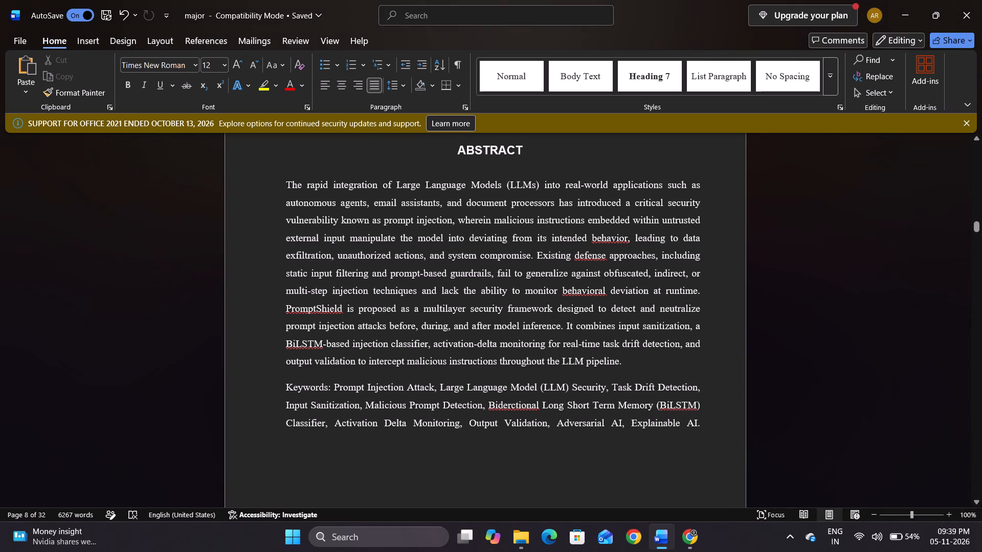
Look back through the List of Tables, the List of Figures and the Chapter 3 entries in the table of contents.
{"action": "scroll", "coordinate": [707, 415], "scroll_direction": "up", "scroll_amount": 6}
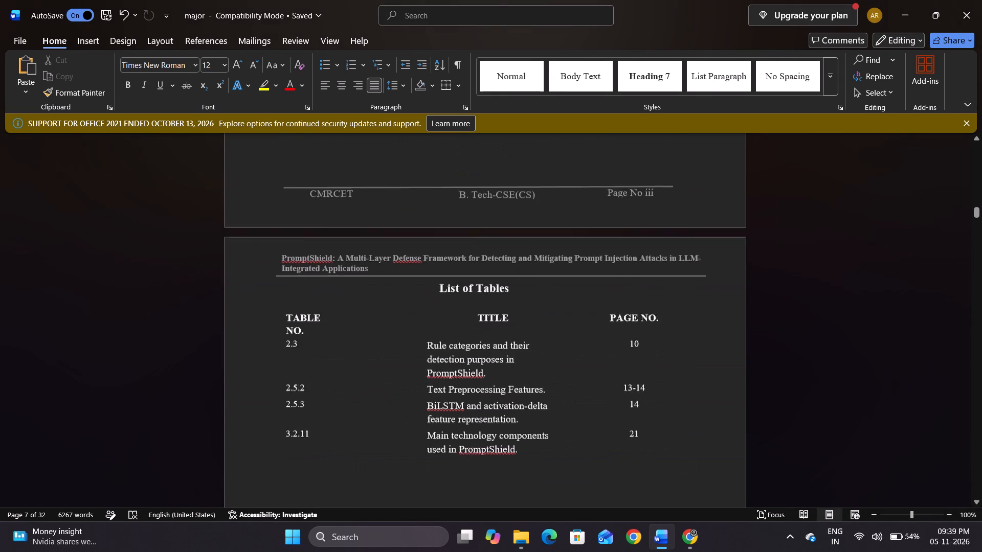
{"action": "scroll", "coordinate": [707, 415], "scroll_direction": "up", "scroll_amount": 5}
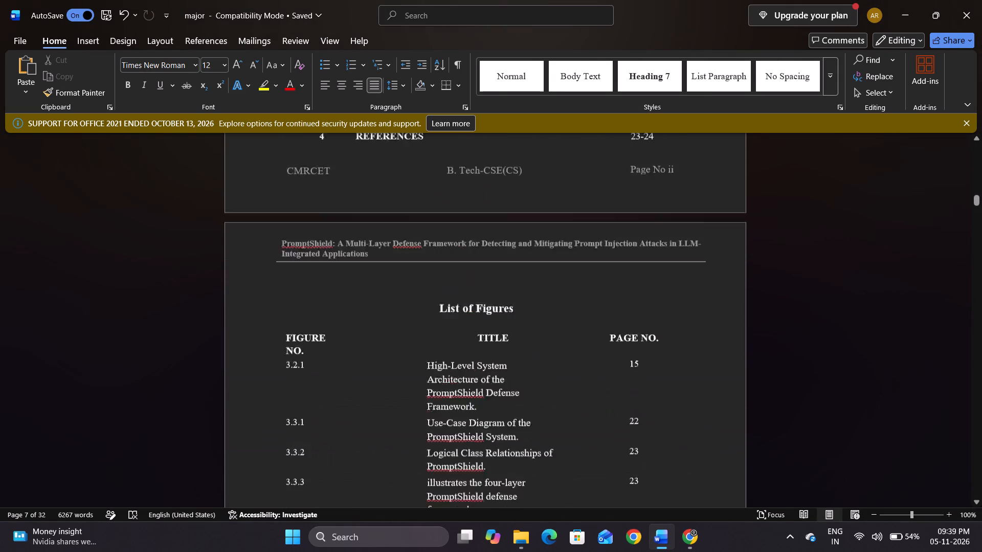
{"action": "scroll", "coordinate": [707, 415], "scroll_direction": "up", "scroll_amount": 2}
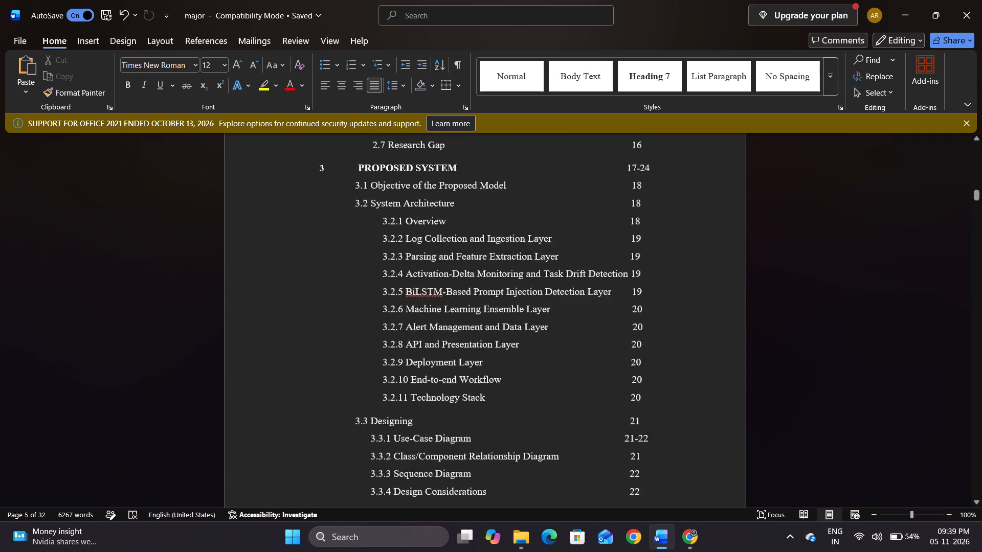
Compare the page headers of the table of contents with those of the List of Figures and List of Tables.
{"action": "scroll", "coordinate": [707, 415], "scroll_direction": "up", "scroll_amount": 3}
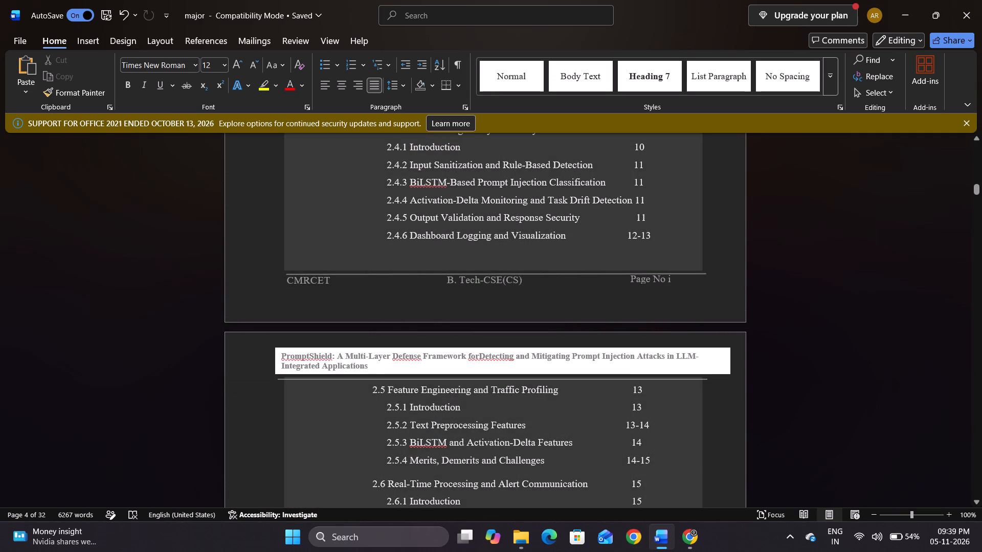
{"action": "scroll", "coordinate": [690, 379], "scroll_direction": "up", "scroll_amount": 6}
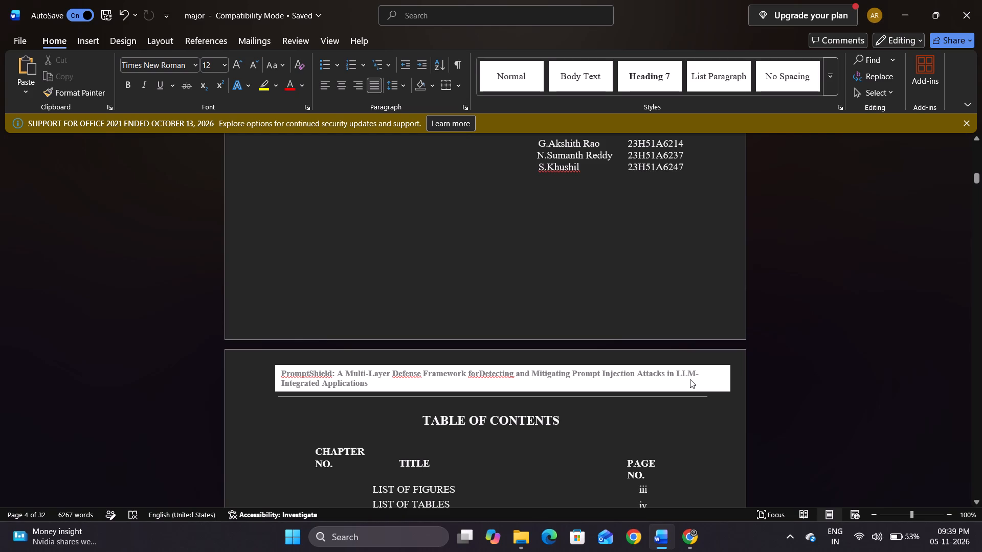
{"action": "double_click", "coordinate": [679, 377]}
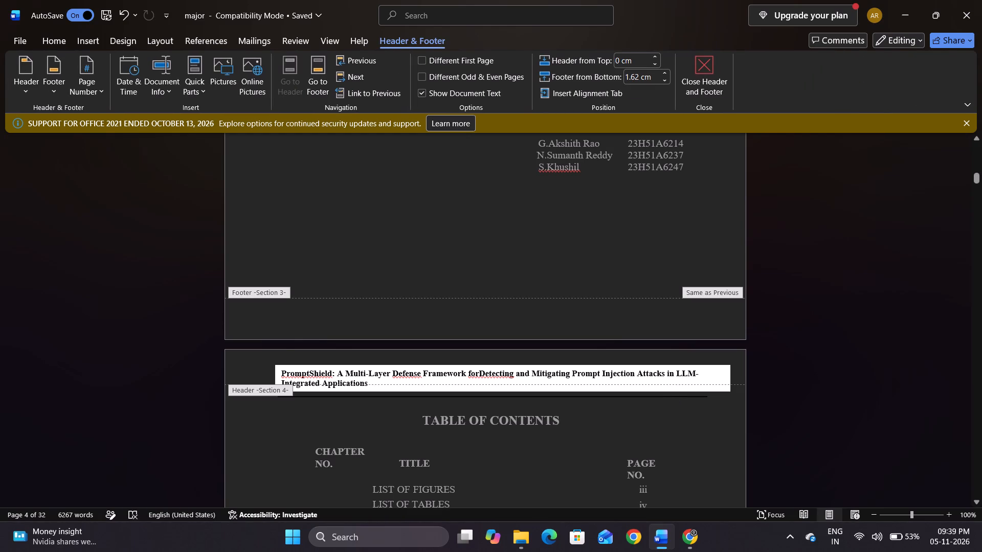
{"action": "left_click", "coordinate": [681, 394]}
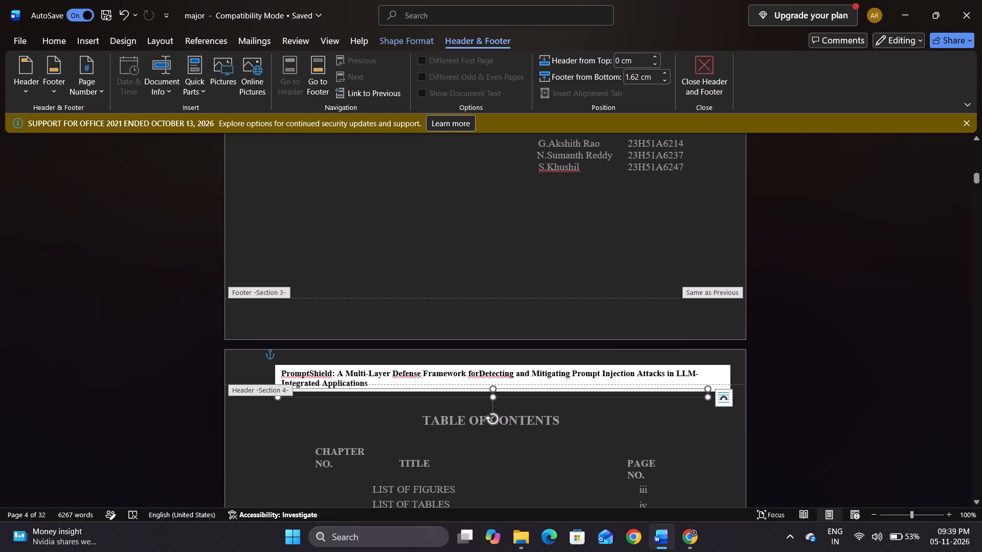
{"action": "left_click", "coordinate": [894, 222]}
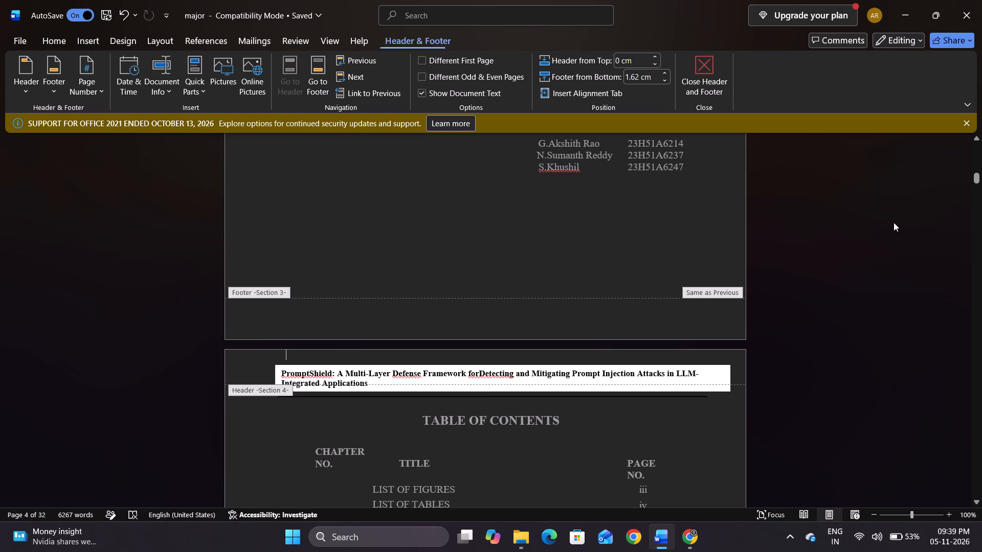
{"action": "double_click", "coordinate": [633, 424]}
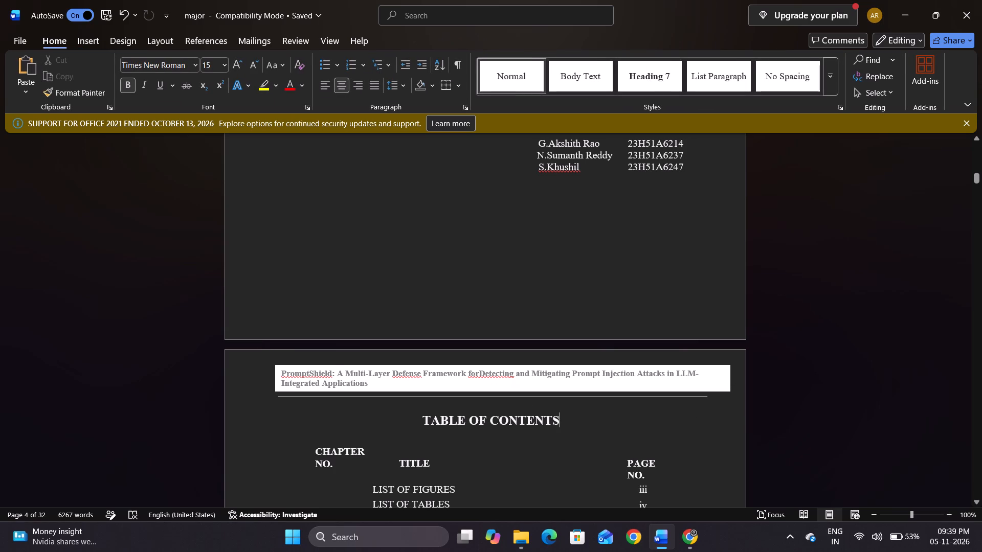
{"action": "scroll", "coordinate": [635, 379], "scroll_direction": "up", "scroll_amount": 4}
{"action": "scroll", "coordinate": [635, 379], "scroll_direction": "down", "scroll_amount": 1}
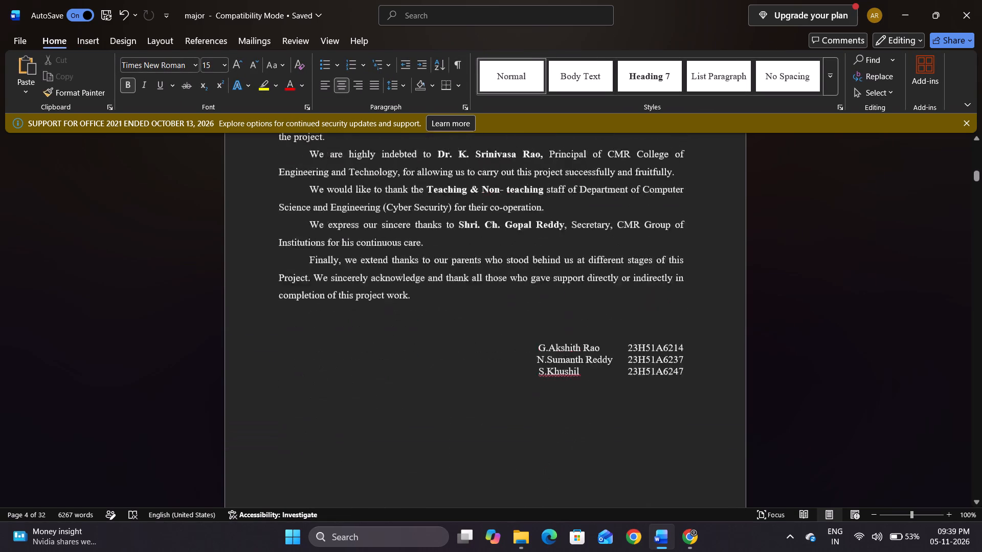
{"action": "scroll", "coordinate": [635, 379], "scroll_direction": "down", "scroll_amount": 2}
{"action": "scroll", "coordinate": [635, 379], "scroll_direction": "up", "scroll_amount": 4}
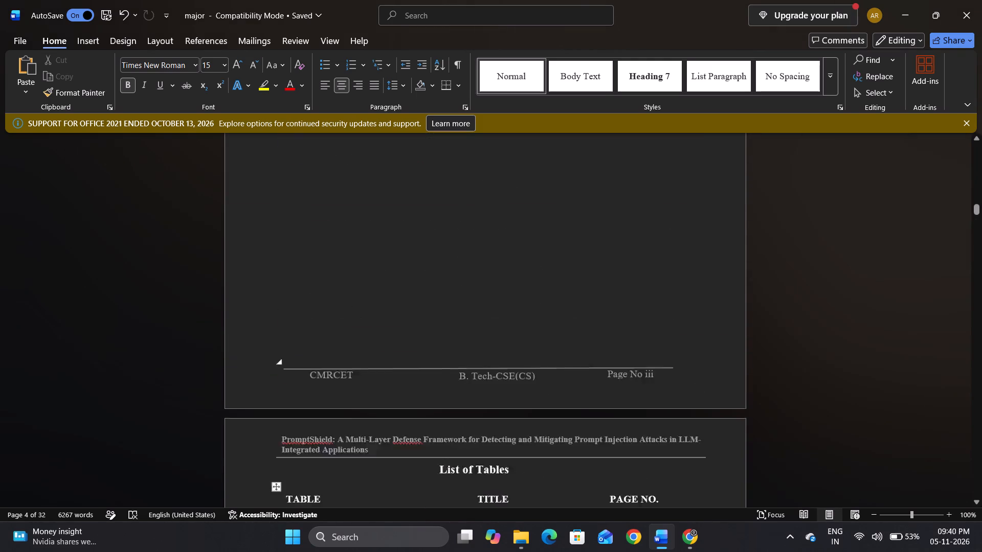
{"action": "scroll", "coordinate": [635, 379], "scroll_direction": "up", "scroll_amount": 2}
{"action": "scroll", "coordinate": [635, 379], "scroll_direction": "down", "scroll_amount": 1}
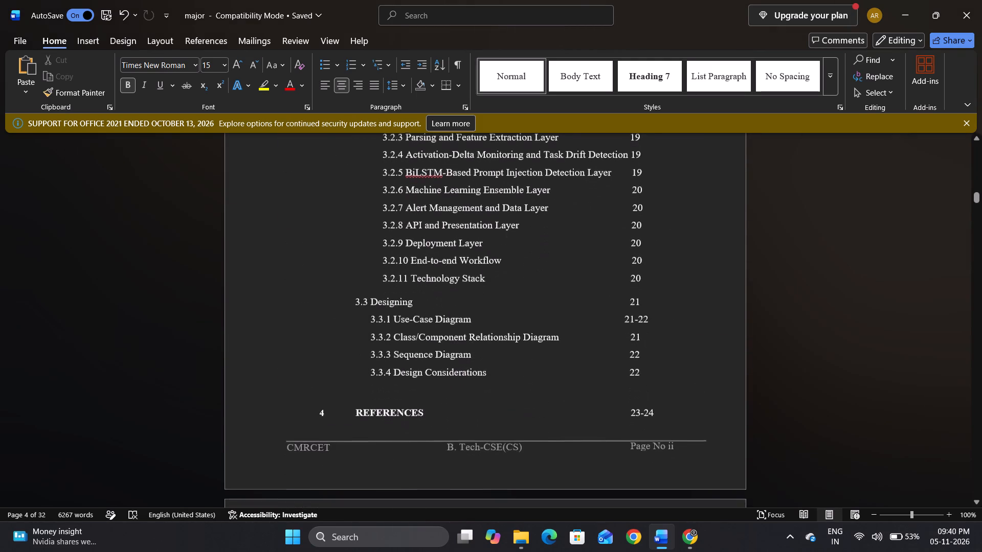
{"action": "scroll", "coordinate": [635, 379], "scroll_direction": "down", "scroll_amount": 1}
{"action": "scroll", "coordinate": [554, 257], "scroll_direction": "up", "scroll_amount": 2}
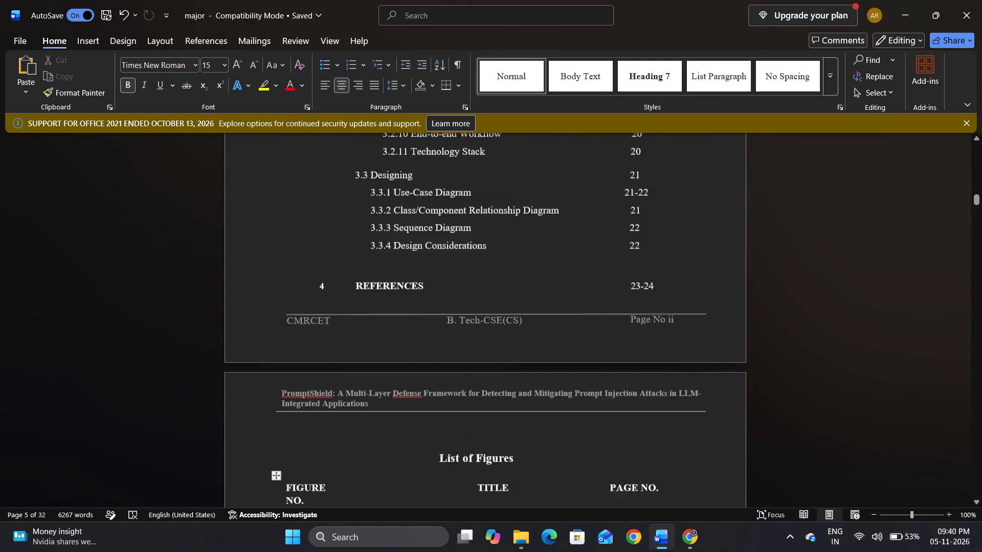
{"action": "scroll", "coordinate": [554, 257], "scroll_direction": "up", "scroll_amount": 4}
{"action": "scroll", "coordinate": [554, 257], "scroll_direction": "right", "scroll_amount": 1}
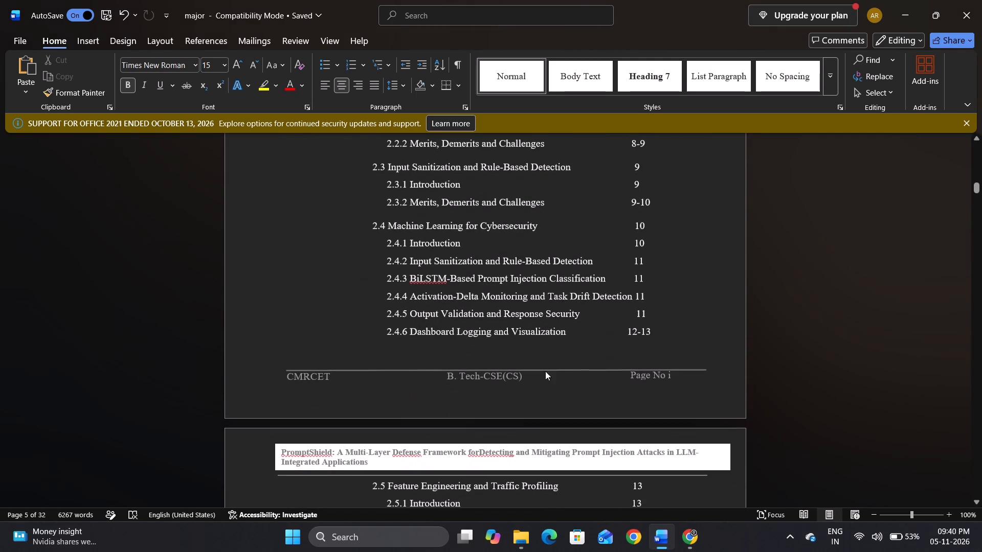
Delete the white-background title text box containing "forDetecting" from the header of the table of contents' second page.
{"action": "left_click", "coordinate": [527, 450]}
{"action": "double_click", "coordinate": [527, 450]}
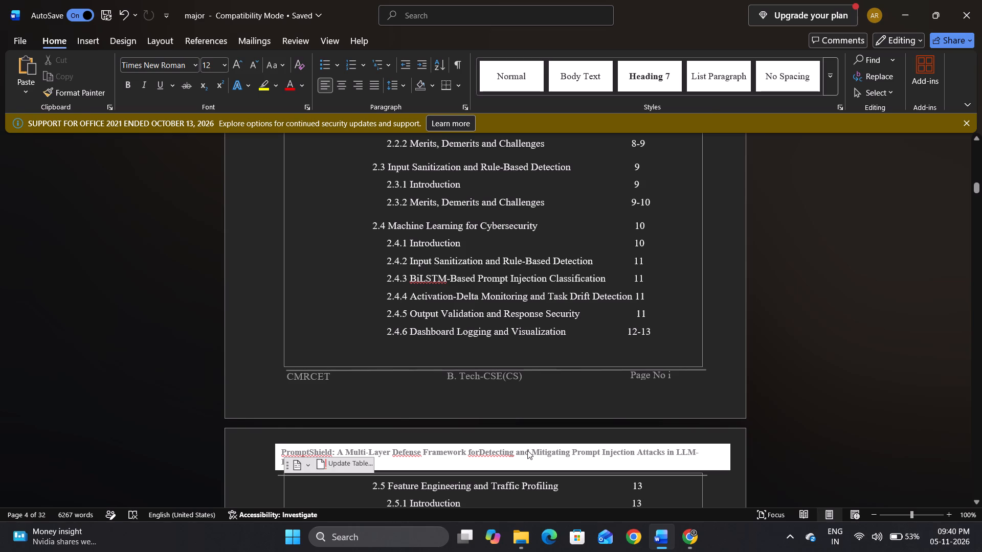
{"action": "left_click", "coordinate": [527, 450]}
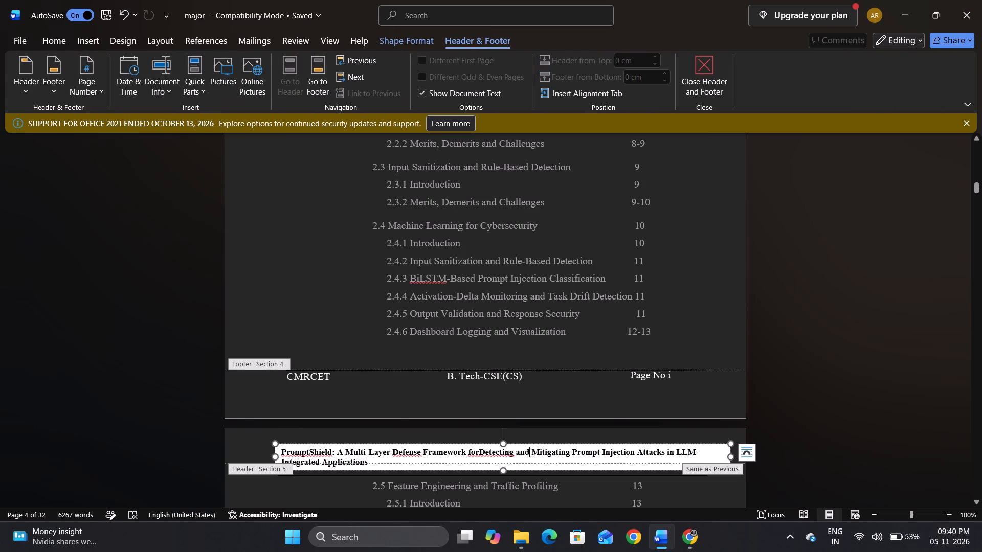
{"action": "left_click", "coordinate": [560, 446]}
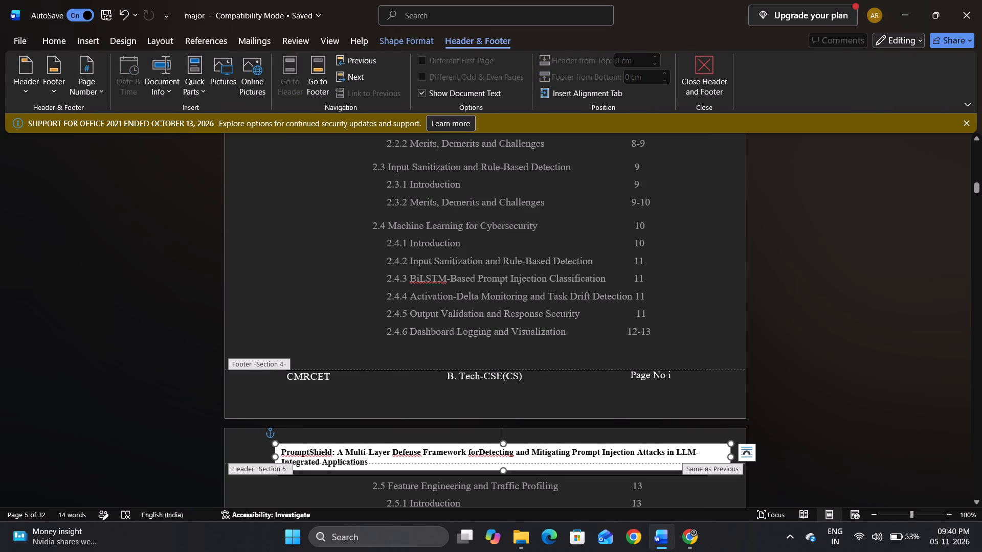
{"action": "key", "text": "Delete"}
Check the headers from the title page and acknowledgement through the table of contents to the List of Tables.
{"action": "scroll", "coordinate": [560, 446], "scroll_direction": "up", "scroll_amount": 1}
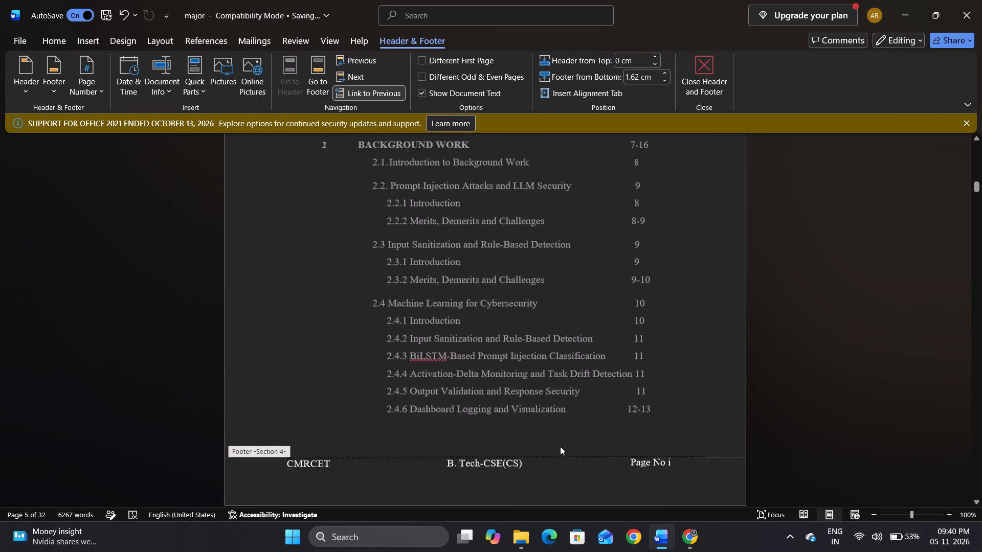
{"action": "scroll", "coordinate": [560, 446], "scroll_direction": "up", "scroll_amount": 6}
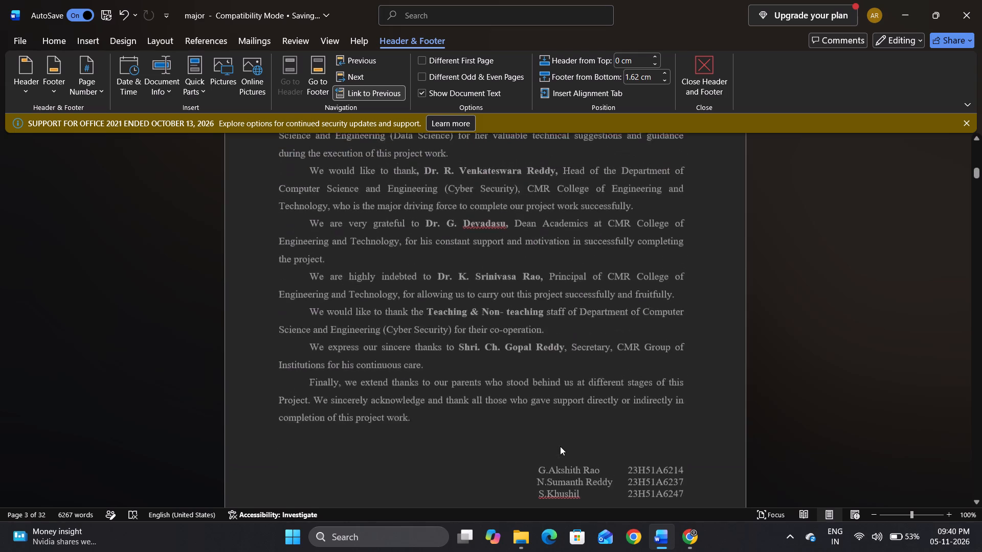
{"action": "scroll", "coordinate": [560, 446], "scroll_direction": "up", "scroll_amount": 4}
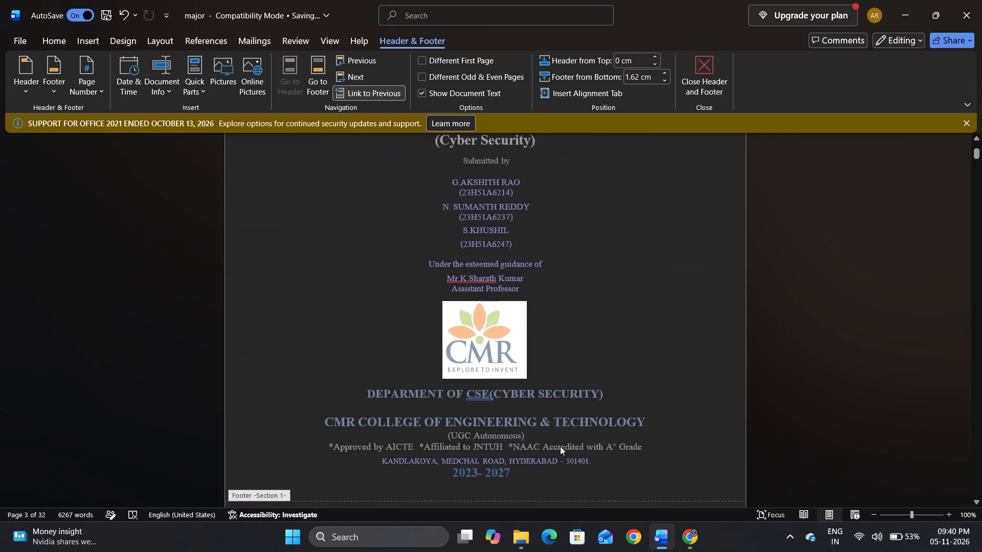
{"action": "scroll", "coordinate": [560, 446], "scroll_direction": "up", "scroll_amount": 1}
{"action": "scroll", "coordinate": [560, 446], "scroll_direction": "down", "scroll_amount": 11}
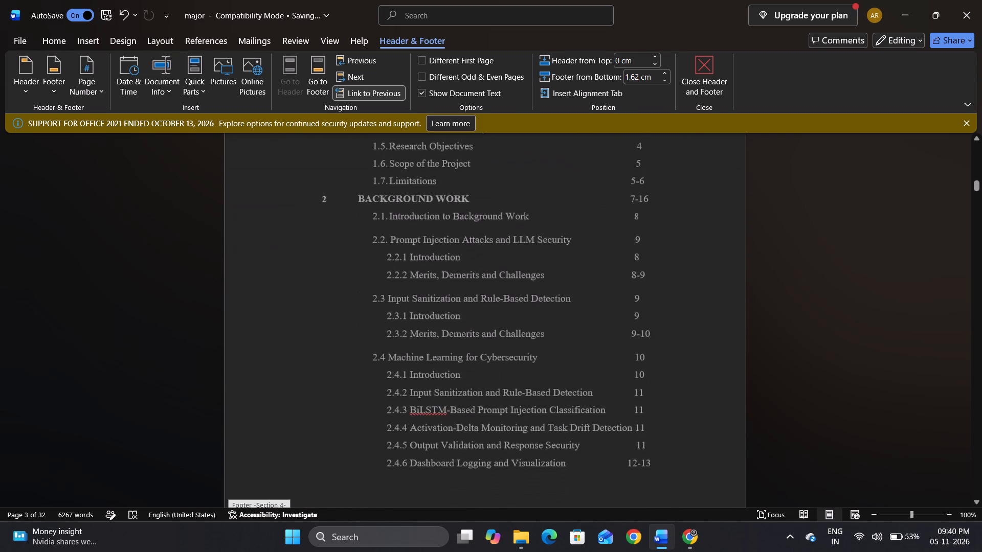
{"action": "scroll", "coordinate": [560, 446], "scroll_direction": "down", "scroll_amount": 4}
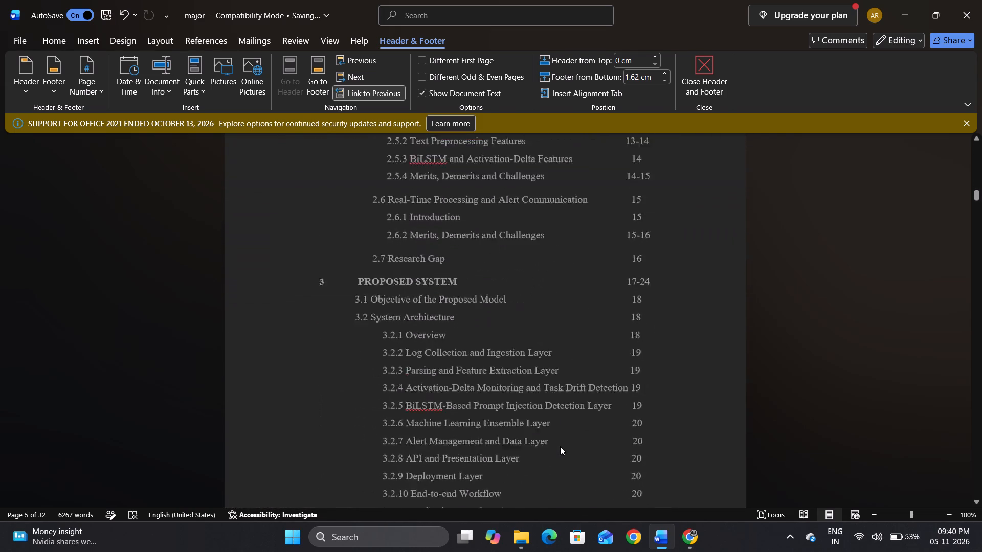
{"action": "scroll", "coordinate": [560, 446], "scroll_direction": "down", "scroll_amount": 2}
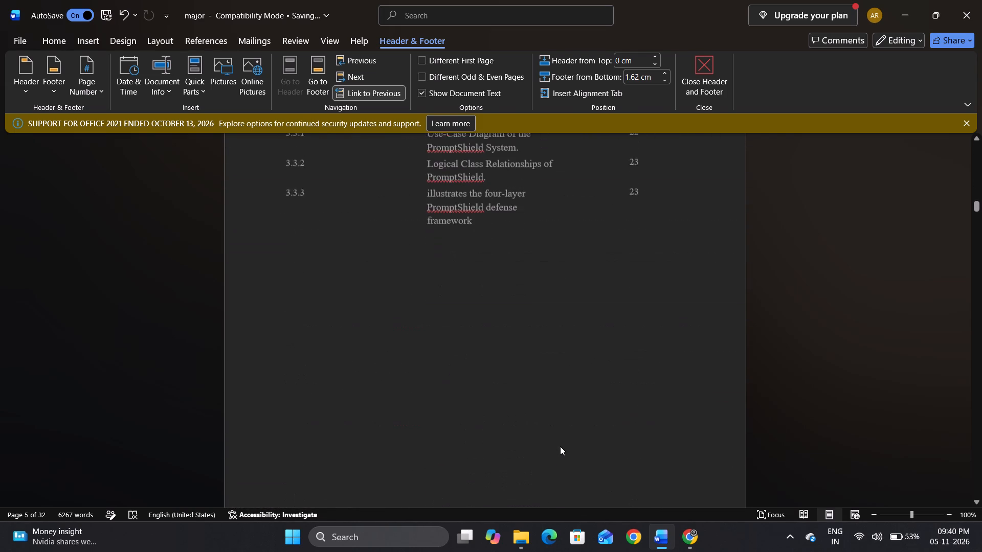
{"action": "scroll", "coordinate": [560, 446], "scroll_direction": "down", "scroll_amount": 3}
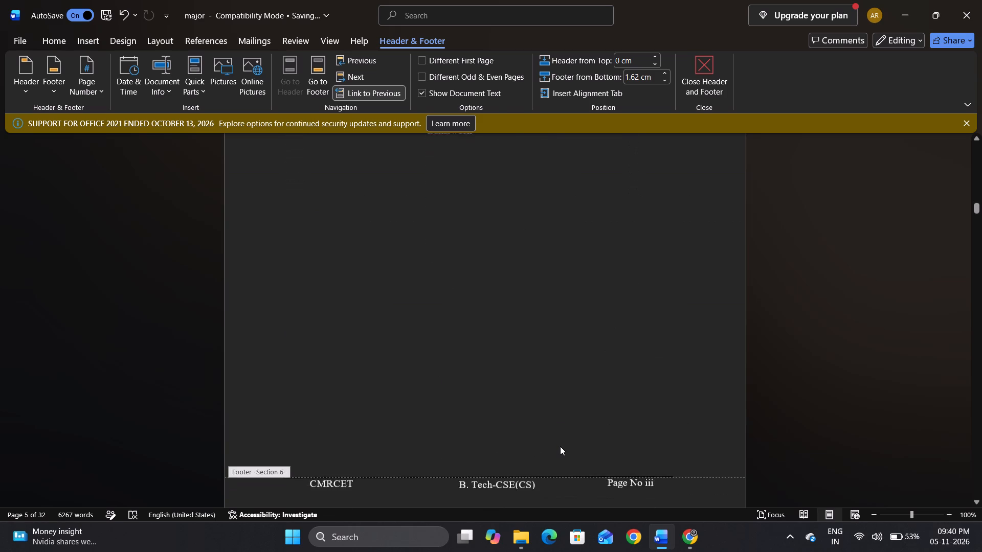
{"action": "scroll", "coordinate": [560, 446], "scroll_direction": "down", "scroll_amount": 1}
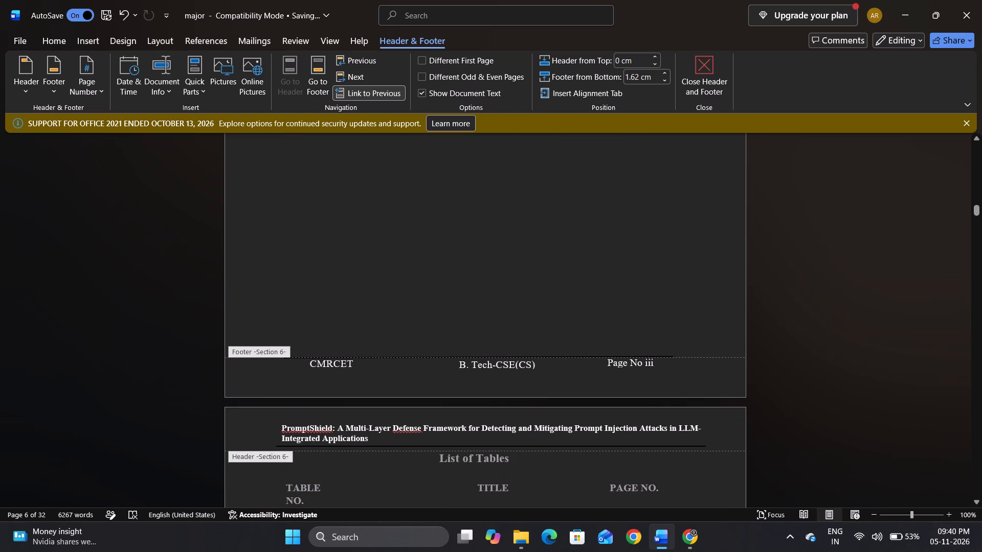
Copy the PromptShield title text box from the List of Tables header into the header of the table of contents' second page.
{"action": "left_click_drag", "start_coordinate": [396, 436], "coordinate": [369, 432]}
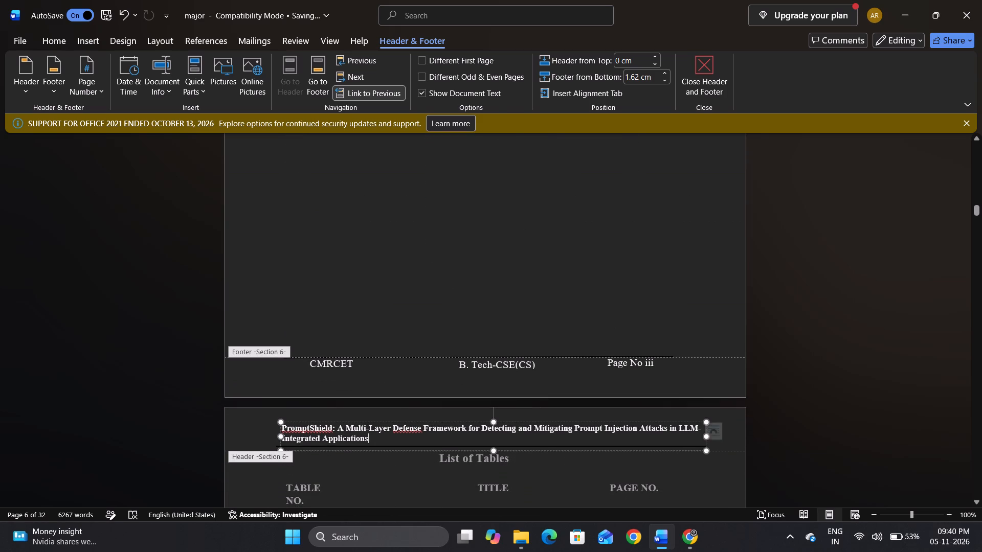
{"action": "left_click_drag", "start_coordinate": [369, 432], "coordinate": [310, 418]}
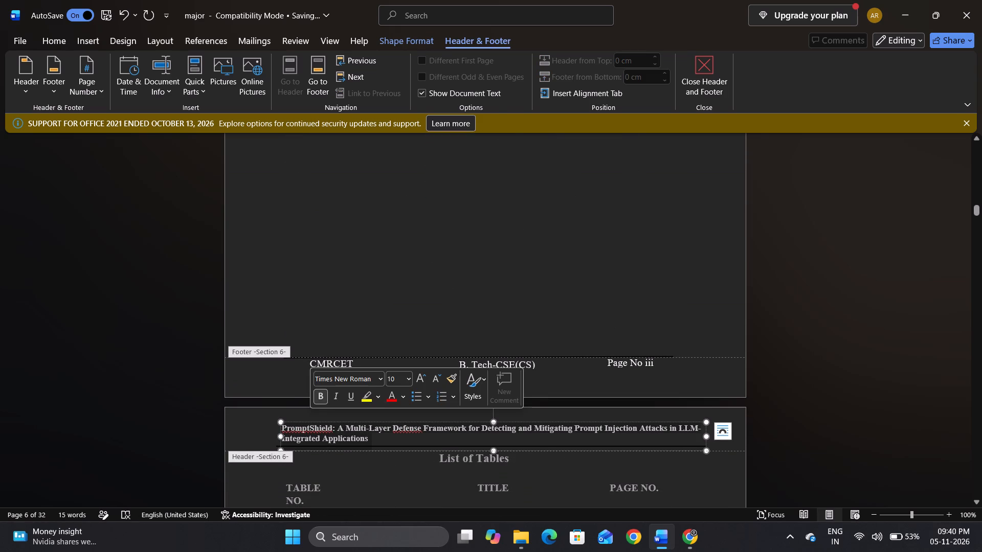
{"action": "left_click", "coordinate": [448, 420]}
{"action": "key", "text": "ctrl+c"}
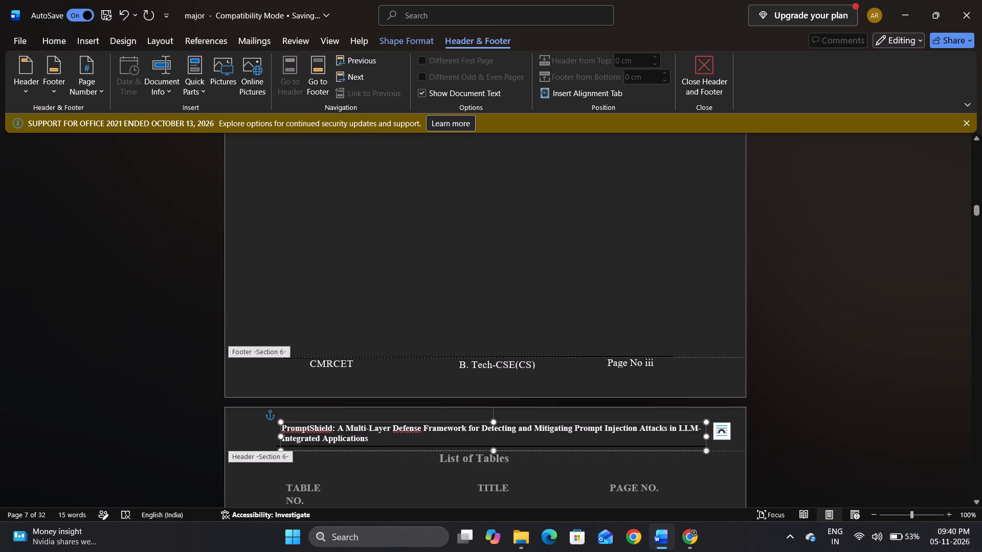
{"action": "scroll", "coordinate": [448, 420], "scroll_direction": "up", "scroll_amount": 3}
{"action": "scroll", "coordinate": [448, 420], "scroll_direction": "down", "scroll_amount": 1}
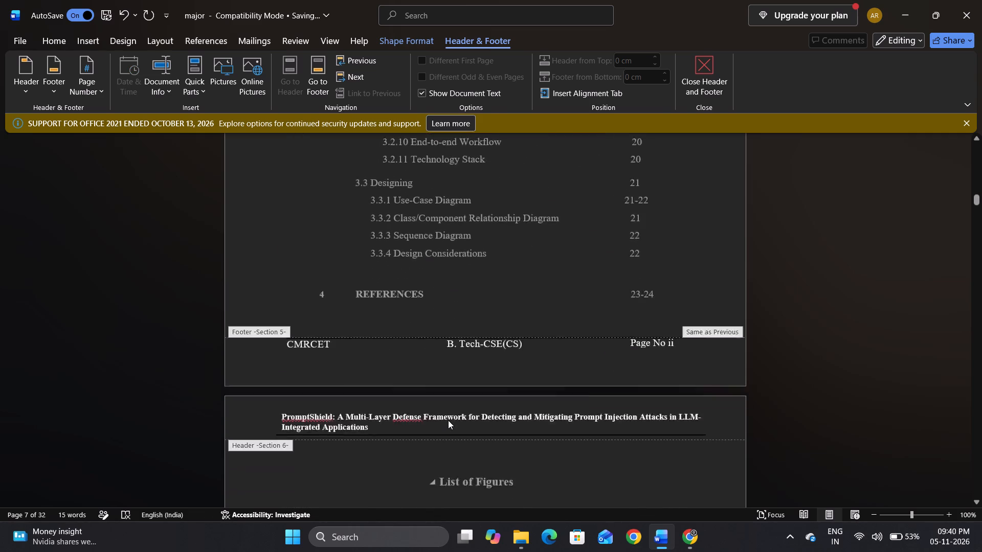
{"action": "scroll", "coordinate": [448, 420], "scroll_direction": "down", "scroll_amount": 1}
{"action": "scroll", "coordinate": [387, 393], "scroll_direction": "up", "scroll_amount": 2}
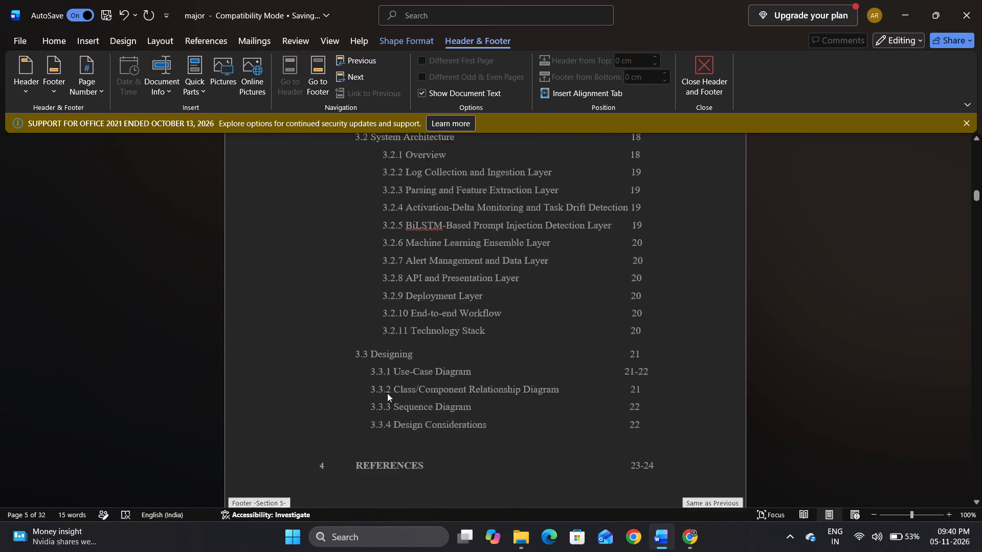
{"action": "scroll", "coordinate": [387, 393], "scroll_direction": "up", "scroll_amount": 3}
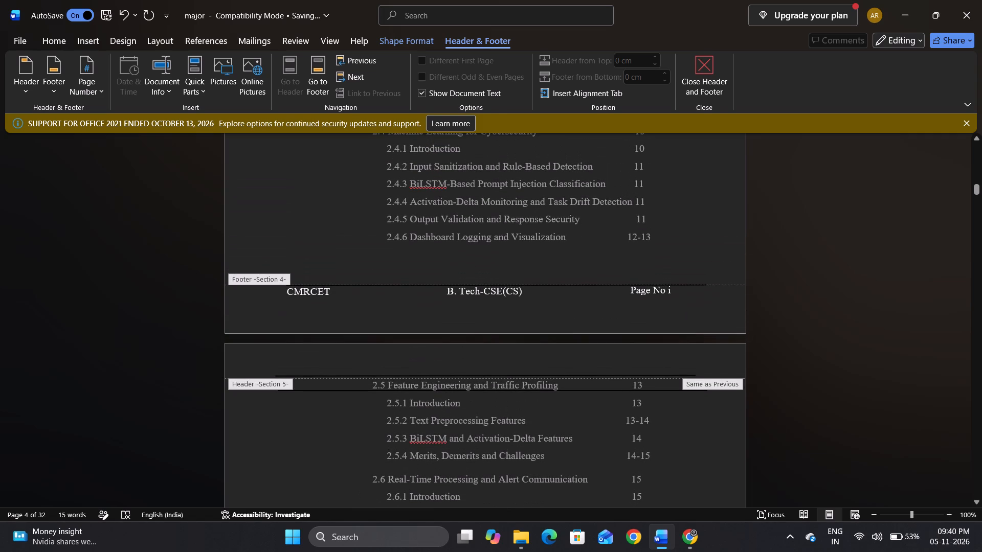
{"action": "left_click", "coordinate": [295, 357]}
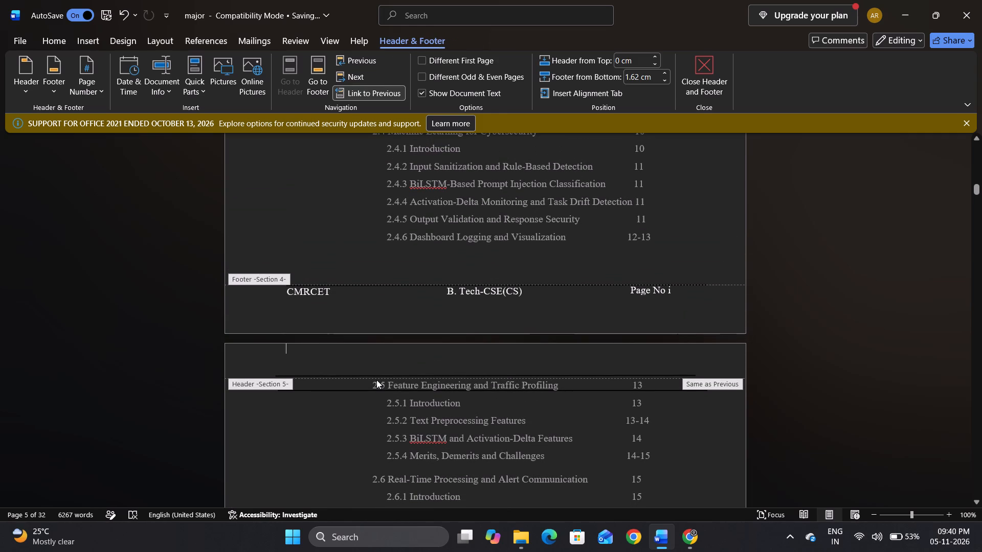
{"action": "key", "text": "ctrl+v"}
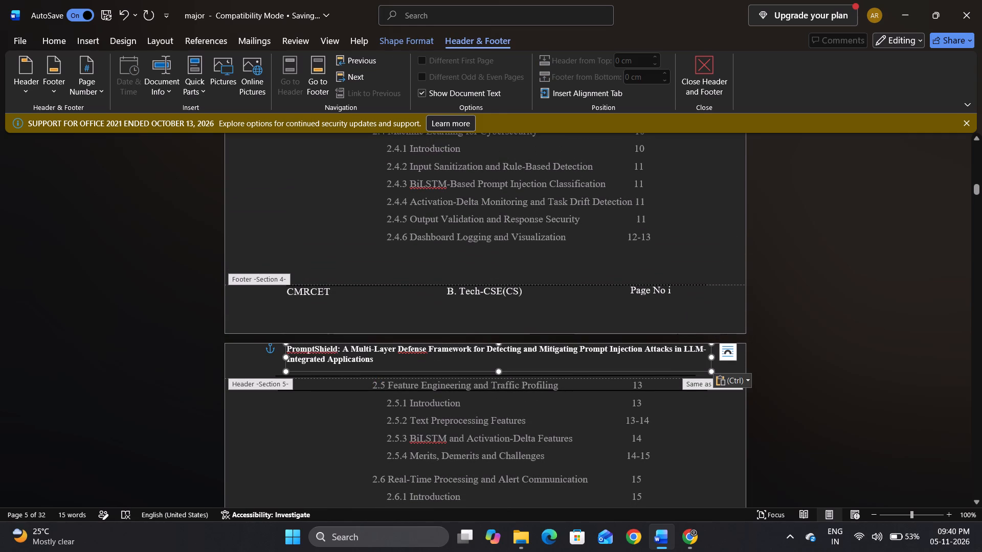
Move the pasted title box slightly down and inward so it sits just above the header line of the contents page.
{"action": "left_click_drag", "start_coordinate": [492, 344], "coordinate": [485, 350]}
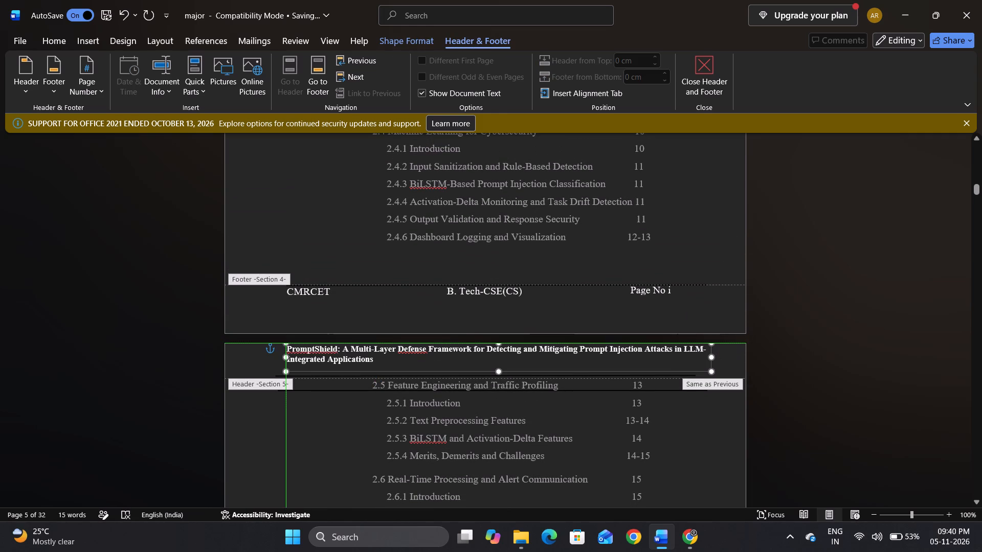
{"action": "left_click_drag", "start_coordinate": [485, 350], "coordinate": [484, 350]}
{"action": "key", "text": "Escape"}
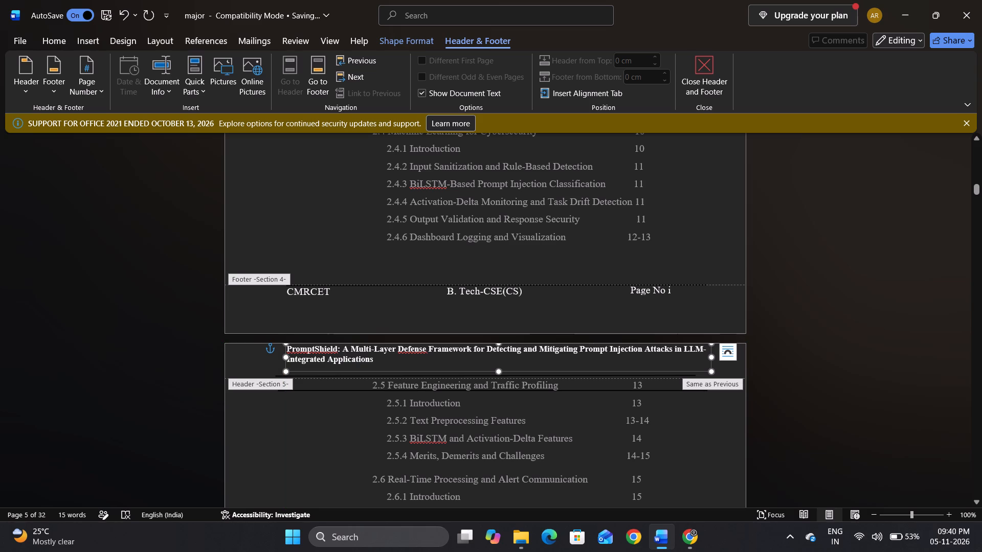
{"action": "left_click_drag", "start_coordinate": [471, 371], "coordinate": [457, 373]}
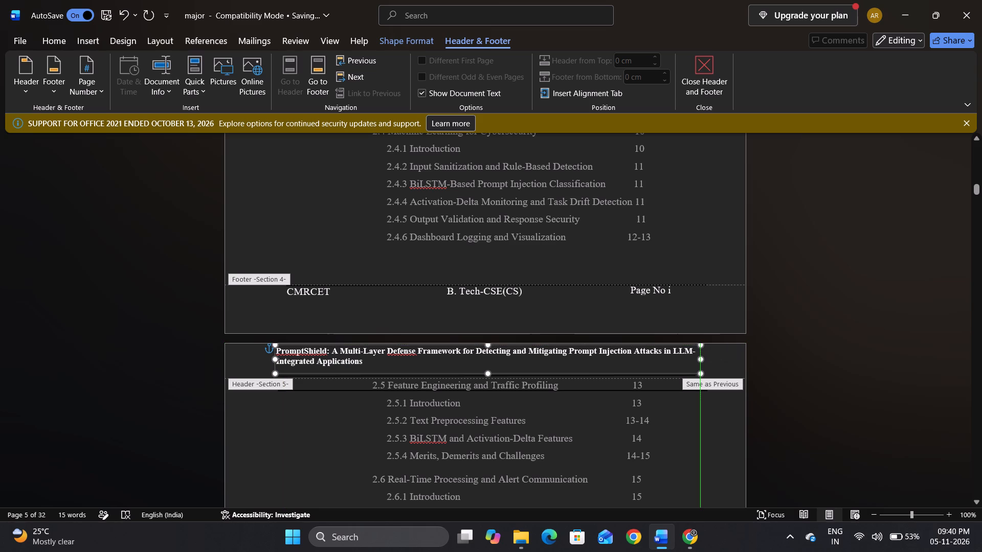
{"action": "left_click_drag", "start_coordinate": [457, 373], "coordinate": [462, 374]}
{"action": "left_click", "coordinate": [679, 424]}
{"action": "left_click", "coordinate": [679, 424]}
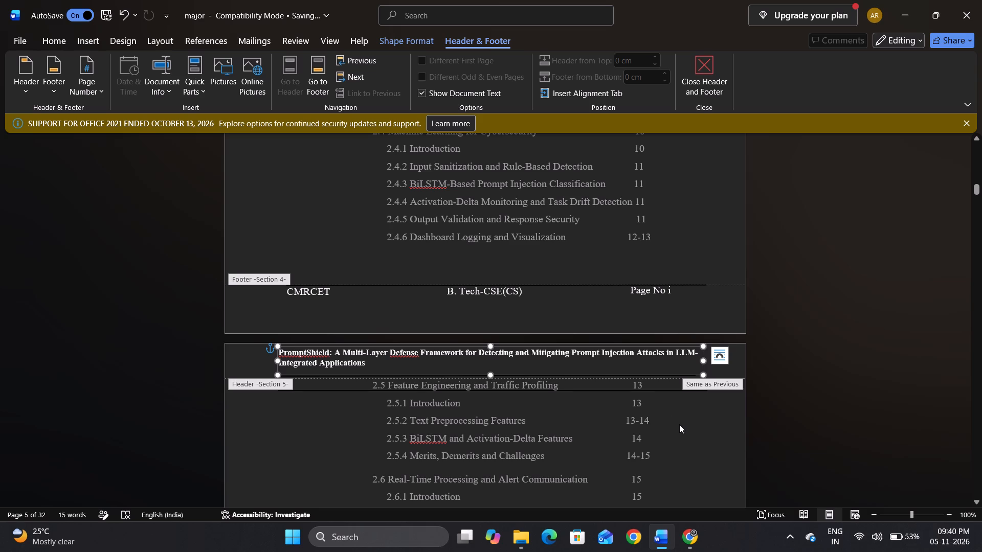
Leave header editing and return to the body text of the table of contents' second page.
{"action": "double_click", "coordinate": [679, 424]}
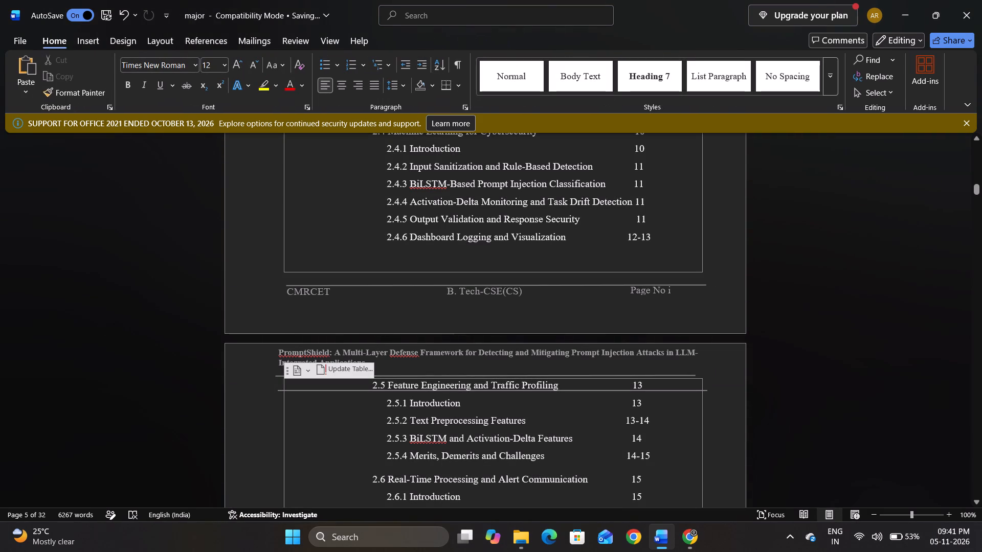
{"action": "left_click", "coordinate": [725, 406]}
Examine the layout of the 2.4 to 2.7 entries across the two table of contents pages.
{"action": "scroll", "coordinate": [514, 396], "scroll_direction": "down", "scroll_amount": 2}
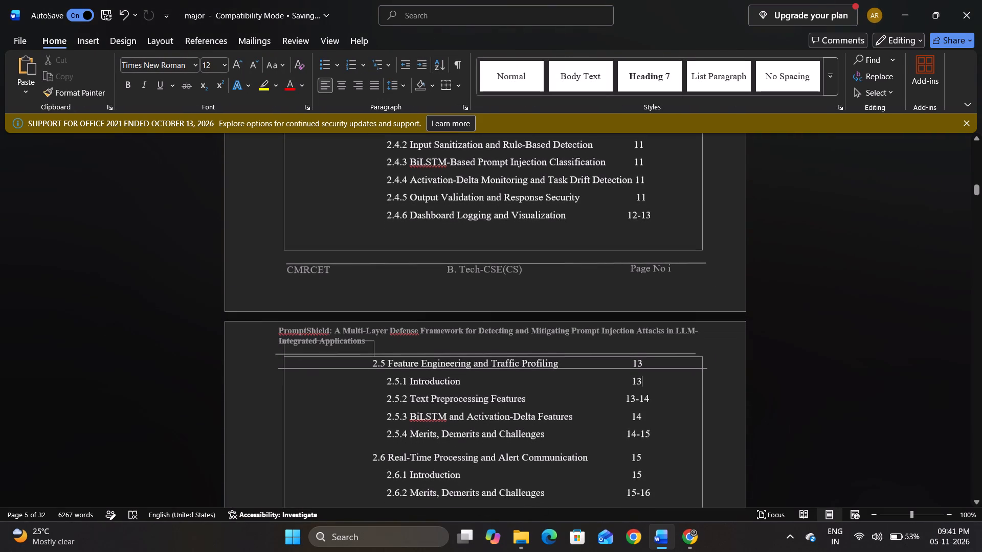
{"action": "scroll", "coordinate": [514, 396], "scroll_direction": "down", "scroll_amount": 1}
{"action": "scroll", "coordinate": [396, 441], "scroll_direction": "down", "scroll_amount": 1}
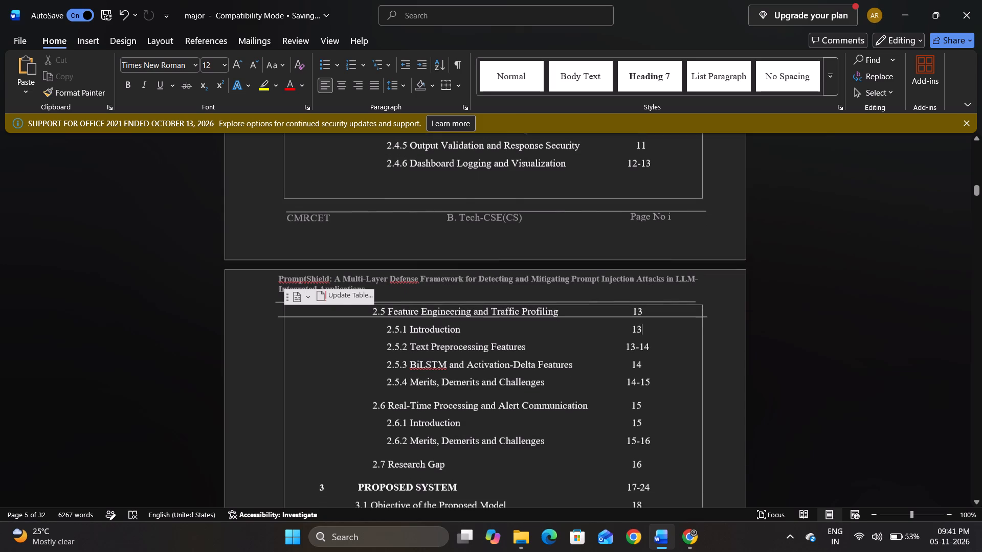
{"action": "left_click", "coordinate": [384, 450]}
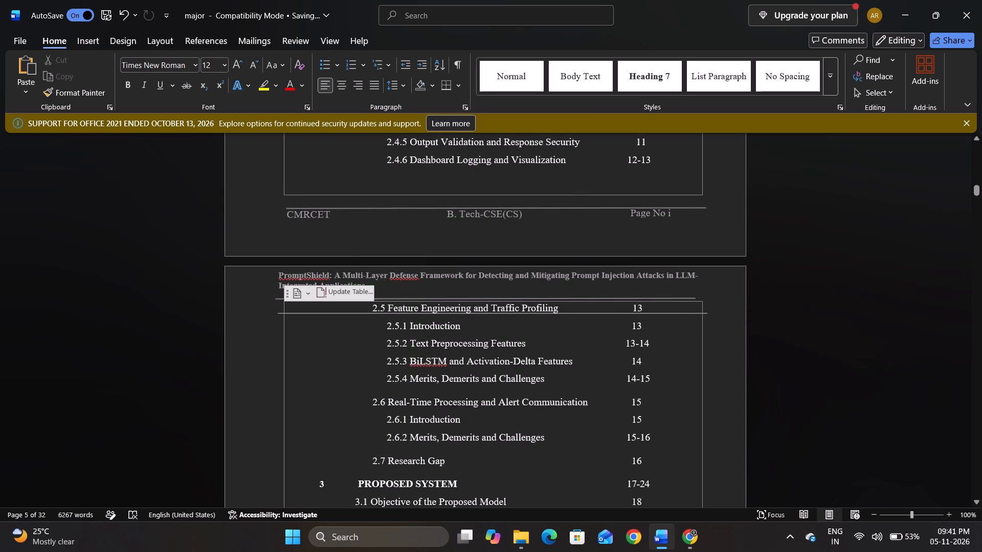
{"action": "key", "text": "Up"}
{"action": "key", "text": "Down"}
{"action": "key", "text": "Up"}
{"action": "key", "text": "Up"}
{"action": "key", "text": "Up"}
{"action": "key", "text": "Up"}
{"action": "left_click_drag", "start_coordinate": [457, 456], "coordinate": [383, 450]}
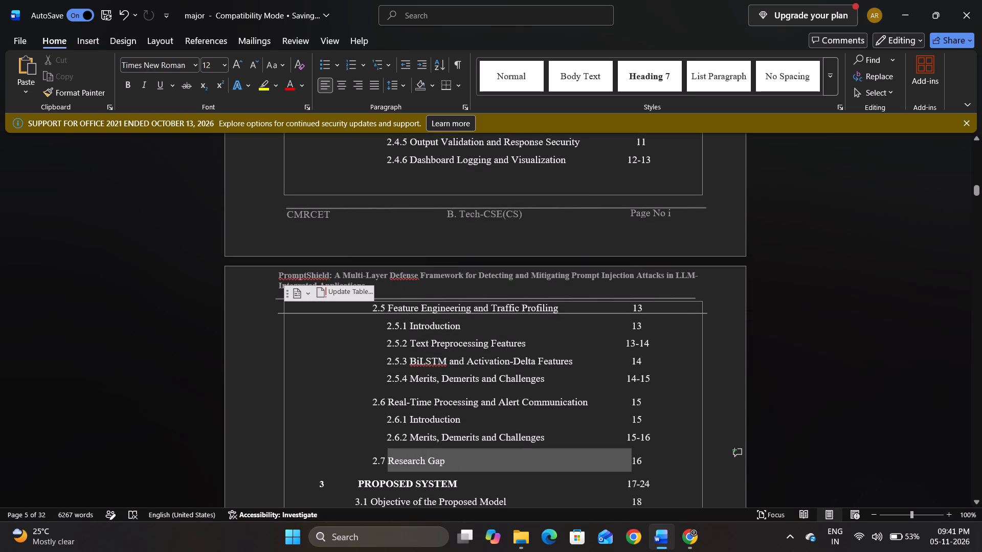
{"action": "left_click_drag", "start_coordinate": [383, 450], "coordinate": [370, 438]}
{"action": "left_click", "coordinate": [370, 438]}
{"action": "scroll", "coordinate": [370, 438], "scroll_direction": "up", "scroll_amount": 1}
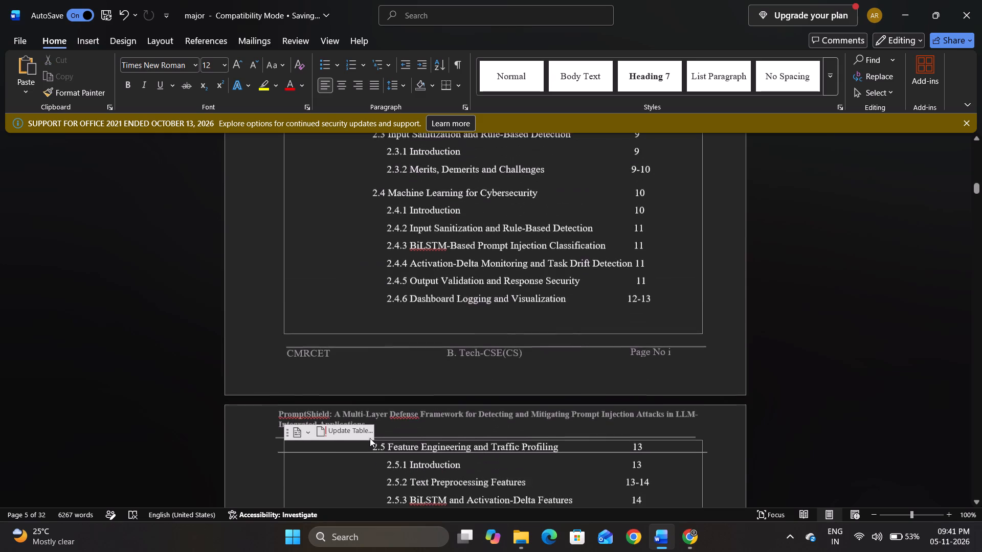
{"action": "scroll", "coordinate": [370, 438], "scroll_direction": "up", "scroll_amount": 2}
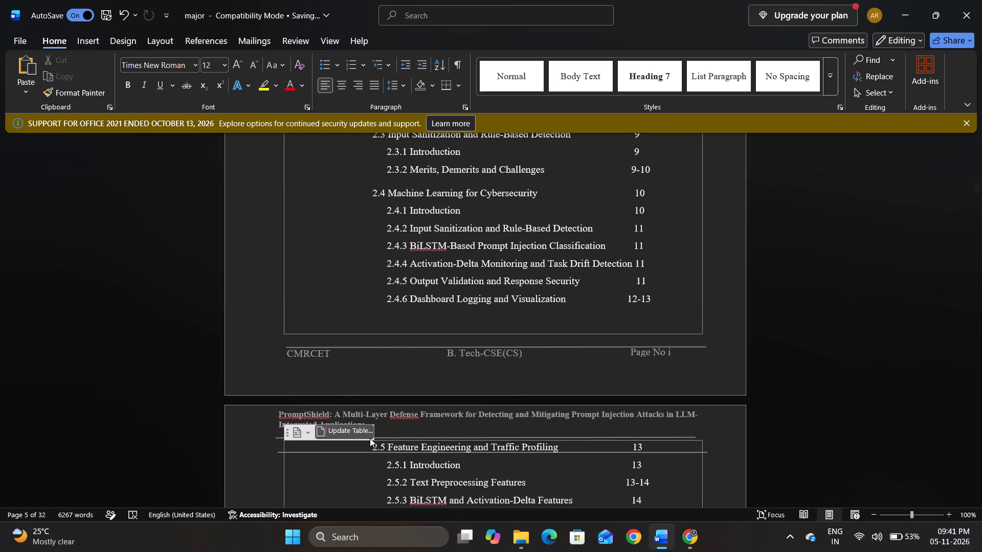
{"action": "left_click", "coordinate": [469, 419]}
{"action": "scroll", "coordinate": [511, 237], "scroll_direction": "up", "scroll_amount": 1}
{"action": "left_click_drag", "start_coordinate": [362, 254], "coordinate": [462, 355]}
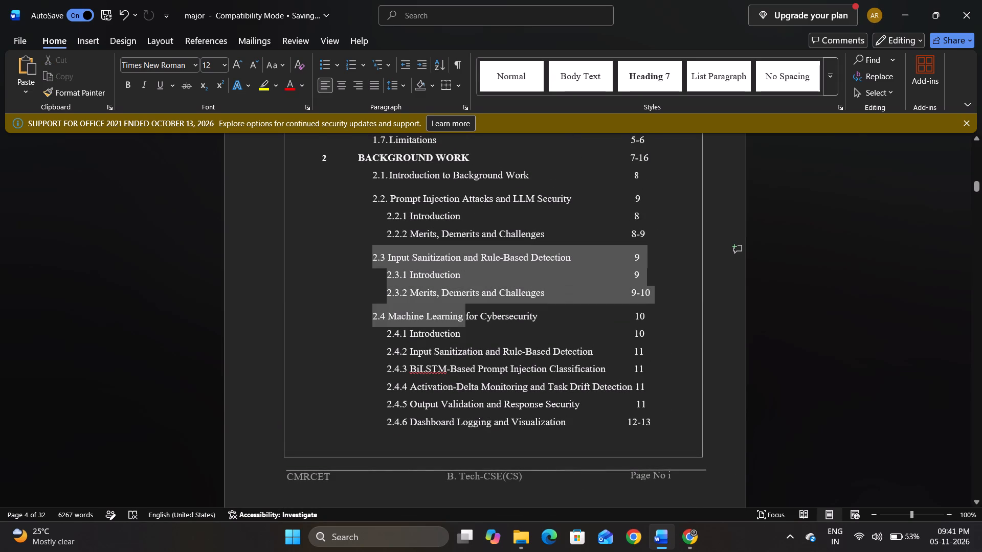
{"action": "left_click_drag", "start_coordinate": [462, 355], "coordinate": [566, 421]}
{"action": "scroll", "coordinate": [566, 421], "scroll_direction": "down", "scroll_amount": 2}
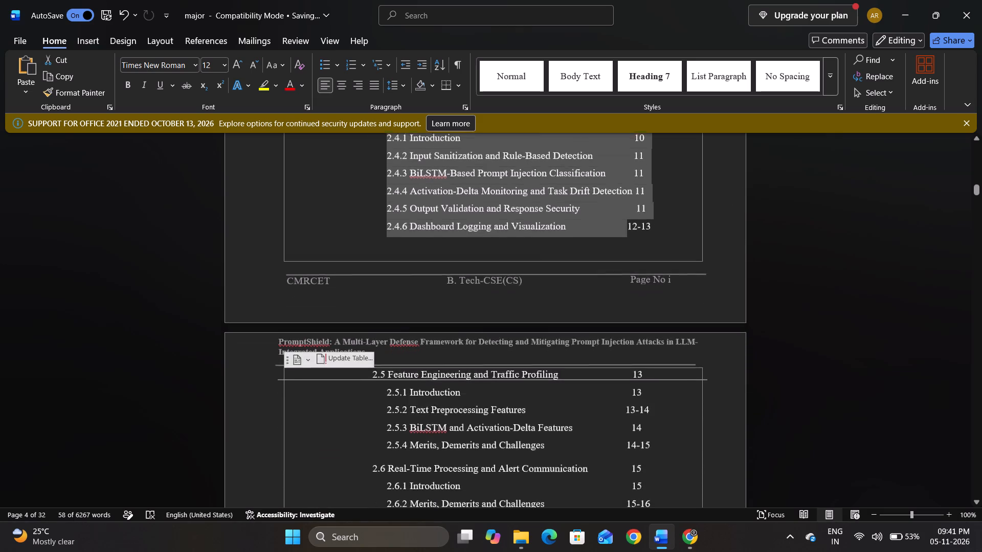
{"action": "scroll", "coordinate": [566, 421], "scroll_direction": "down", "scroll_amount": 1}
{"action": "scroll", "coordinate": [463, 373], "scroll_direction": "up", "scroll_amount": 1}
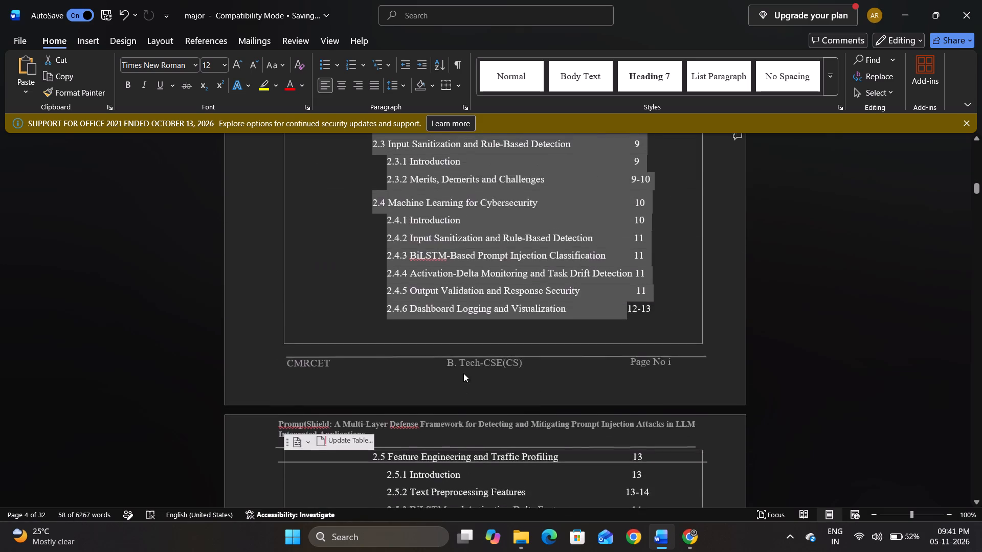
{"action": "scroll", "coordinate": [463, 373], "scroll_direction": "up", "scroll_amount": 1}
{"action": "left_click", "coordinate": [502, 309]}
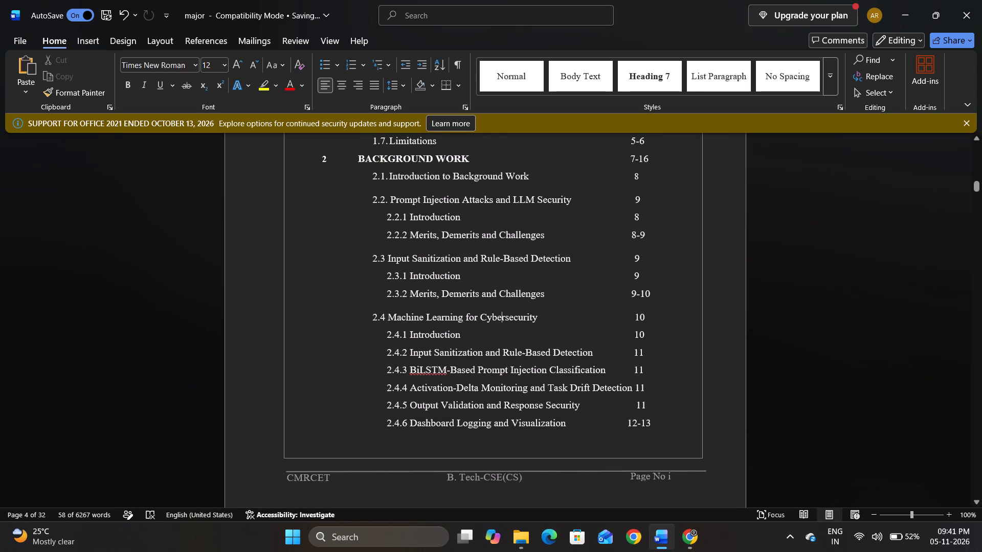
Copy the formatting of the 2.3 to 2.3.2 contents entries onto the 2.6 to 2.7 Research Gap entries with Format Painter.
{"action": "left_click_drag", "start_coordinate": [367, 255], "coordinate": [425, 278]}
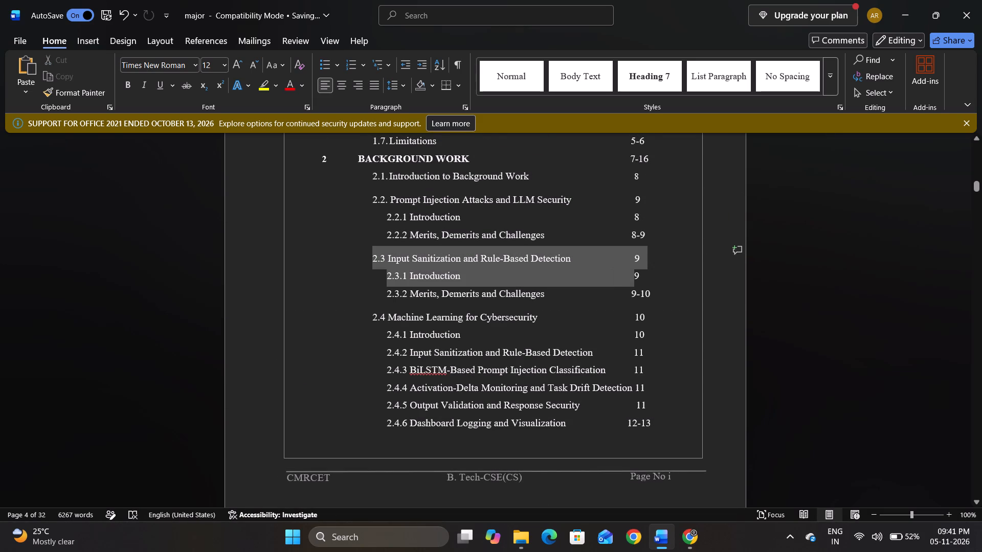
{"action": "left_click_drag", "start_coordinate": [425, 278], "coordinate": [474, 287]}
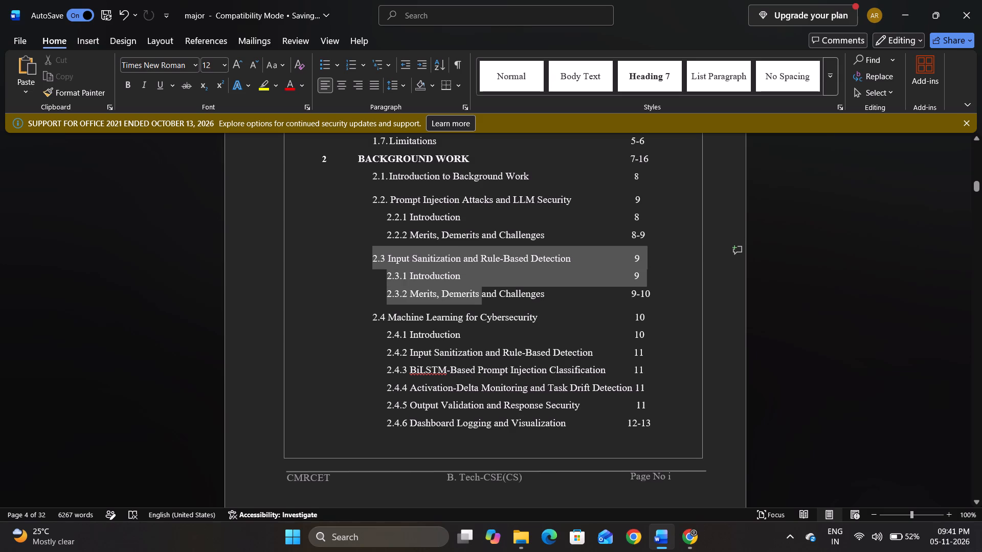
{"action": "left_click_drag", "start_coordinate": [474, 287], "coordinate": [525, 300]}
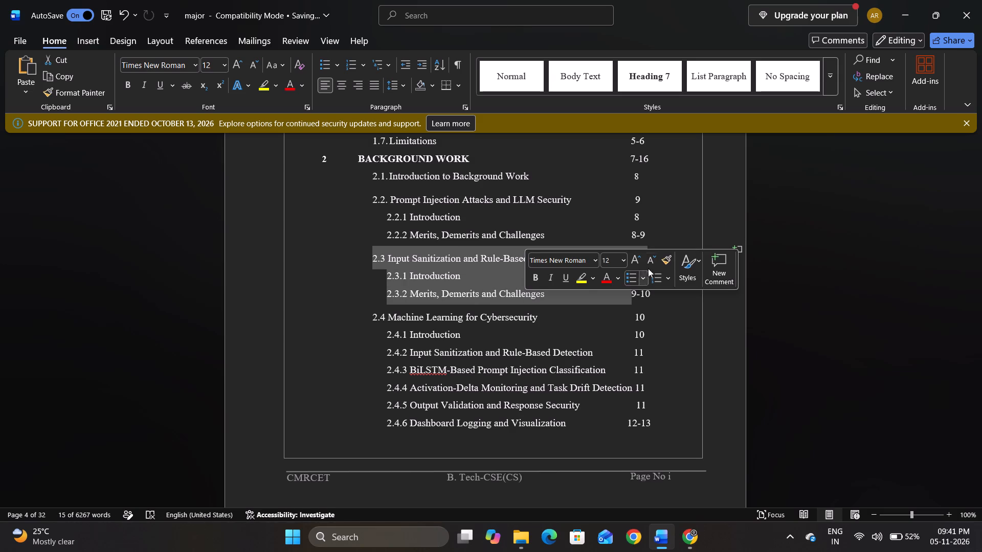
{"action": "left_click", "coordinate": [668, 260]}
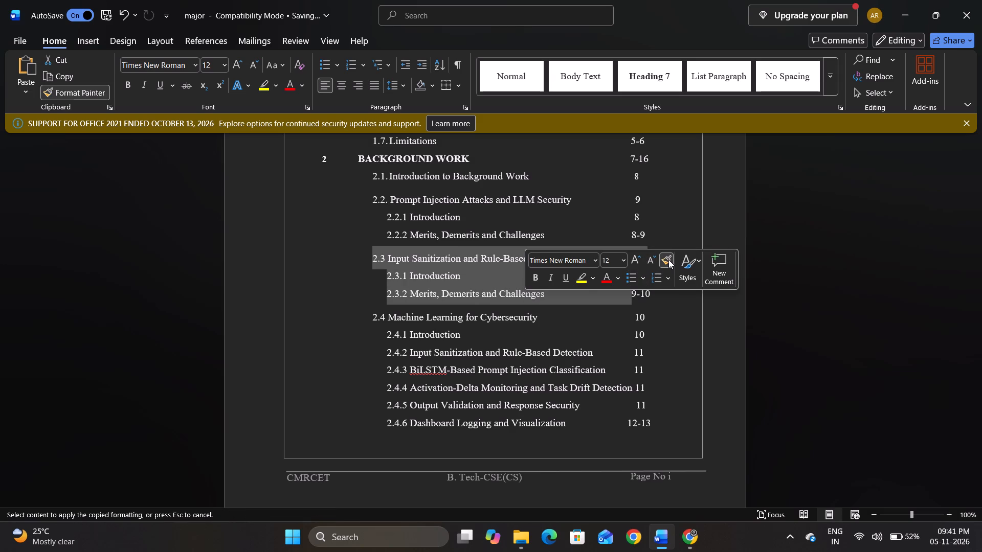
{"action": "scroll", "coordinate": [559, 382], "scroll_direction": "down", "scroll_amount": 2}
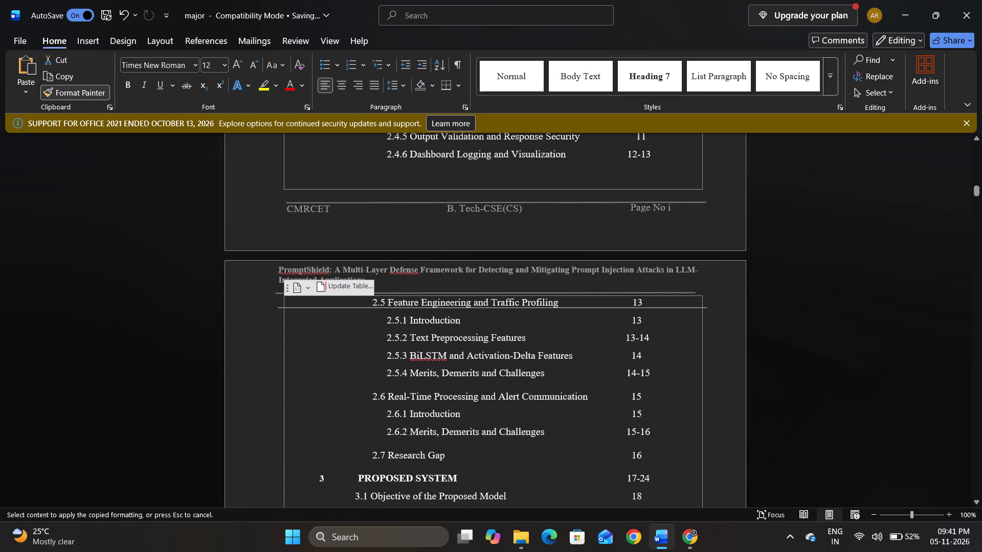
{"action": "left_click_drag", "start_coordinate": [374, 390], "coordinate": [390, 395]}
{"action": "left_click_drag", "start_coordinate": [390, 395], "coordinate": [683, 454]}
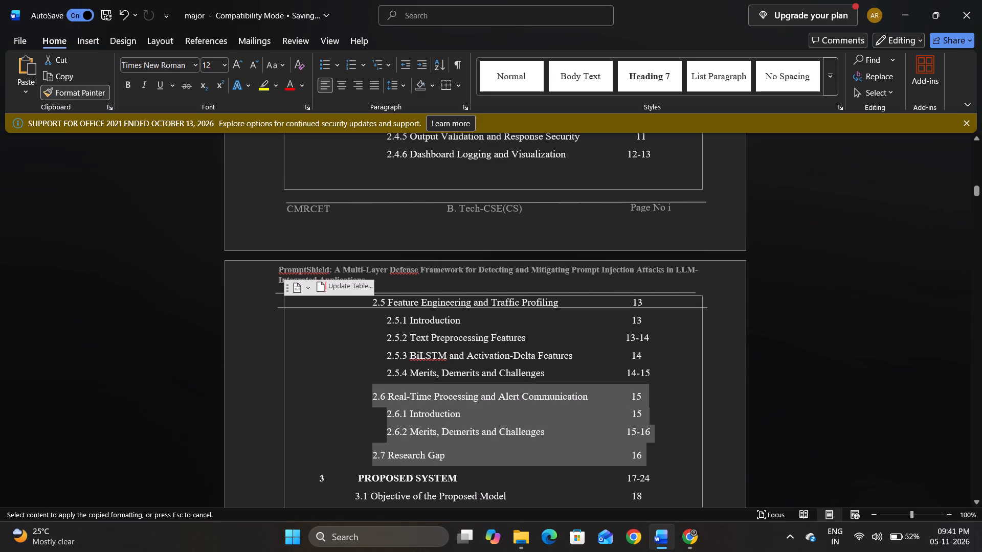
{"action": "left_click_drag", "start_coordinate": [683, 454], "coordinate": [715, 454]}
{"action": "left_click", "coordinate": [664, 451]}
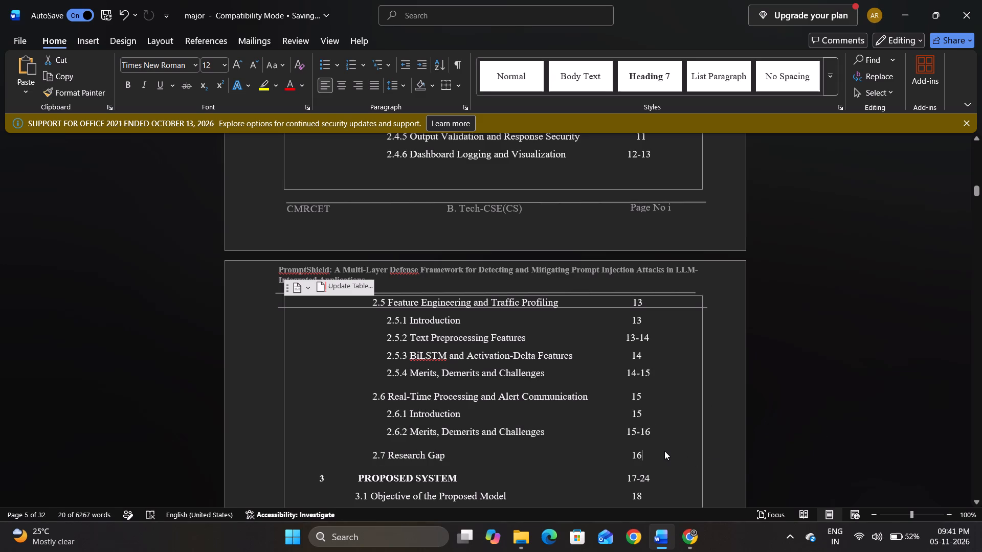
Delete the blank line between 3.3.4 Design Considerations and the REFERENCES entry in the table of contents.
{"action": "scroll", "coordinate": [664, 451], "scroll_direction": "down", "scroll_amount": 2}
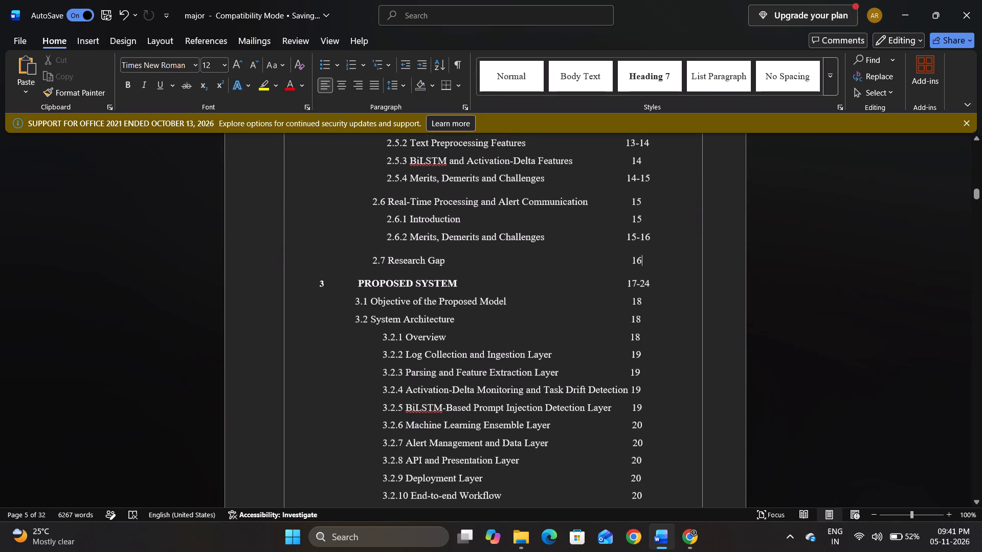
{"action": "scroll", "coordinate": [664, 451], "scroll_direction": "down", "scroll_amount": 2}
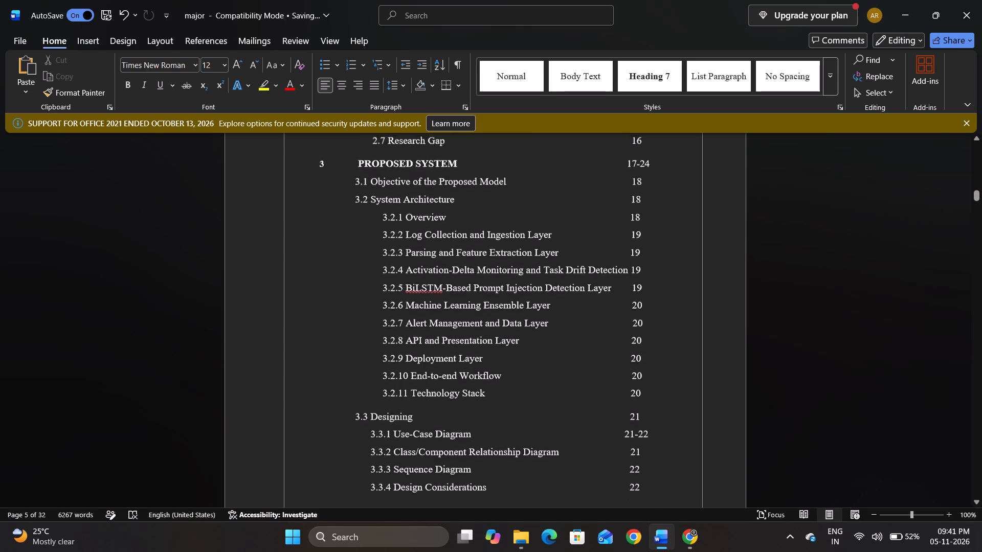
{"action": "scroll", "coordinate": [664, 451], "scroll_direction": "down", "scroll_amount": 3}
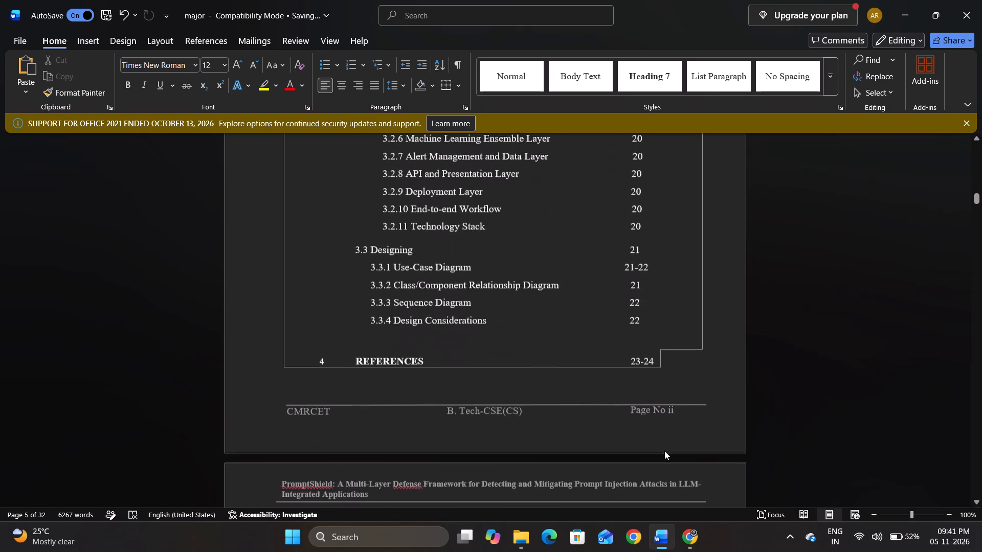
{"action": "scroll", "coordinate": [664, 451], "scroll_direction": "down", "scroll_amount": 1}
{"action": "scroll", "coordinate": [664, 451], "scroll_direction": "up", "scroll_amount": 2}
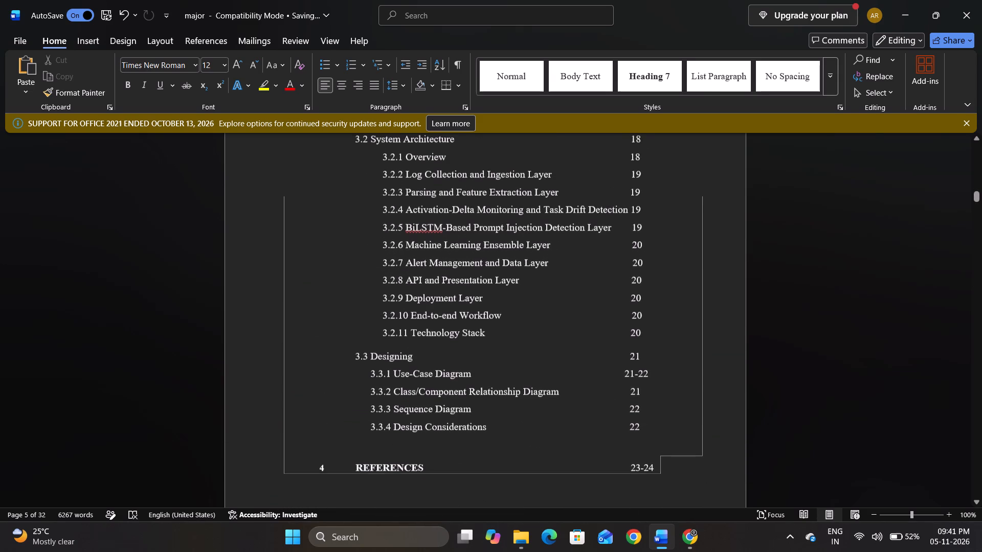
{"action": "left_click", "coordinate": [402, 448]}
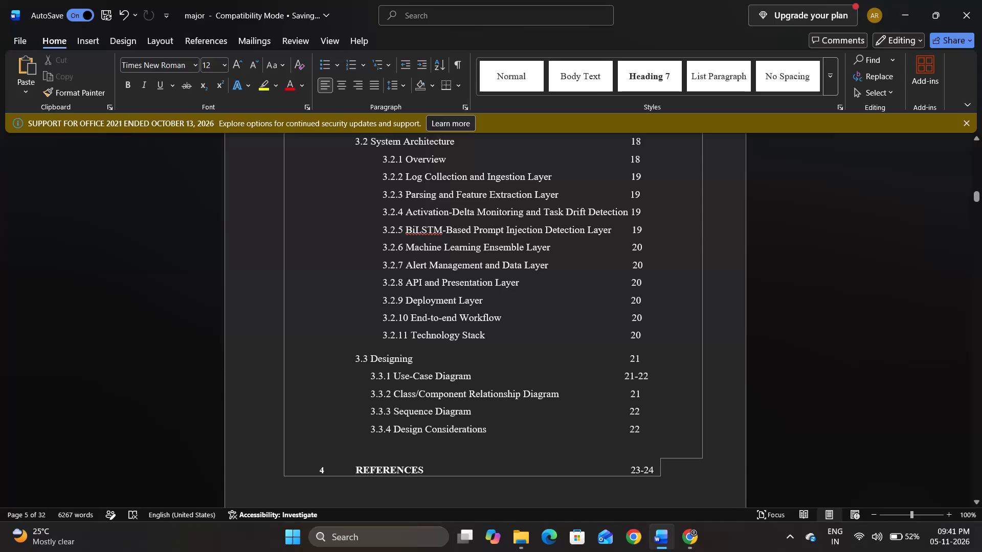
{"action": "key", "text": "BackSpace"}
{"action": "key", "text": "BackSpace"}
{"action": "key", "text": "BackSpace"}
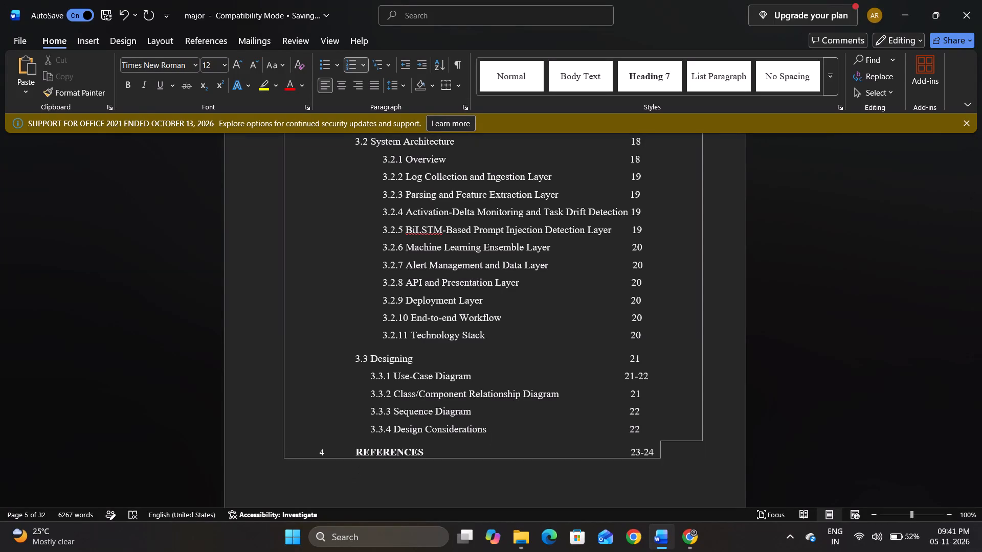
Review the entry layout, page break and header lines across both table of contents pages, up to the TABLE OF CONTENTS title.
{"action": "scroll", "coordinate": [463, 432], "scroll_direction": "up", "scroll_amount": 3}
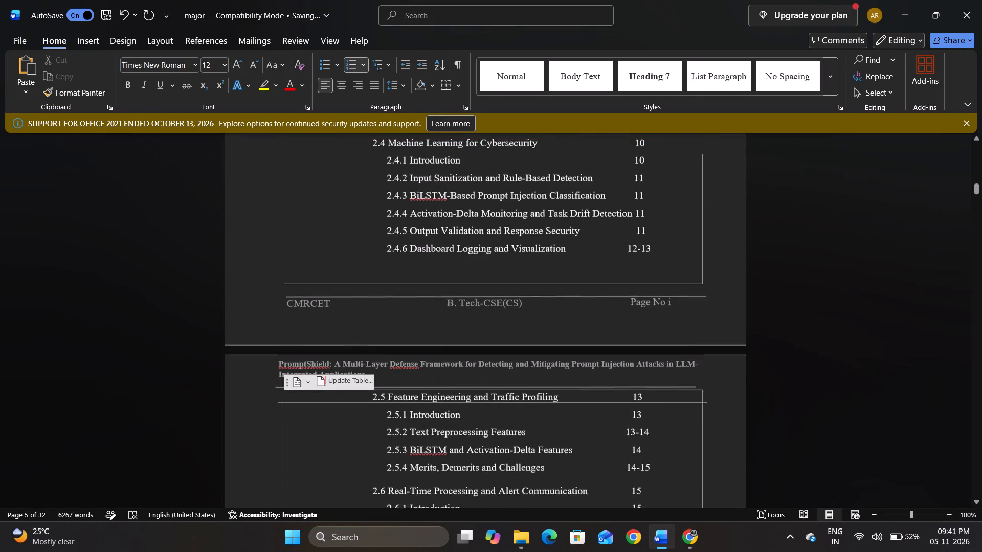
{"action": "scroll", "coordinate": [463, 432], "scroll_direction": "up", "scroll_amount": 3}
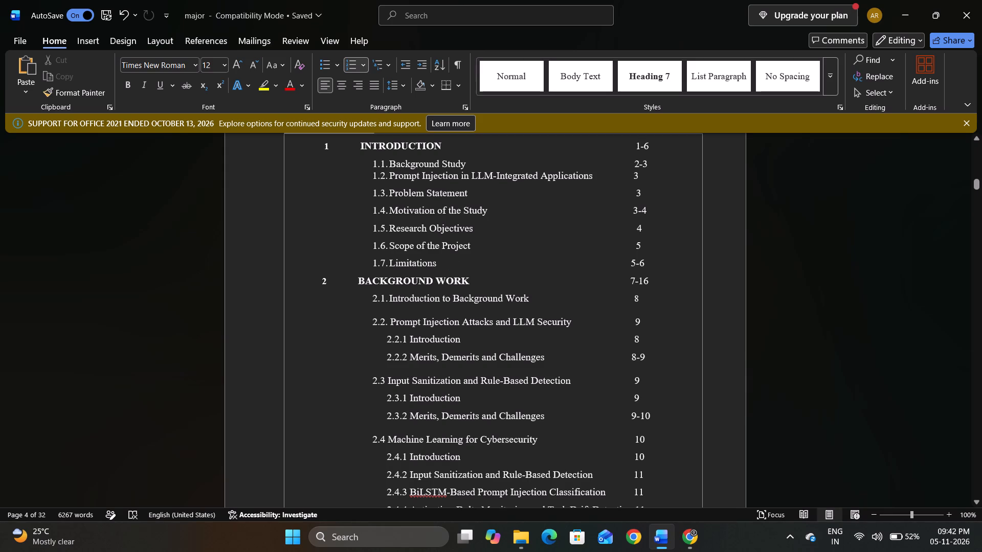
{"action": "scroll", "coordinate": [437, 270], "scroll_direction": "down", "scroll_amount": 3}
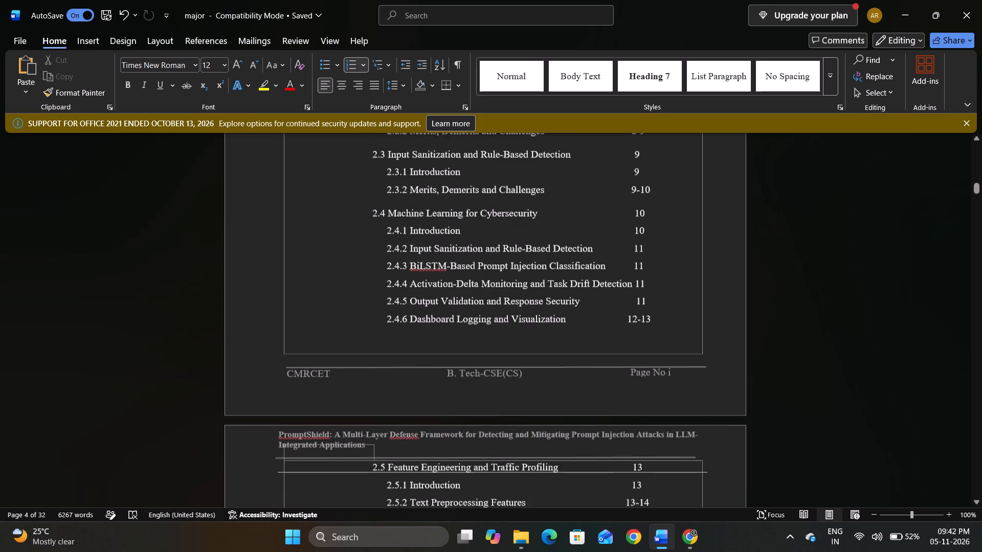
{"action": "scroll", "coordinate": [437, 270], "scroll_direction": "down", "scroll_amount": 1}
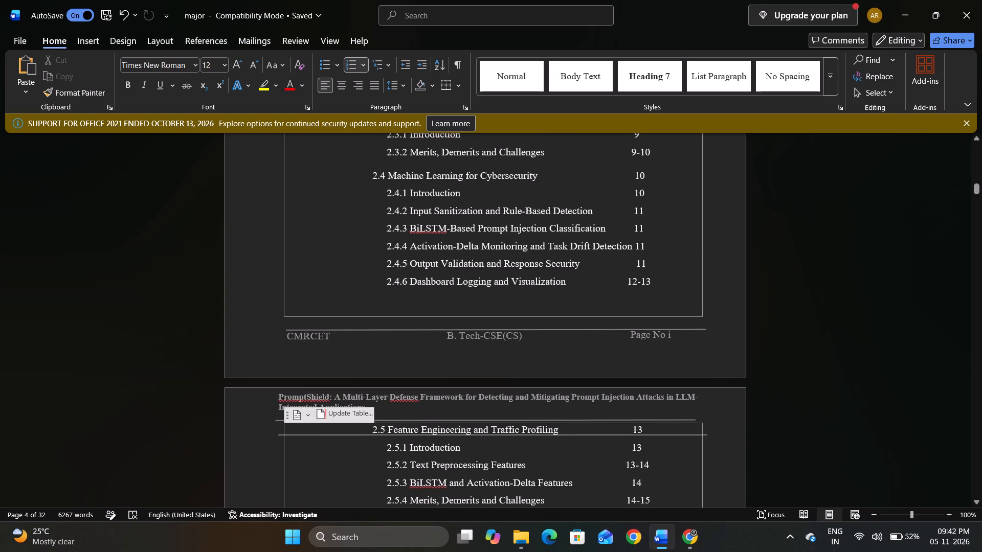
{"action": "scroll", "coordinate": [437, 270], "scroll_direction": "up", "scroll_amount": 2}
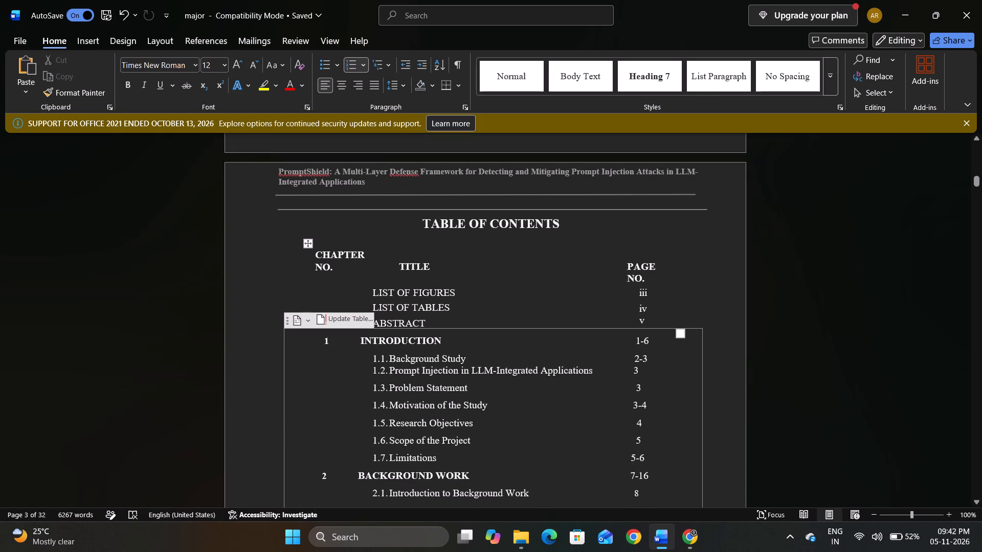
{"action": "left_click", "coordinate": [707, 307]}
{"action": "scroll", "coordinate": [675, 235], "scroll_direction": "up", "scroll_amount": 1}
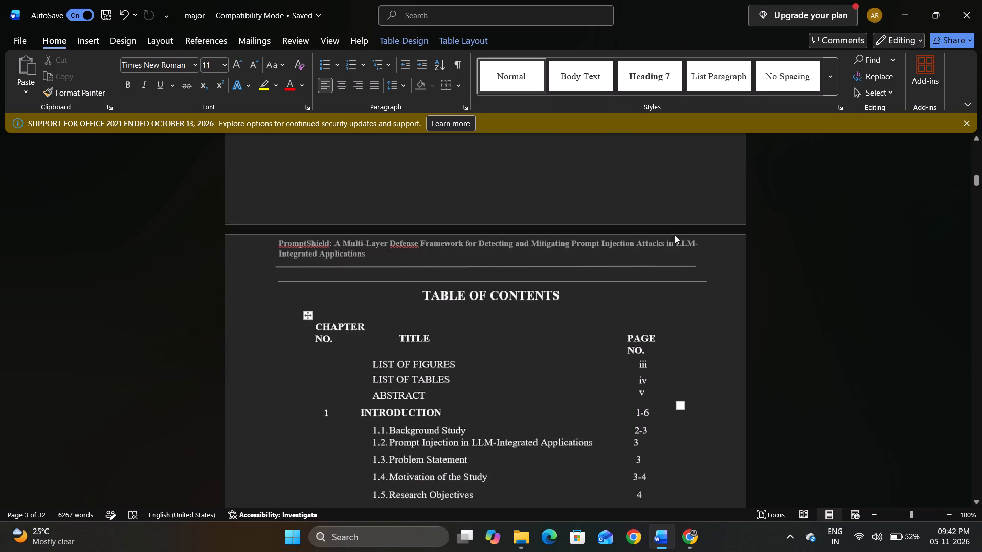
{"action": "scroll", "coordinate": [675, 235], "scroll_direction": "up", "scroll_amount": 1}
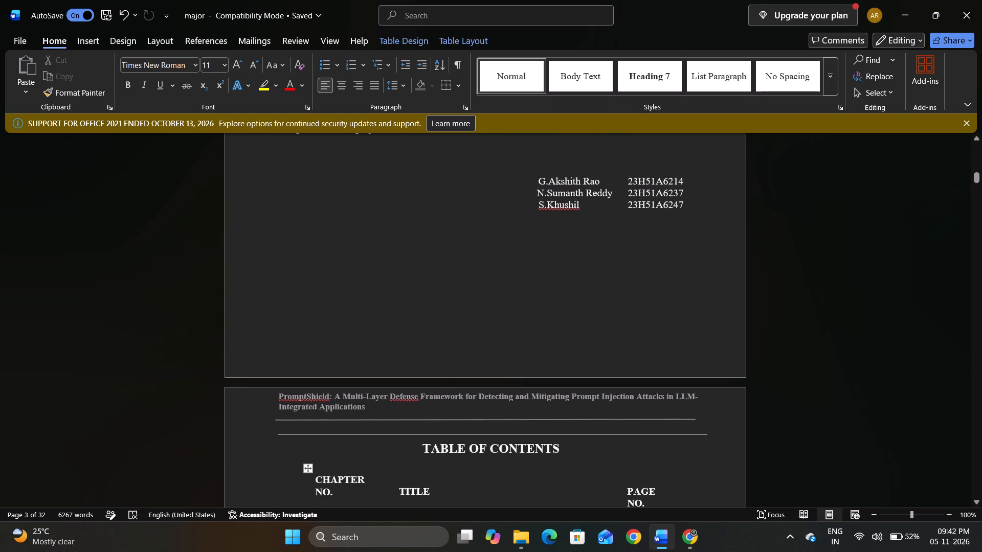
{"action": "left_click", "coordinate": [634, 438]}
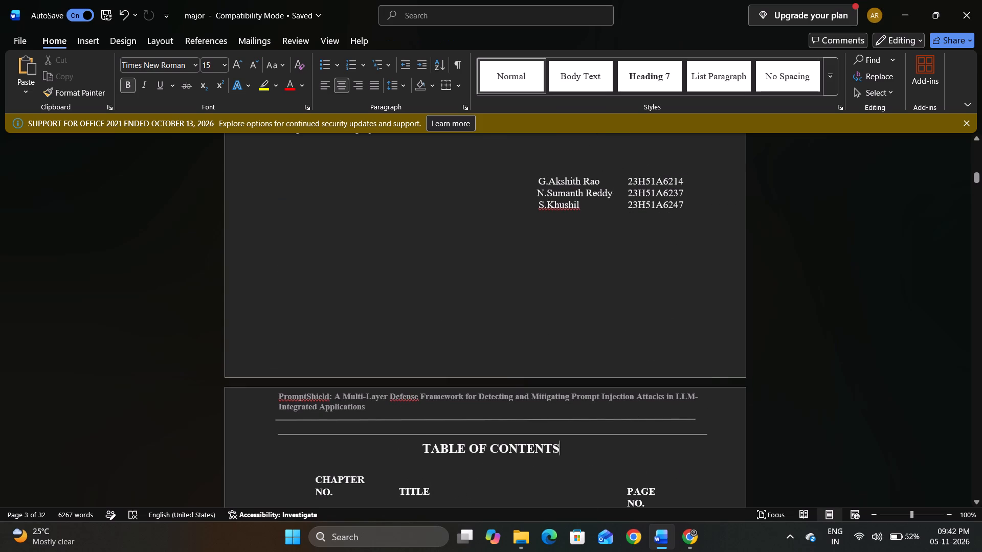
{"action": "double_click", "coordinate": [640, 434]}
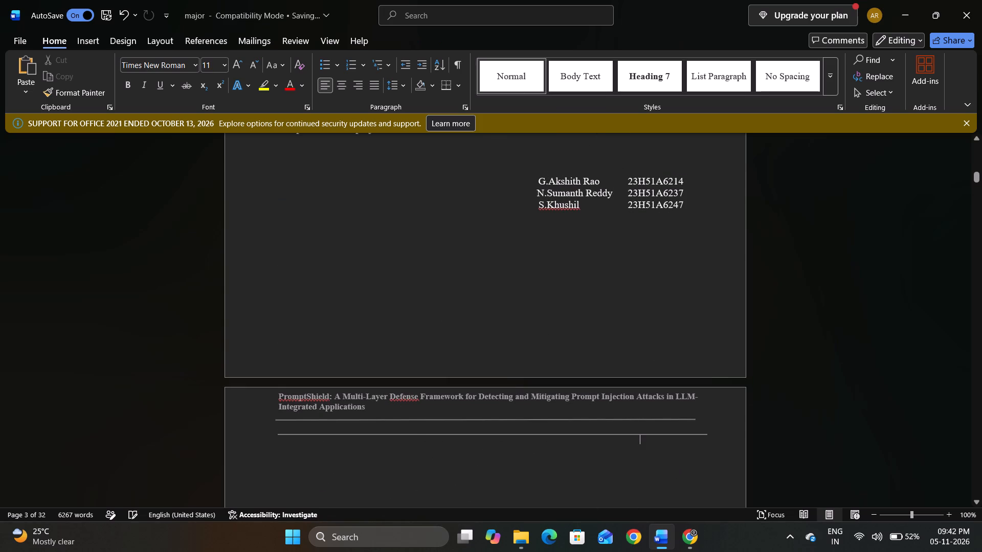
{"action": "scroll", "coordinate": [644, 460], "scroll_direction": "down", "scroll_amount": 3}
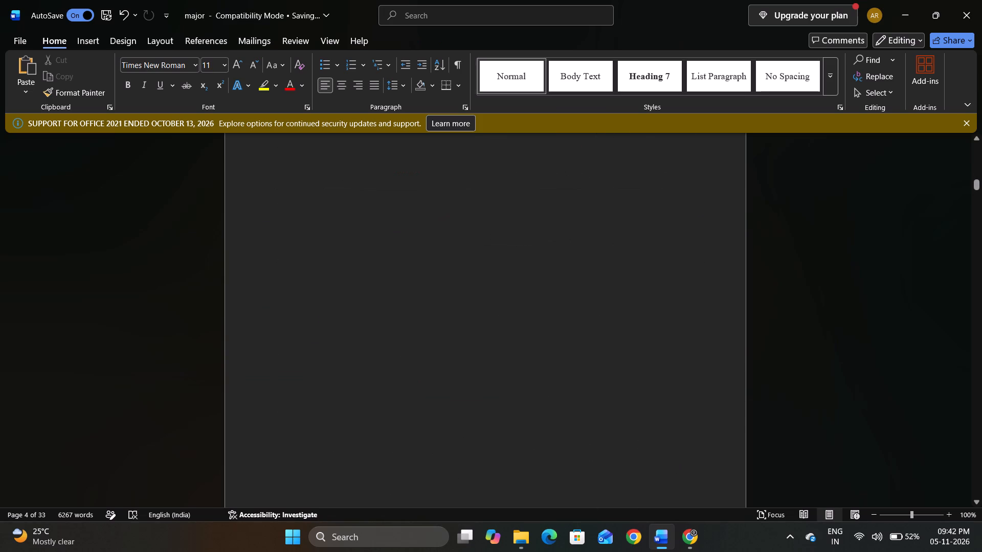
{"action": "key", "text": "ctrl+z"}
Delete the extra lower horizontal line from the Section 4 header above the TABLE OF CONTENTS title.
{"action": "scroll", "coordinate": [644, 460], "scroll_direction": "up", "scroll_amount": 2}
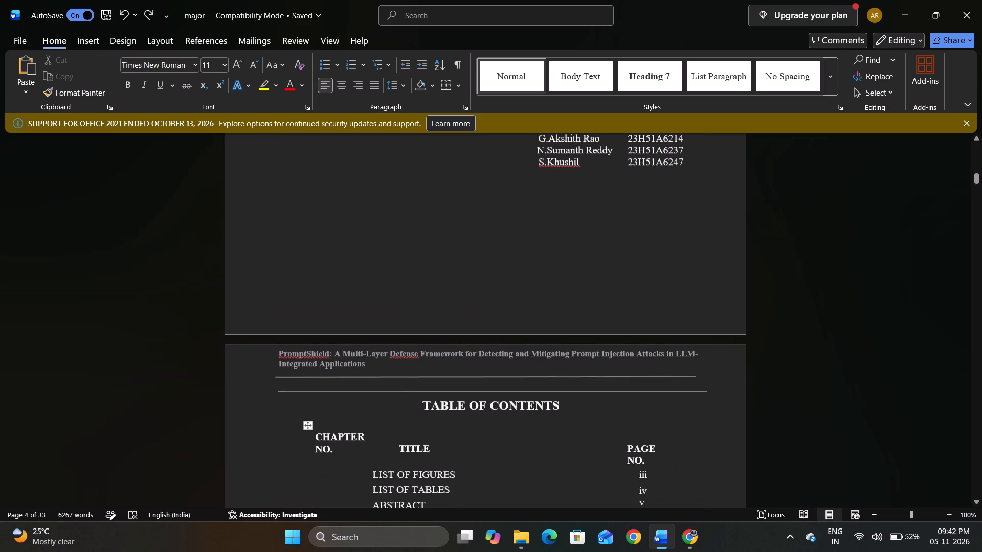
{"action": "double_click", "coordinate": [655, 372]}
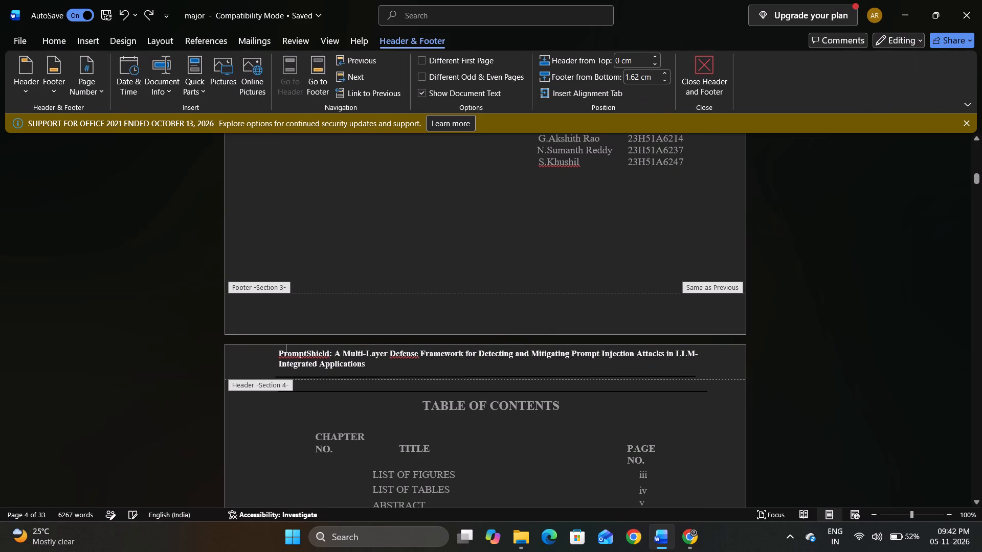
{"action": "left_click", "coordinate": [689, 389]}
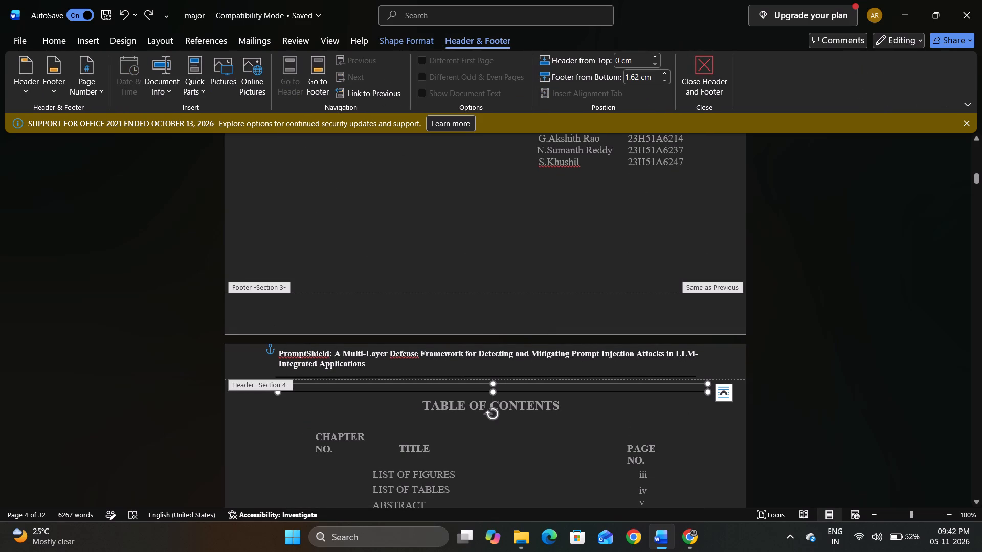
{"action": "key", "text": "Delete"}
Review the headers and footers from the Acknowledgement page through both contents pages to the List of Figures.
{"action": "scroll", "coordinate": [689, 389], "scroll_direction": "up", "scroll_amount": 4}
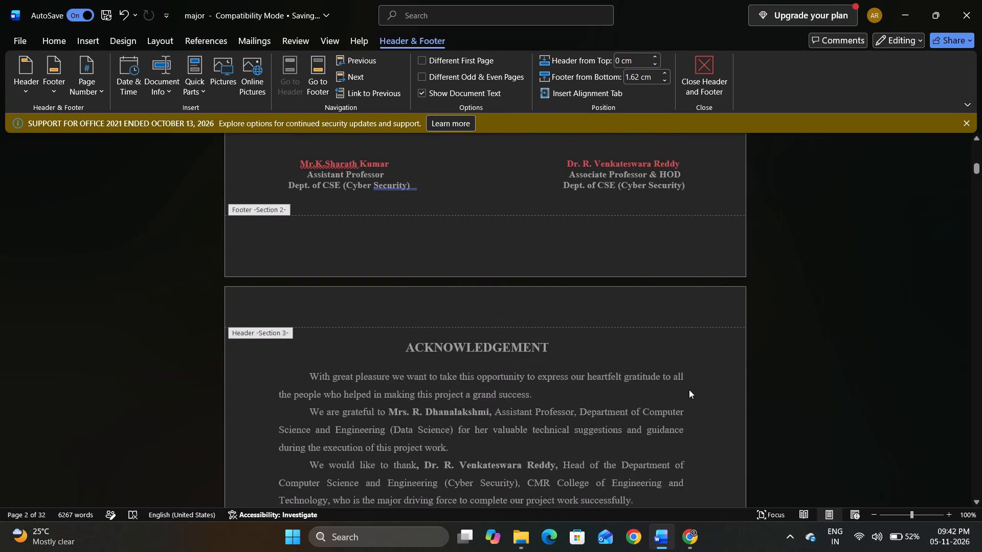
{"action": "scroll", "coordinate": [689, 389], "scroll_direction": "down", "scroll_amount": 5}
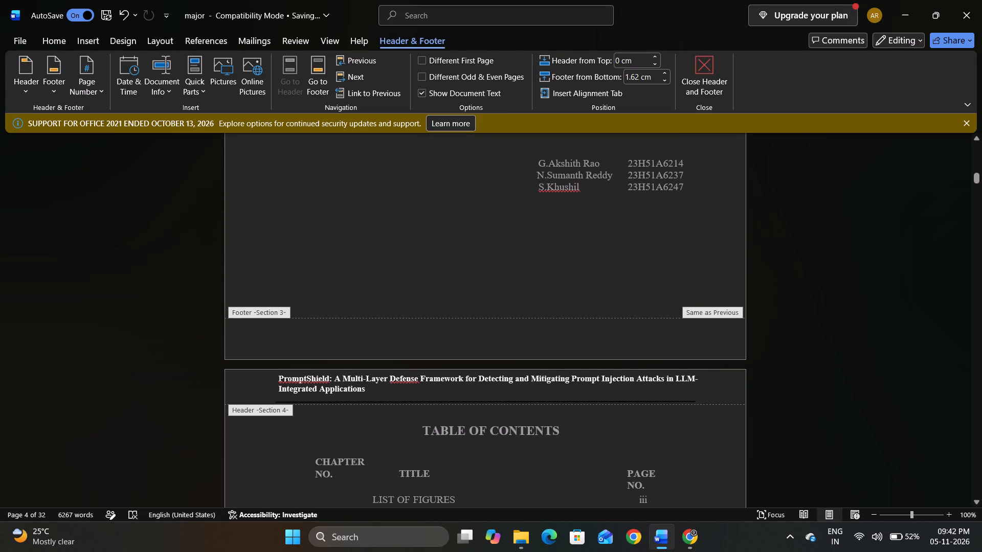
{"action": "scroll", "coordinate": [618, 403], "scroll_direction": "up", "scroll_amount": 1}
{"action": "scroll", "coordinate": [618, 403], "scroll_direction": "down", "scroll_amount": 3}
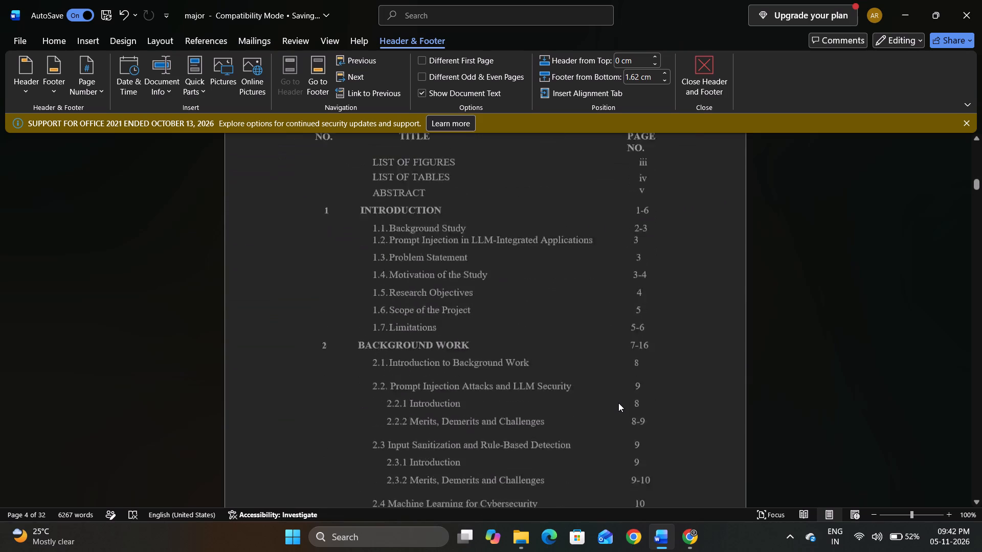
{"action": "scroll", "coordinate": [618, 403], "scroll_direction": "down", "scroll_amount": 1}
{"action": "scroll", "coordinate": [618, 403], "scroll_direction": "up", "scroll_amount": 1}
{"action": "scroll", "coordinate": [618, 403], "scroll_direction": "down", "scroll_amount": 1}
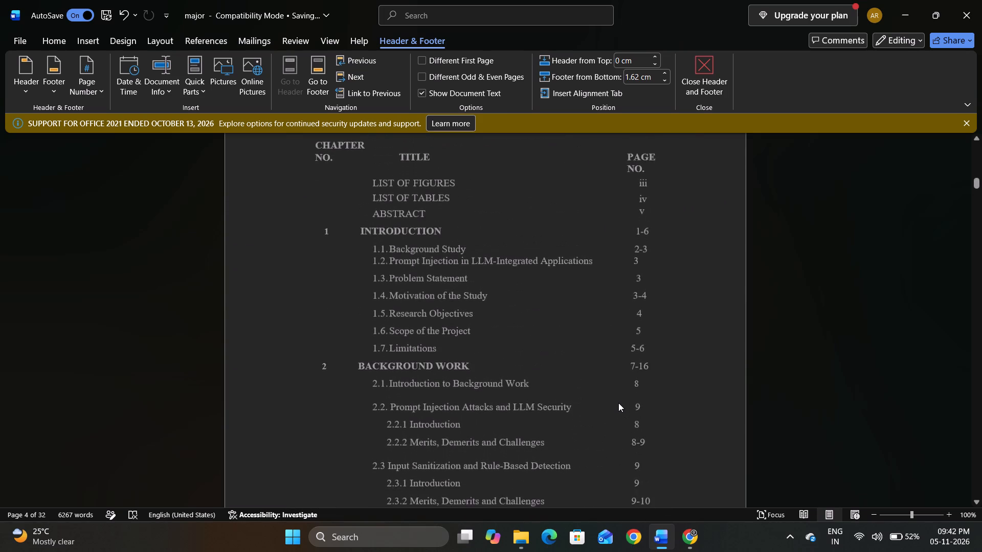
{"action": "scroll", "coordinate": [618, 403], "scroll_direction": "down", "scroll_amount": 3}
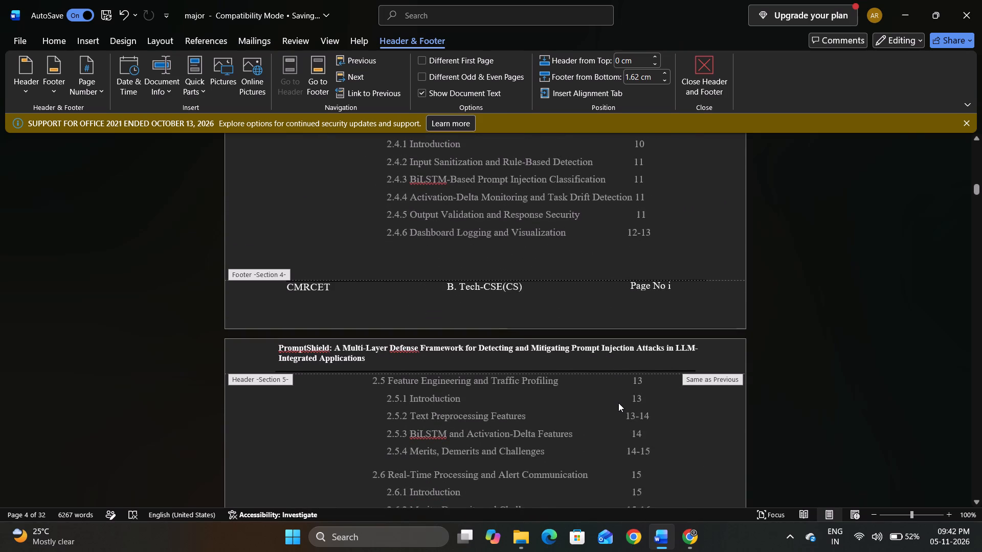
{"action": "scroll", "coordinate": [618, 403], "scroll_direction": "down", "scroll_amount": 4}
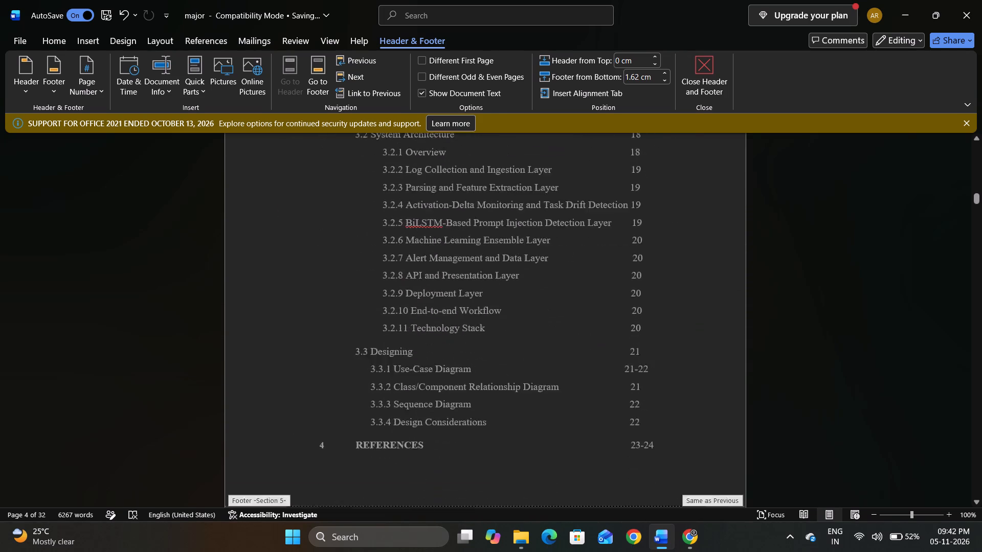
{"action": "scroll", "coordinate": [618, 403], "scroll_direction": "down", "scroll_amount": 2}
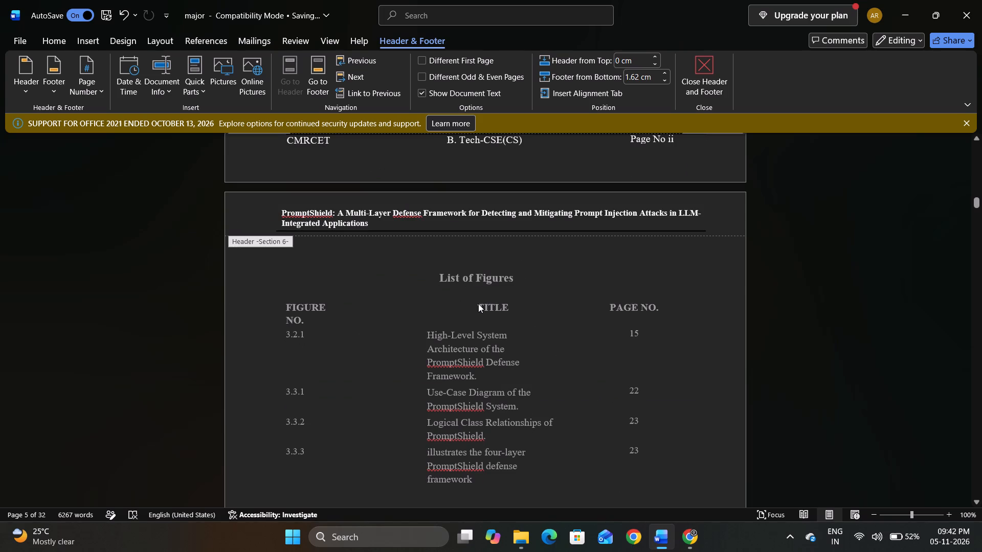
Leave header editing and remove the indentation before the TITLE column heading in the List of Figures table.
{"action": "left_click", "coordinate": [478, 304]}
{"action": "scroll", "coordinate": [517, 315], "scroll_direction": "down", "scroll_amount": 4}
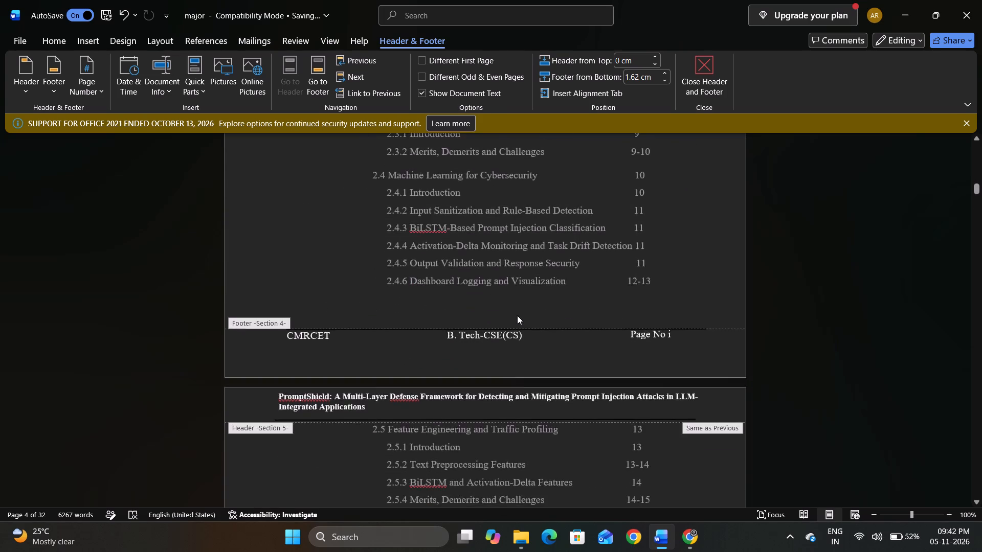
{"action": "scroll", "coordinate": [517, 315], "scroll_direction": "down", "scroll_amount": 5}
{"action": "scroll", "coordinate": [517, 315], "scroll_direction": "up", "scroll_amount": 1}
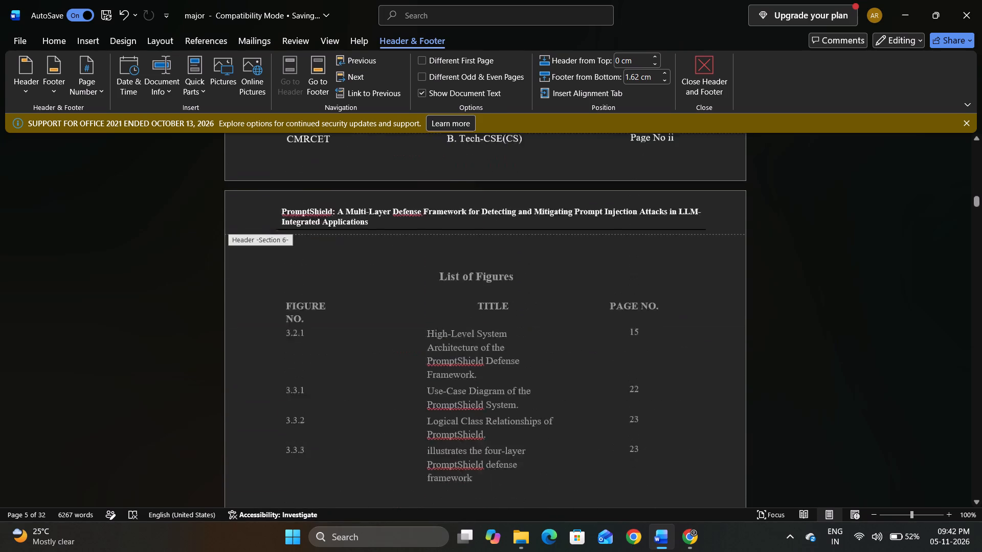
{"action": "scroll", "coordinate": [517, 315], "scroll_direction": "up", "scroll_amount": 1}
{"action": "left_click", "coordinate": [471, 399]}
{"action": "double_click", "coordinate": [471, 399]}
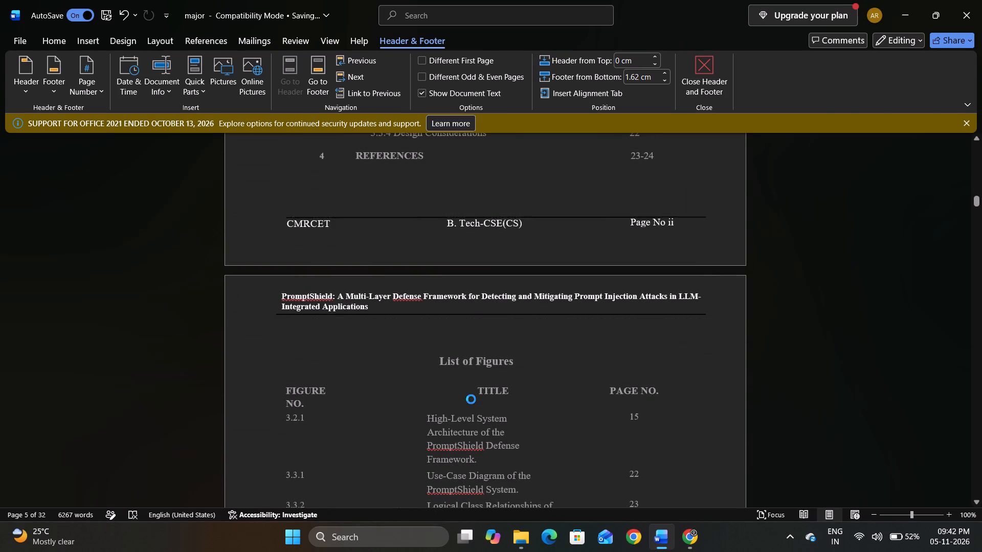
{"action": "key", "text": "BackSpace"}
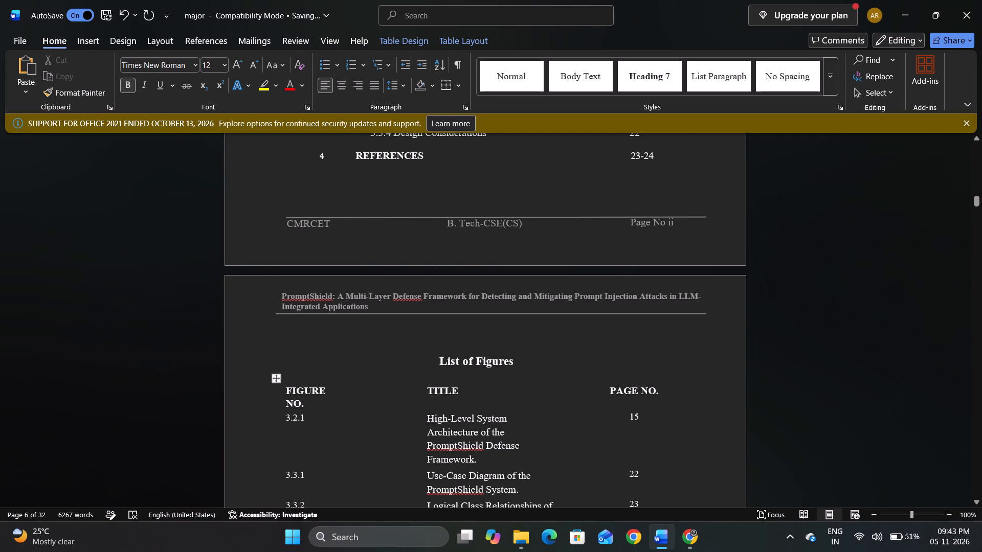
Examine the header lines and page layout across the contents pages and the List of Figures.
{"action": "scroll", "coordinate": [475, 388], "scroll_direction": "down", "scroll_amount": 1}
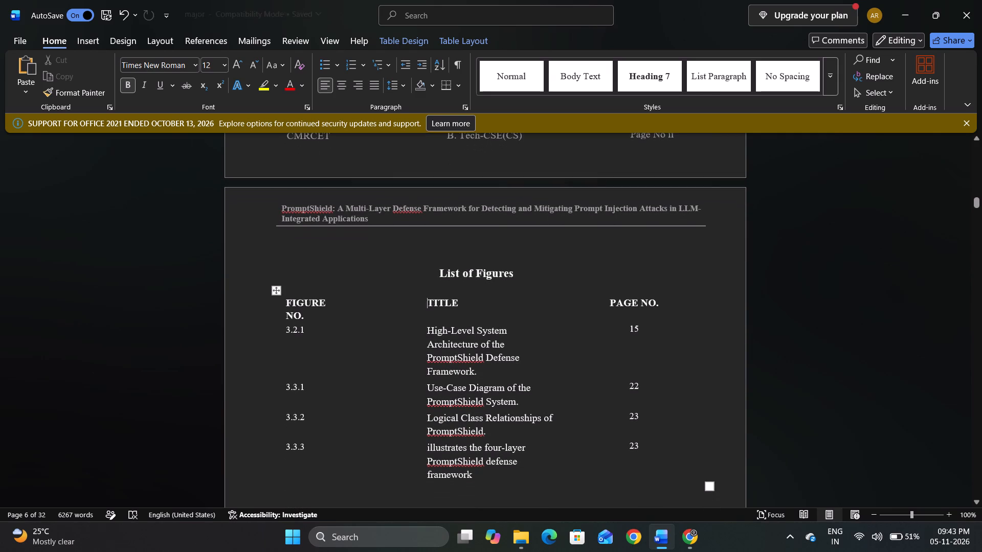
{"action": "scroll", "coordinate": [503, 396], "scroll_direction": "up", "scroll_amount": 1}
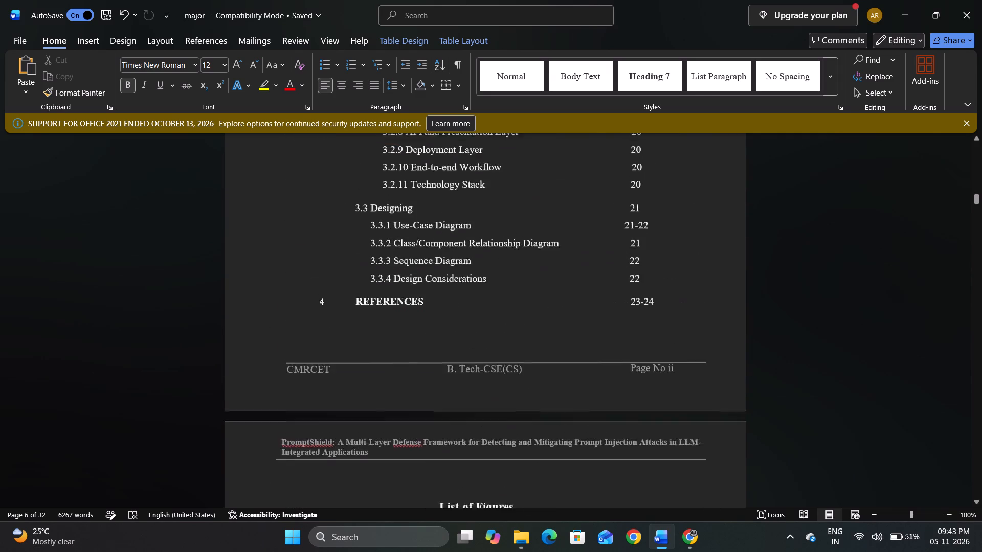
{"action": "scroll", "coordinate": [503, 396], "scroll_direction": "up", "scroll_amount": 5}
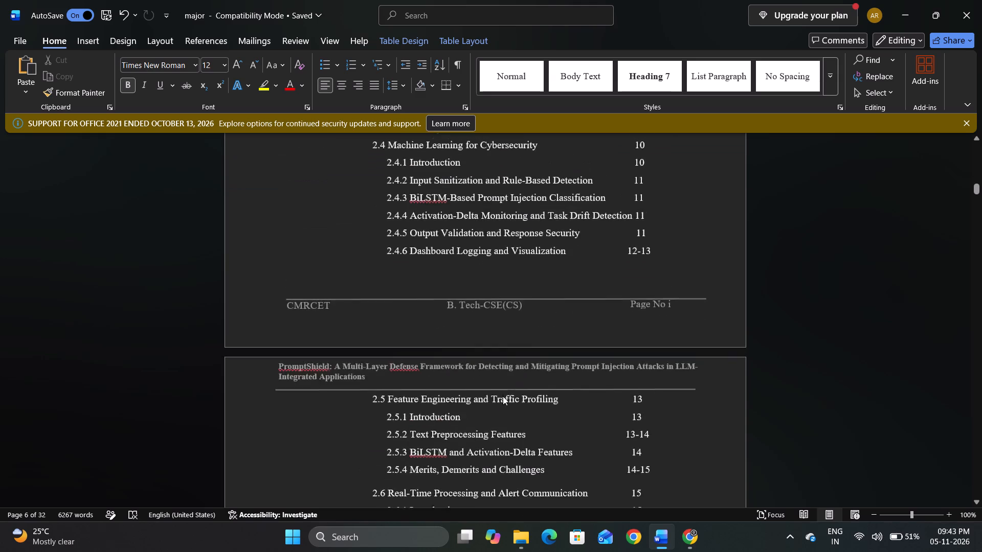
{"action": "scroll", "coordinate": [503, 396], "scroll_direction": "up", "scroll_amount": 1}
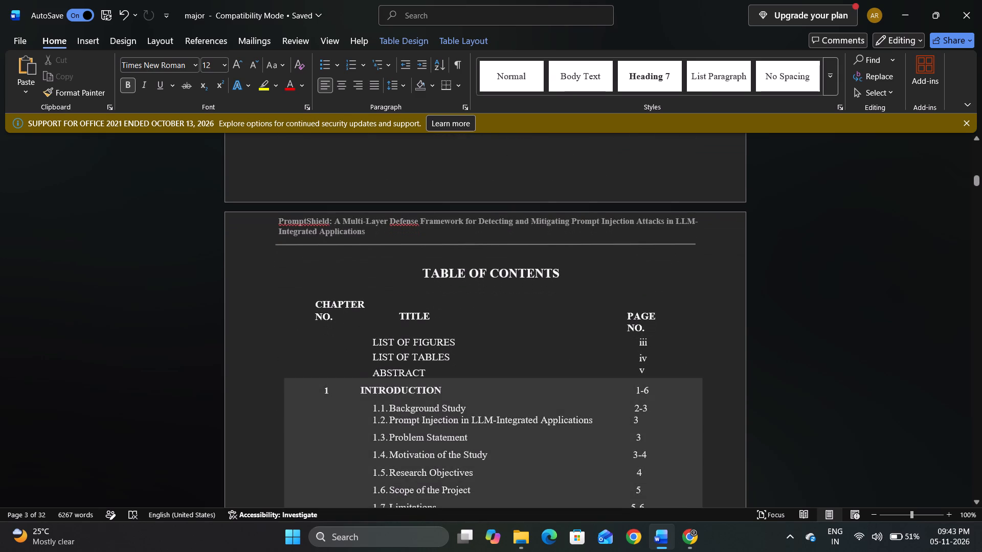
{"action": "scroll", "coordinate": [503, 396], "scroll_direction": "down", "scroll_amount": 9}
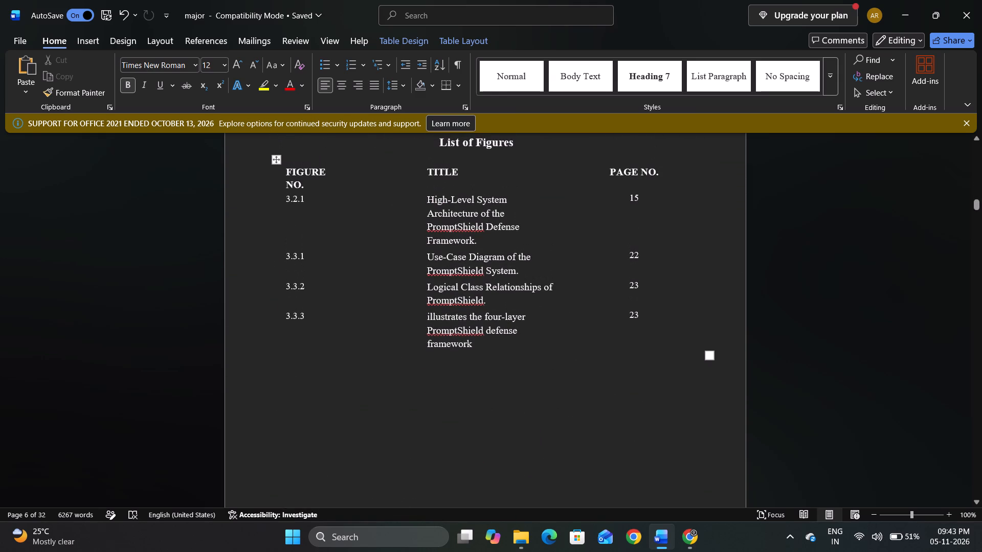
Delete the space between System and Architecture in the 3.2.1 title of the List of Figures.
{"action": "left_click", "coordinate": [512, 200]}
{"action": "key", "text": "Down"}
{"action": "key", "text": "Left"}
{"action": "key", "text": "Left"}
{"action": "key", "text": "Left"}
{"action": "key", "text": "Left"}
{"action": "key", "text": "Left"}
{"action": "key", "text": "Left"}
{"action": "key", "text": "Left"}
{"action": "key", "text": "Left"}
{"action": "key", "text": "Left"}
{"action": "key", "text": "Left"}
{"action": "key", "text": "Left"}
{"action": "key", "text": "Left"}
{"action": "key", "text": "Left"}
{"action": "key", "text": "Left"}
{"action": "key", "text": "Left"}
{"action": "key", "text": "Left"}
{"action": "key", "text": "Left"}
{"action": "key", "text": "Left"}
{"action": "key", "text": "Left"}
{"action": "key", "text": "Left"}
{"action": "key", "text": "Left"}
{"action": "key", "text": "Left"}
{"action": "key", "text": "Right"}
{"action": "key", "text": "Right"}
{"action": "key", "text": "BackSpace"}
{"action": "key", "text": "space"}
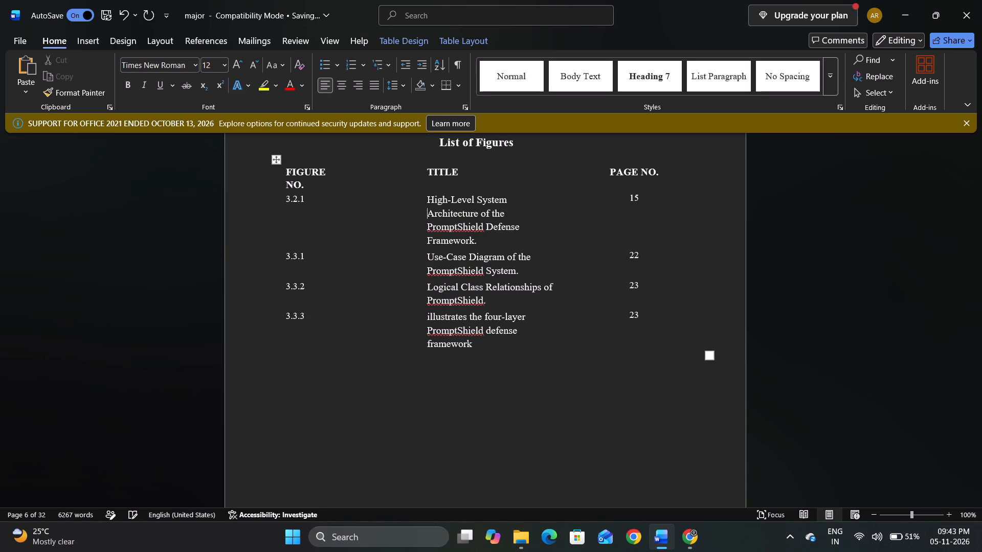
{"action": "key", "text": "BackSpace"}
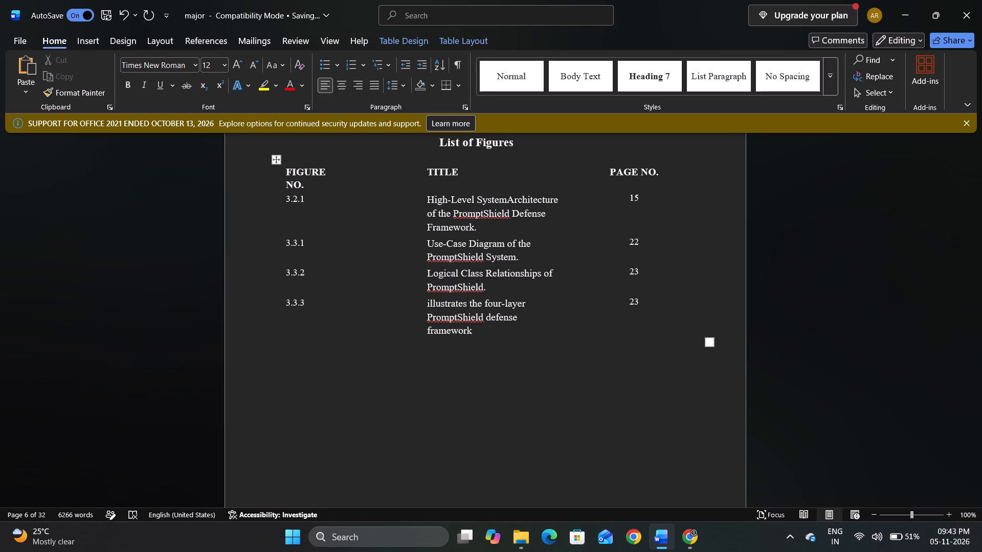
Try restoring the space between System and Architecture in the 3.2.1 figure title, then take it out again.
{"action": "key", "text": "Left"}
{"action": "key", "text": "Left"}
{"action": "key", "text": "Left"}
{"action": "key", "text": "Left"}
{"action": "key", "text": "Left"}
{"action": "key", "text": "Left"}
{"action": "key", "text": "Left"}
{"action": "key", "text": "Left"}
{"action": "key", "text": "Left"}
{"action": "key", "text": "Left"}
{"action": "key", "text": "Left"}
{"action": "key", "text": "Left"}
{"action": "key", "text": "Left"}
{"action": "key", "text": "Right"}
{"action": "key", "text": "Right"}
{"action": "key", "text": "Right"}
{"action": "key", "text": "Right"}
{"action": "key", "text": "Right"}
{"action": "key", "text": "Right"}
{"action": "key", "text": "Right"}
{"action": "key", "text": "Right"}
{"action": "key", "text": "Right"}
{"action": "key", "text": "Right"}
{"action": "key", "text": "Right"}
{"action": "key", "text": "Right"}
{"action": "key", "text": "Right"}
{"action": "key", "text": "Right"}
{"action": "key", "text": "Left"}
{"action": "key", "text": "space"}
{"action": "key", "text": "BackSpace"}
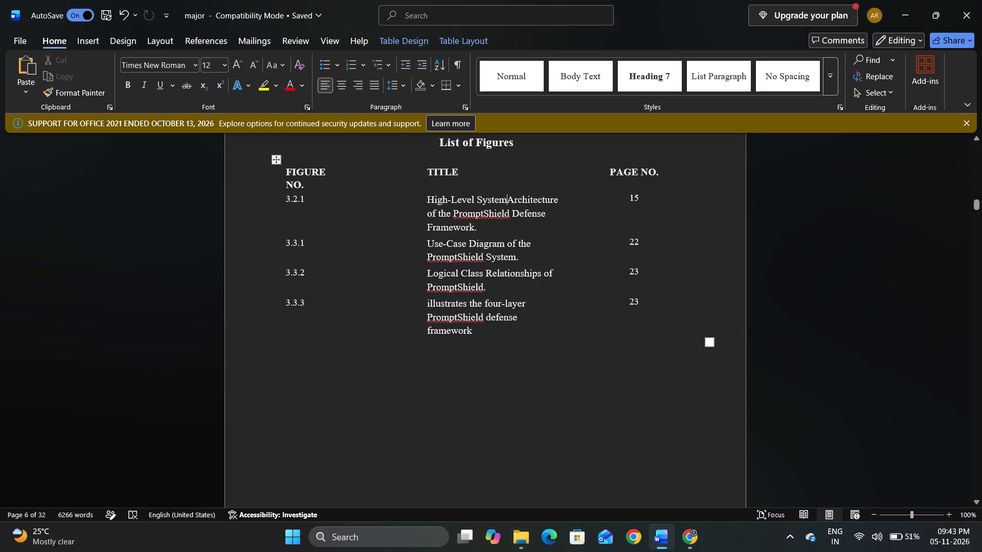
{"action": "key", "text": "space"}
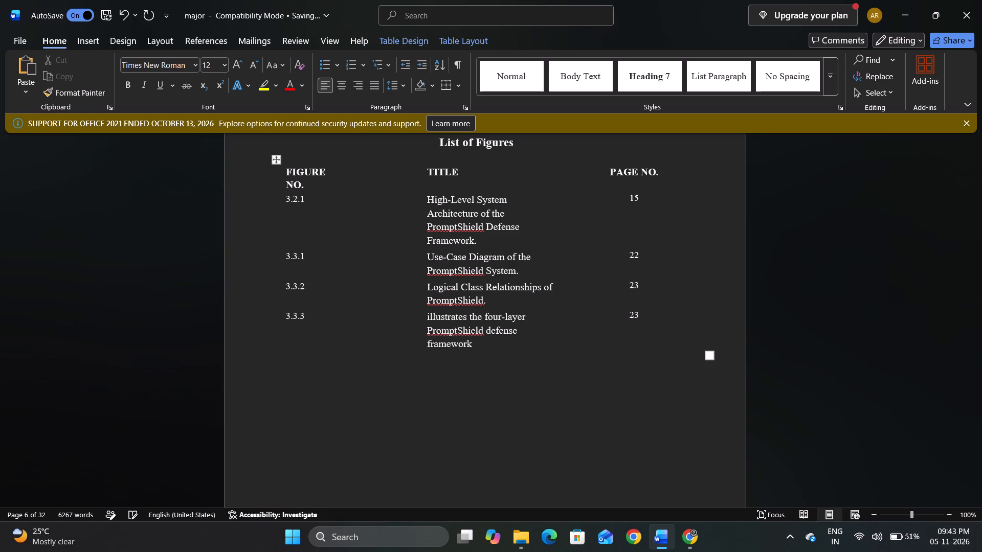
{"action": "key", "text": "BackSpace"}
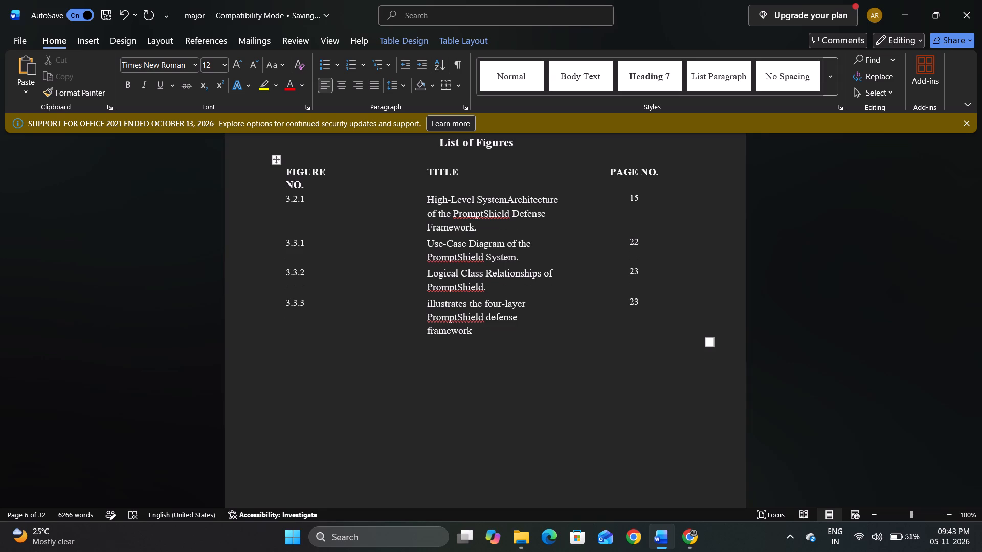
Change the start of the 3.2.1 title in the List of Figures to read HighLevel System Architecture.
{"action": "left_click", "coordinate": [450, 200]}
{"action": "key", "text": "BackSpace"}
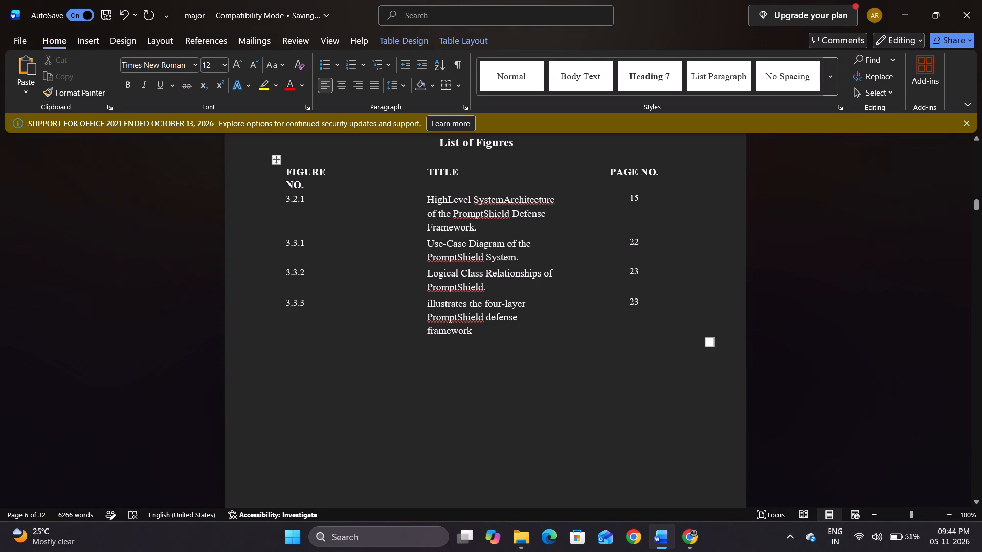
{"action": "left_click", "coordinate": [501, 197]}
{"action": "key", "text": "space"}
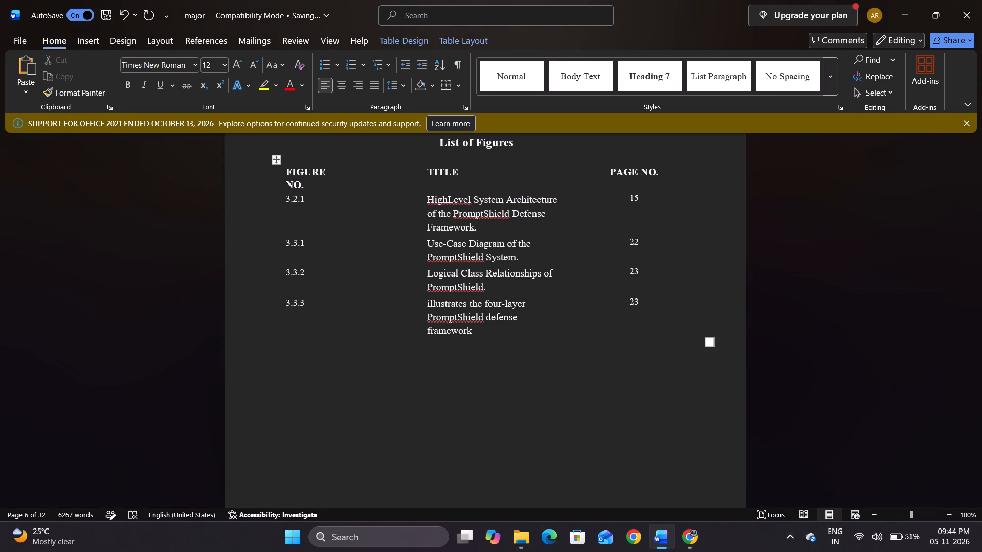
Remove the indentation before the TITLE column heading in the List of Tables table.
{"action": "scroll", "coordinate": [518, 202], "scroll_direction": "down", "scroll_amount": 2}
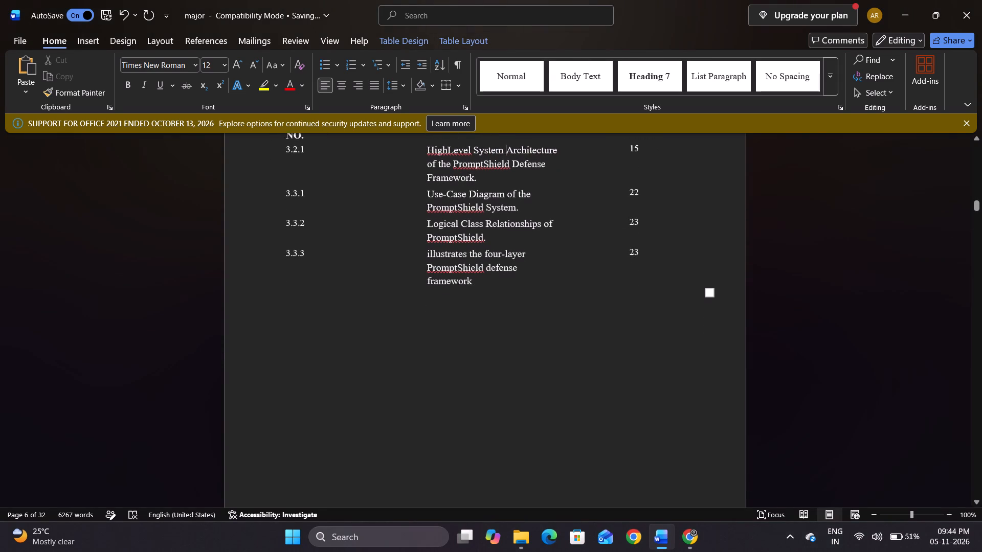
{"action": "scroll", "coordinate": [518, 202], "scroll_direction": "down", "scroll_amount": 1}
{"action": "scroll", "coordinate": [546, 303], "scroll_direction": "down", "scroll_amount": 3}
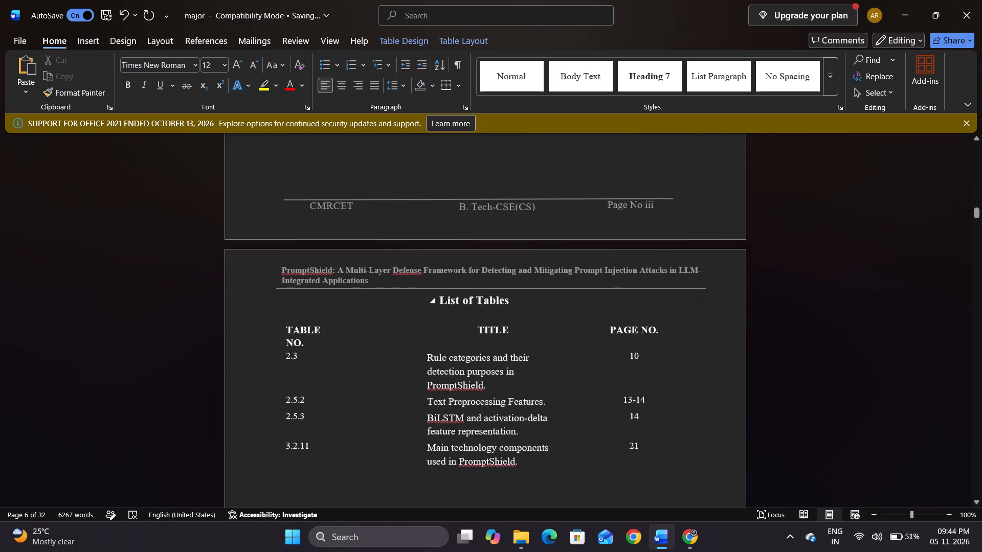
{"action": "scroll", "coordinate": [546, 303], "scroll_direction": "down", "scroll_amount": 1}
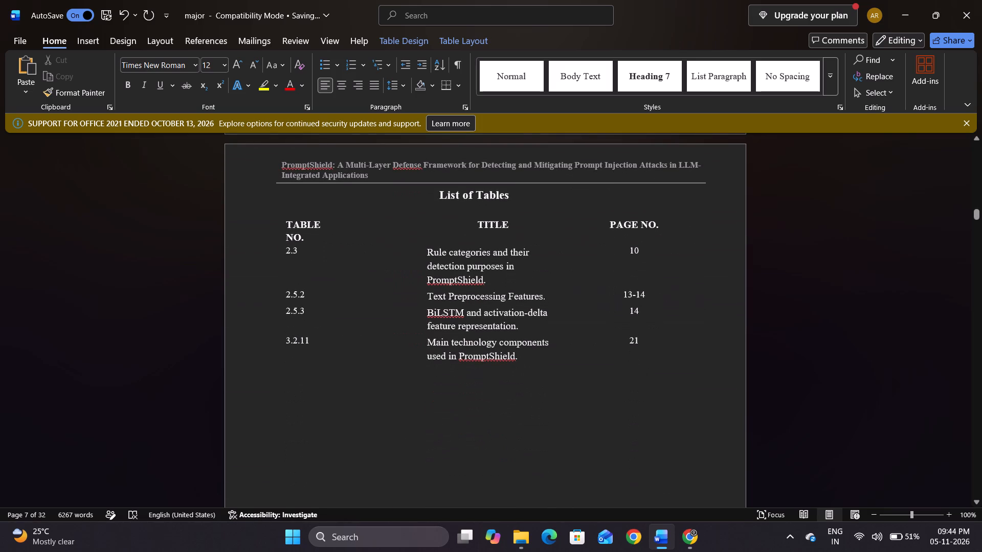
{"action": "left_click", "coordinate": [478, 229]}
{"action": "key", "text": "BackSpace"}
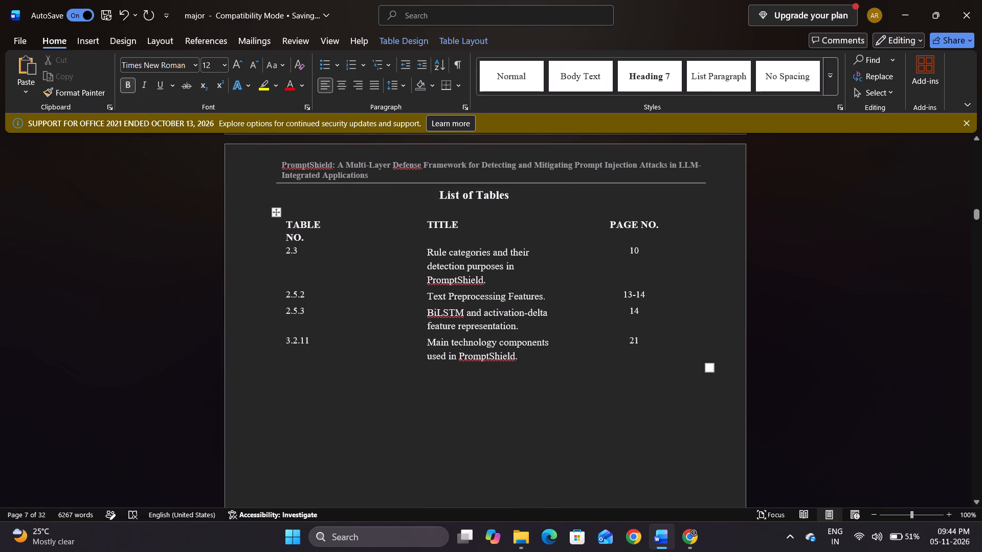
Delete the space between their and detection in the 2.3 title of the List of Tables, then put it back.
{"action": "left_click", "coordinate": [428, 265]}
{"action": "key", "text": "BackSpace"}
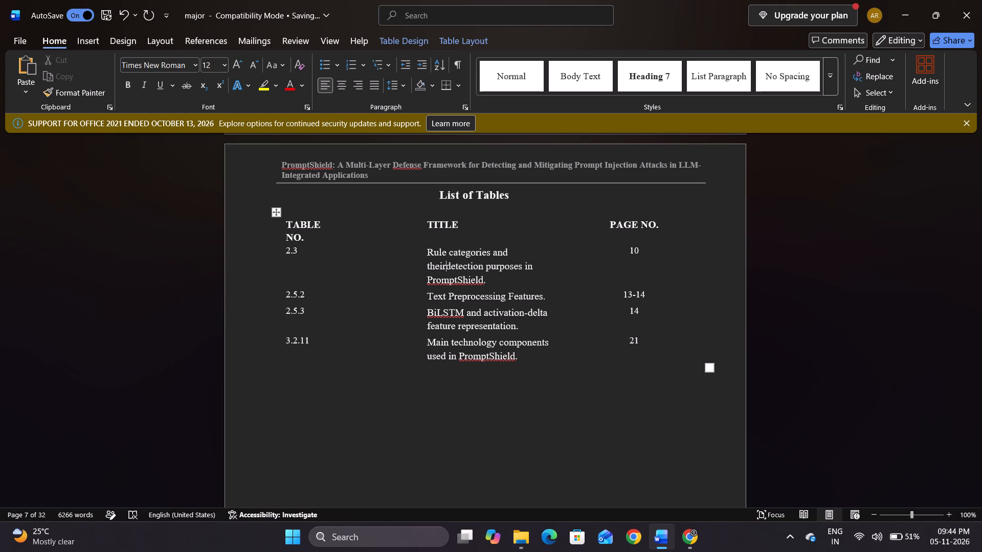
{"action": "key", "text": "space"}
Delete Machine Learning and from the section 2.4 heading so it reads 2.4 Multi-Layer Defense for Prompt Injection Detection.
{"action": "scroll", "coordinate": [548, 257], "scroll_direction": "down", "scroll_amount": 1}
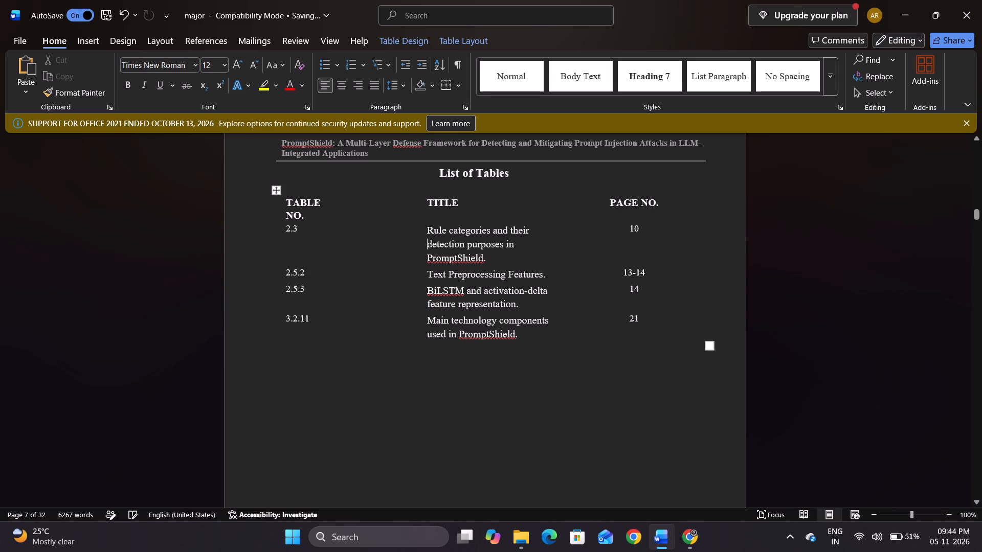
{"action": "scroll", "coordinate": [478, 296], "scroll_direction": "down", "scroll_amount": 2}
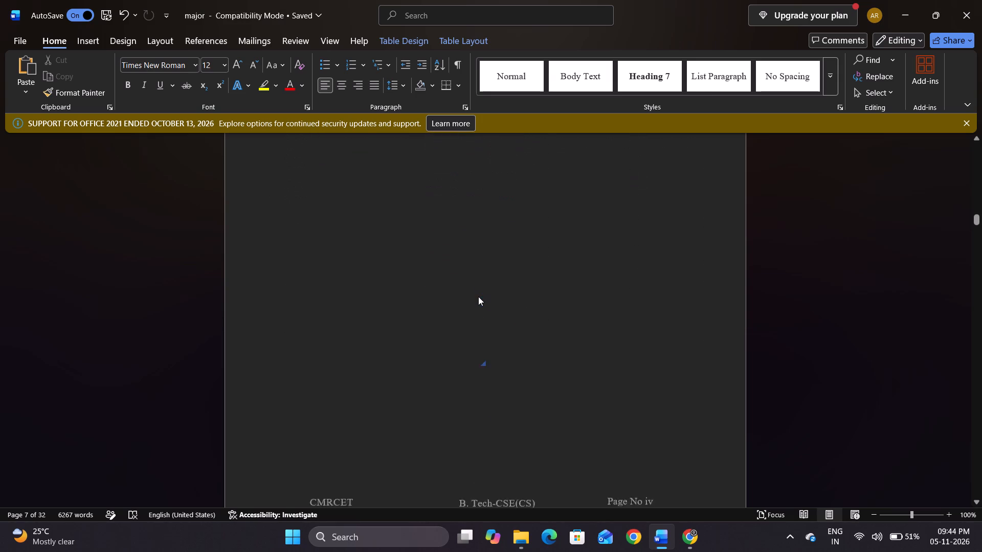
{"action": "scroll", "coordinate": [478, 296], "scroll_direction": "down", "scroll_amount": 5}
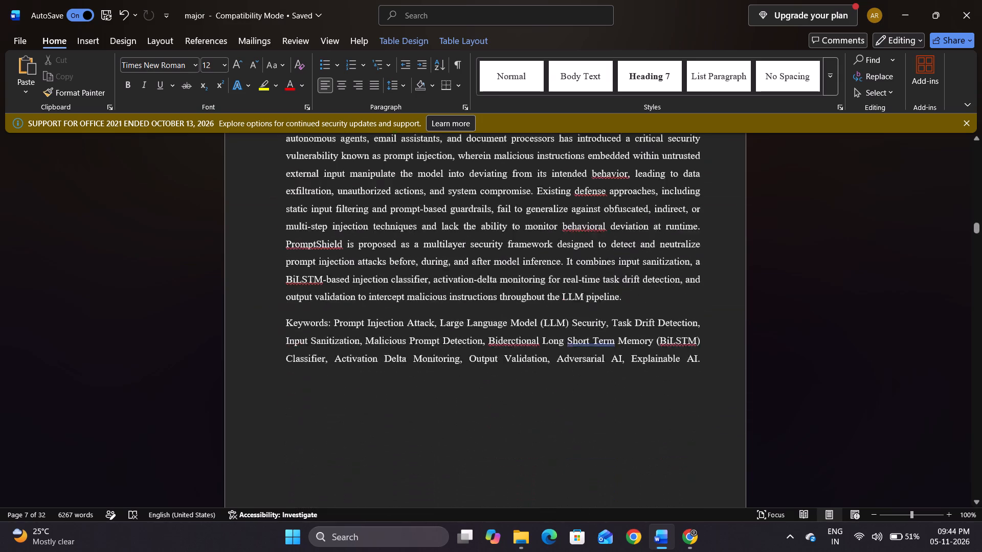
{"action": "scroll", "coordinate": [478, 296], "scroll_direction": "down", "scroll_amount": 1}
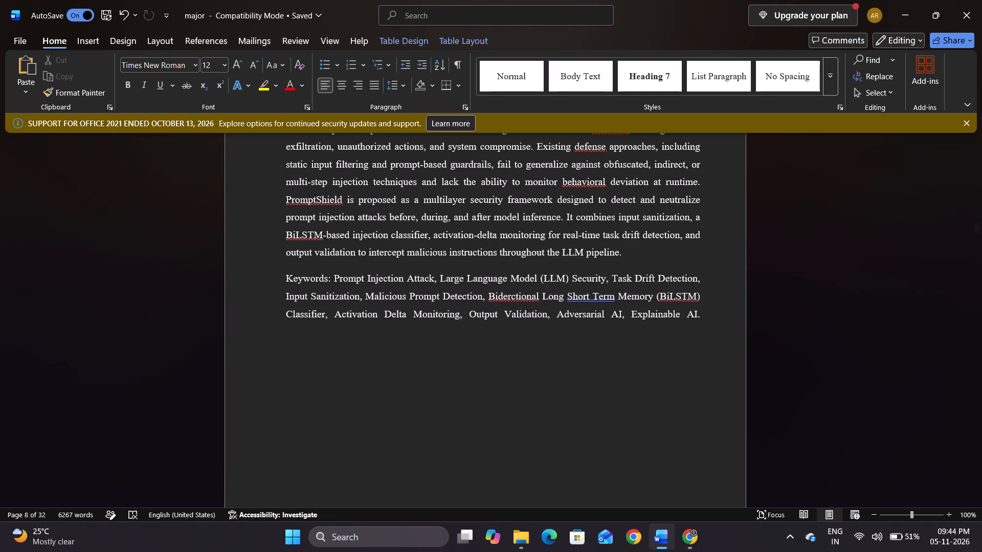
{"action": "scroll", "coordinate": [478, 296], "scroll_direction": "down", "scroll_amount": 6}
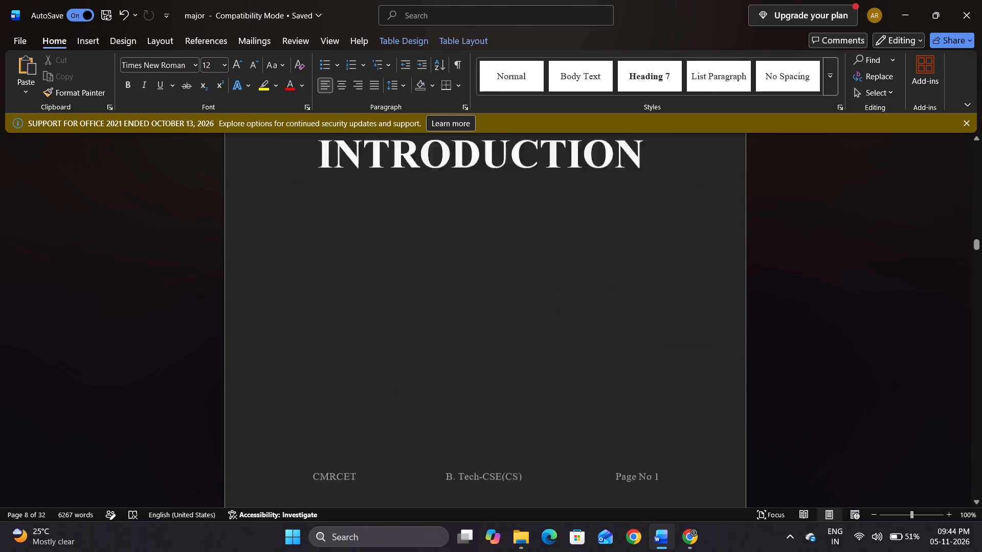
{"action": "scroll", "coordinate": [478, 296], "scroll_direction": "down", "scroll_amount": 8}
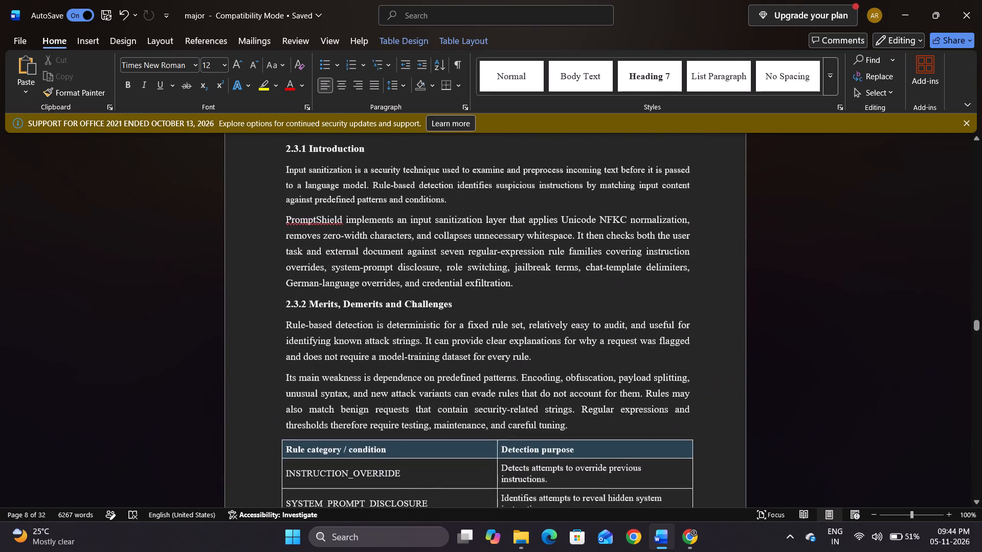
{"action": "scroll", "coordinate": [478, 296], "scroll_direction": "down", "scroll_amount": 3}
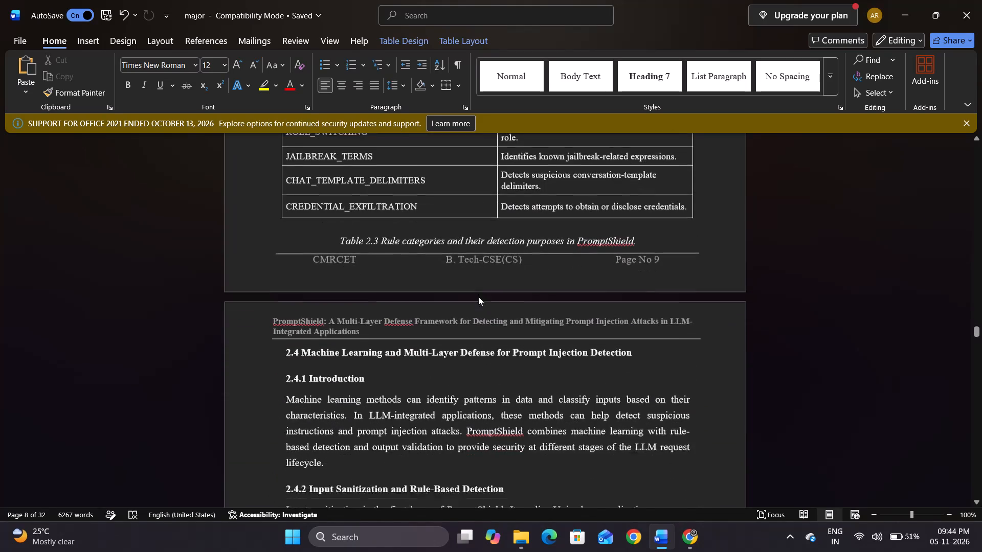
{"action": "scroll", "coordinate": [478, 296], "scroll_direction": "down", "scroll_amount": 1}
{"action": "left_click", "coordinate": [398, 320]}
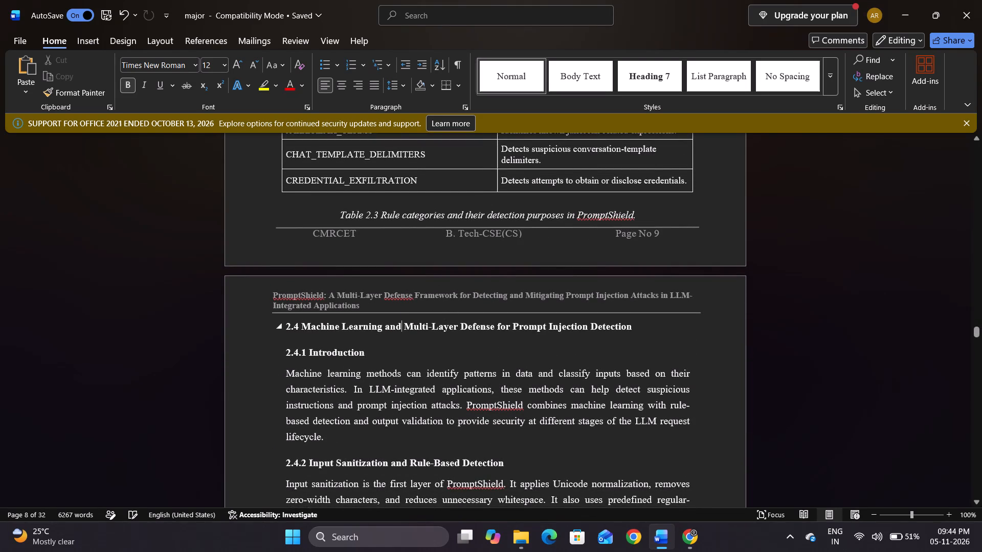
{"action": "key", "text": "Right"}
{"action": "key", "text": "BackSpace"}
{"action": "key", "text": "BackSpace"}
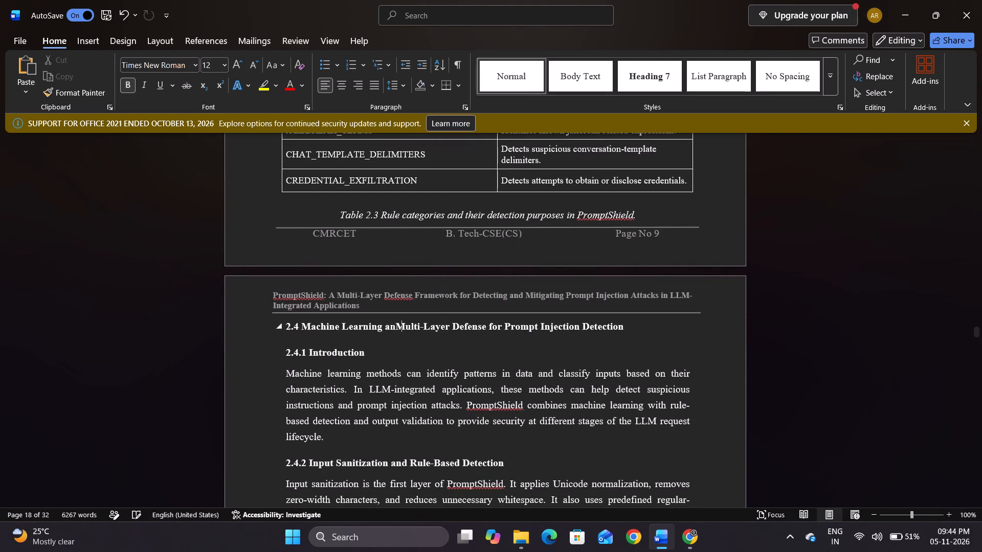
{"action": "key", "text": "BackSpace"}
{"action": "key", "text": "BackSpace"}
{"action": "key", "text": "BackSpace"}
{"action": "key", "text": "BackSpace"}
{"action": "key", "text": "BackSpace"}
{"action": "key", "text": "BackSpace"}
{"action": "key", "text": "BackSpace"}
{"action": "key", "text": "BackSpace"}
{"action": "key", "text": "BackSpace"}
{"action": "key", "text": "BackSpace"}
{"action": "key", "text": "BackSpace"}
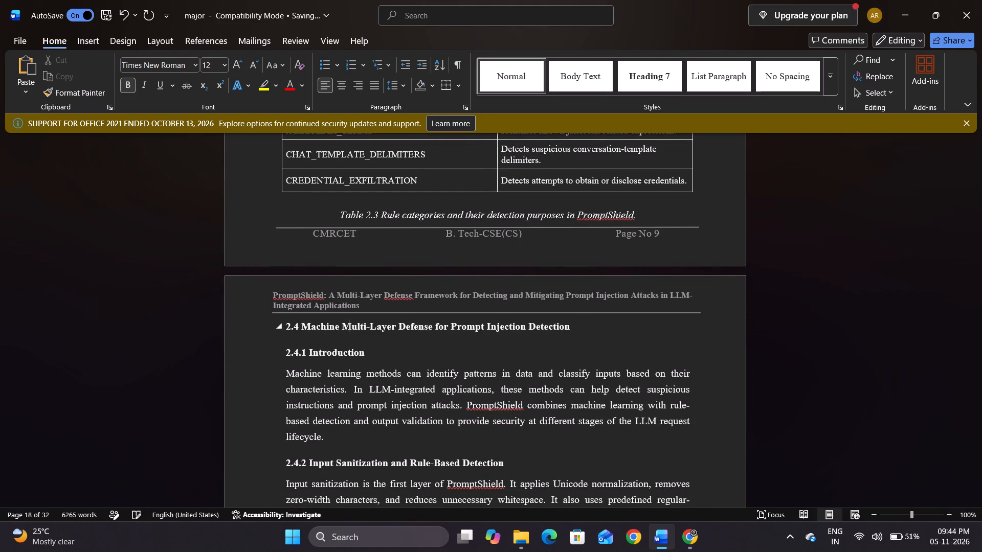
{"action": "key", "text": "BackSpace"}
{"action": "key", "text": "BackSpace"}
{"action": "key", "text": "BackSpace"}
{"action": "key", "text": "BackSpace"}
{"action": "key", "text": "BackSpace"}
{"action": "key", "text": "BackSpace"}
{"action": "key", "text": "BackSpace"}
{"action": "key", "text": "BackSpace"}
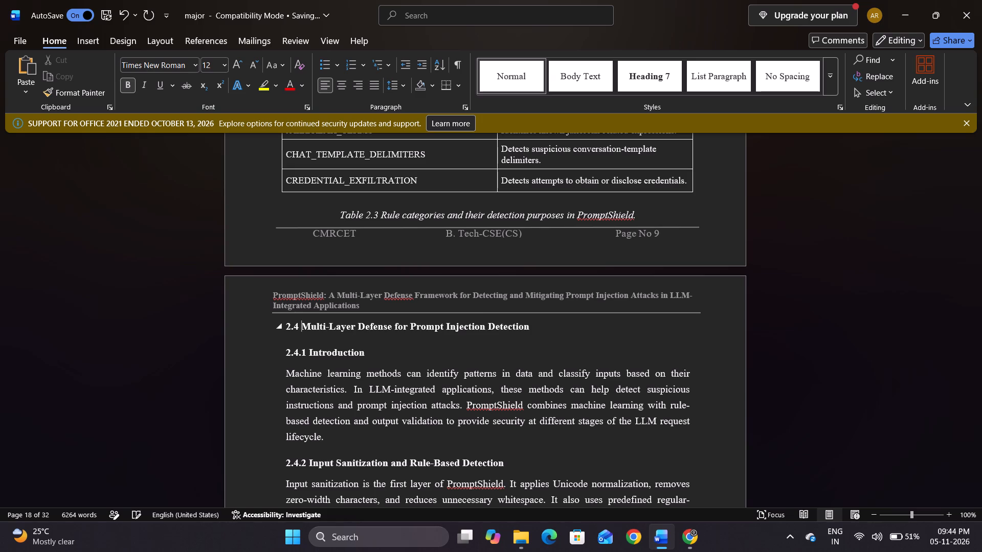
Return to the contents pages and examine the section 2.4 entries against the section's heading in the body.
{"action": "scroll", "coordinate": [447, 334], "scroll_direction": "down", "scroll_amount": 2}
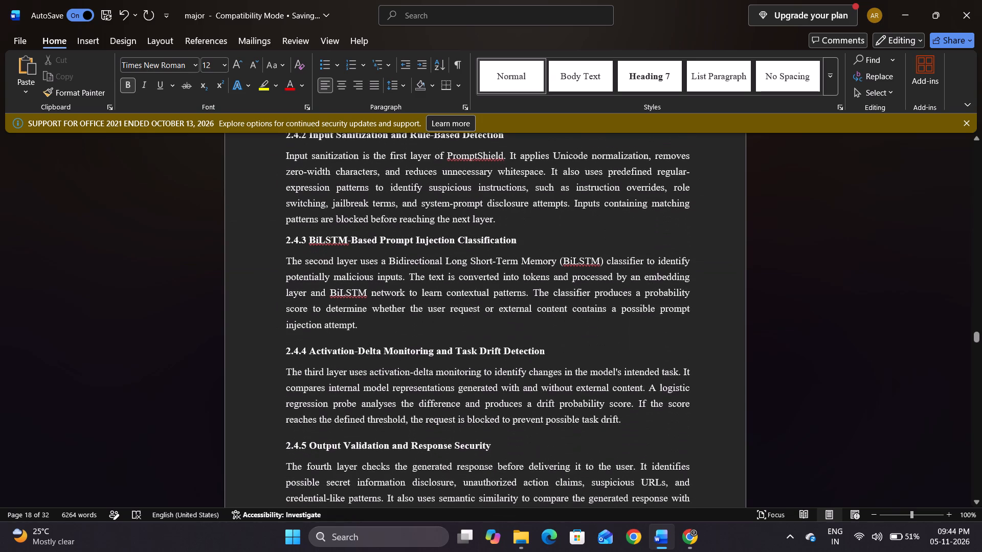
{"action": "scroll", "coordinate": [384, 257], "scroll_direction": "up", "scroll_amount": 3}
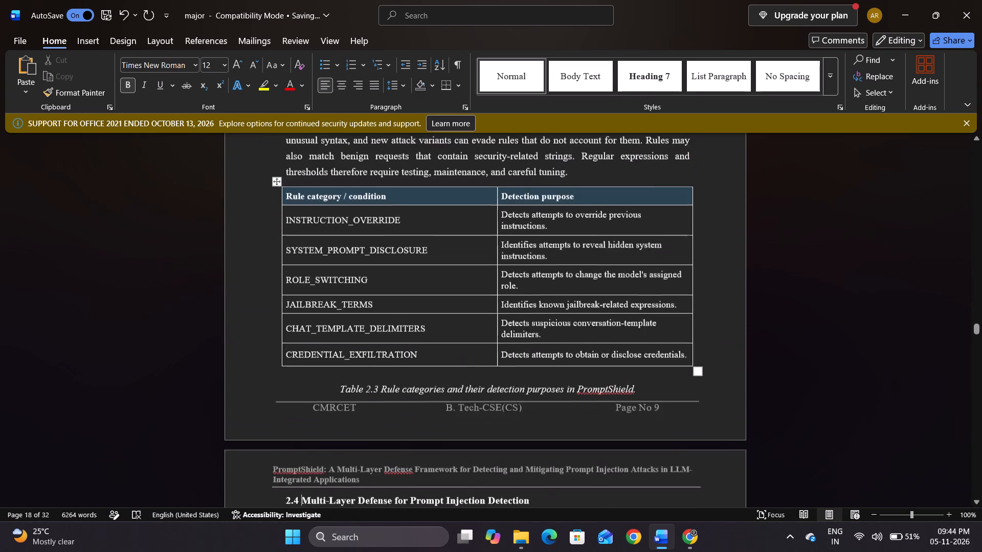
{"action": "scroll", "coordinate": [384, 257], "scroll_direction": "up", "scroll_amount": 5}
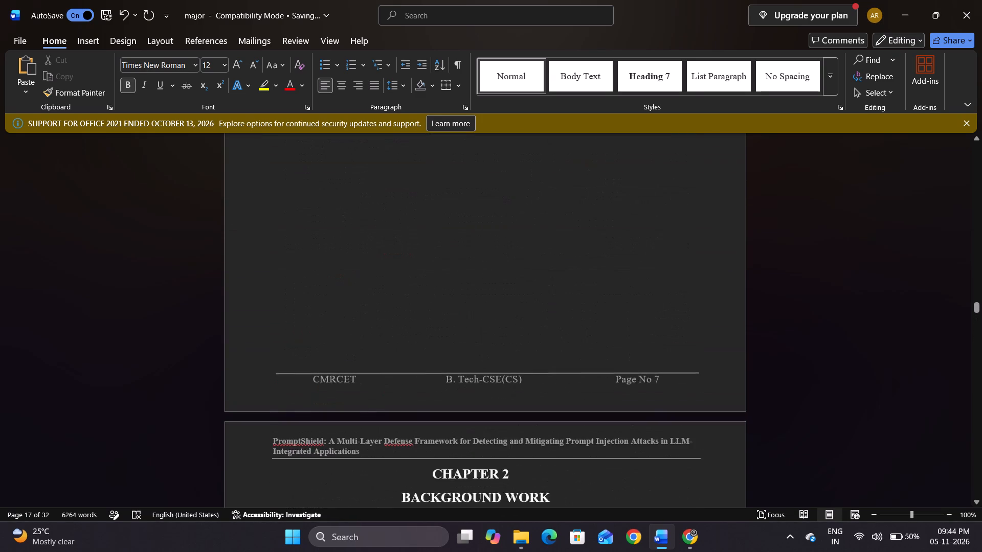
{"action": "scroll", "coordinate": [384, 257], "scroll_direction": "up", "scroll_amount": 2}
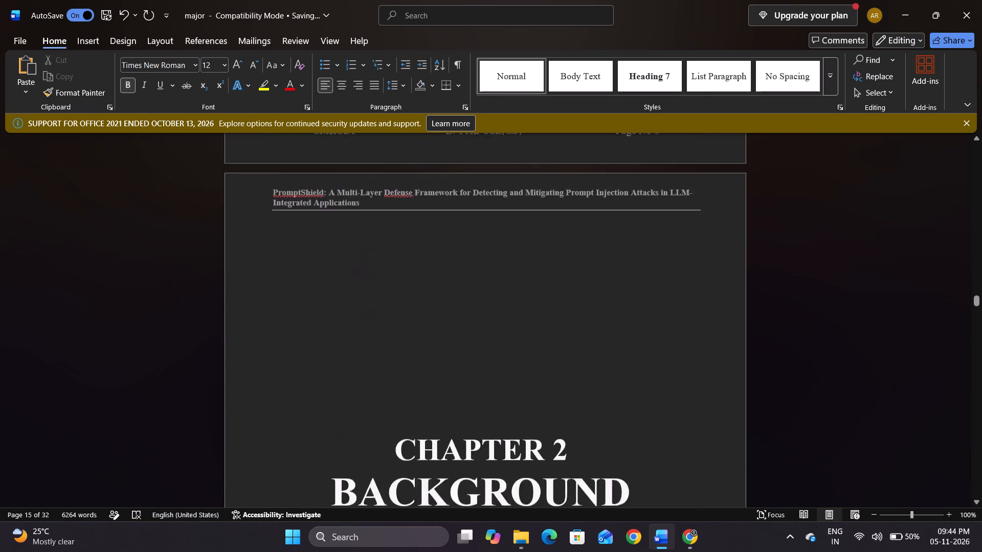
{"action": "scroll", "coordinate": [384, 257], "scroll_direction": "up", "scroll_amount": 7}
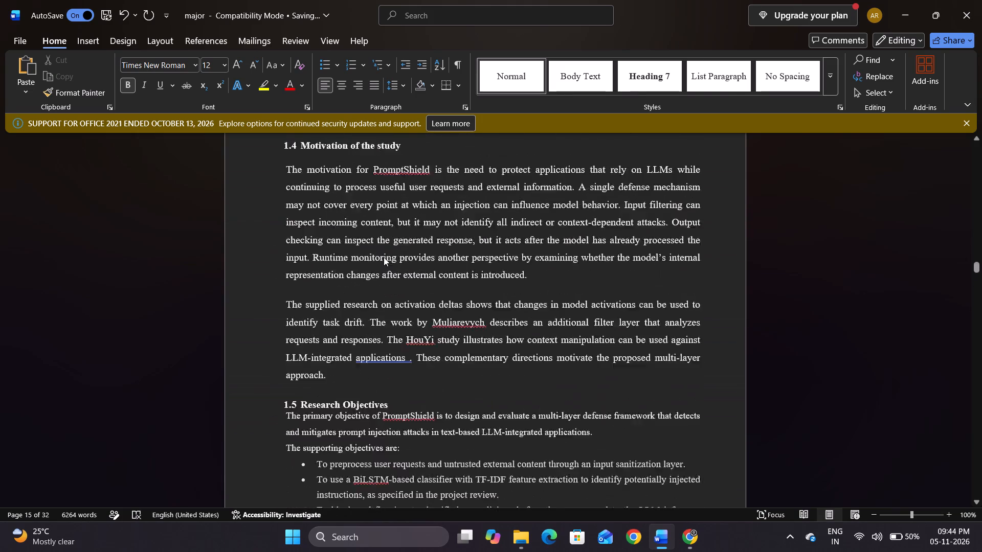
{"action": "scroll", "coordinate": [384, 257], "scroll_direction": "up", "scroll_amount": 4}
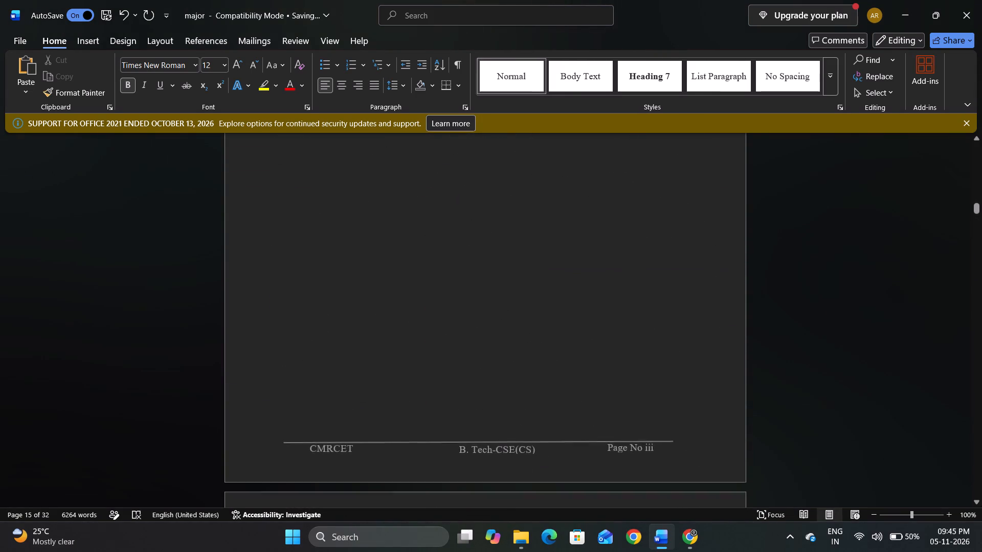
{"action": "scroll", "coordinate": [384, 257], "scroll_direction": "down", "scroll_amount": 1}
{"action": "scroll", "coordinate": [384, 257], "scroll_direction": "up", "scroll_amount": 2}
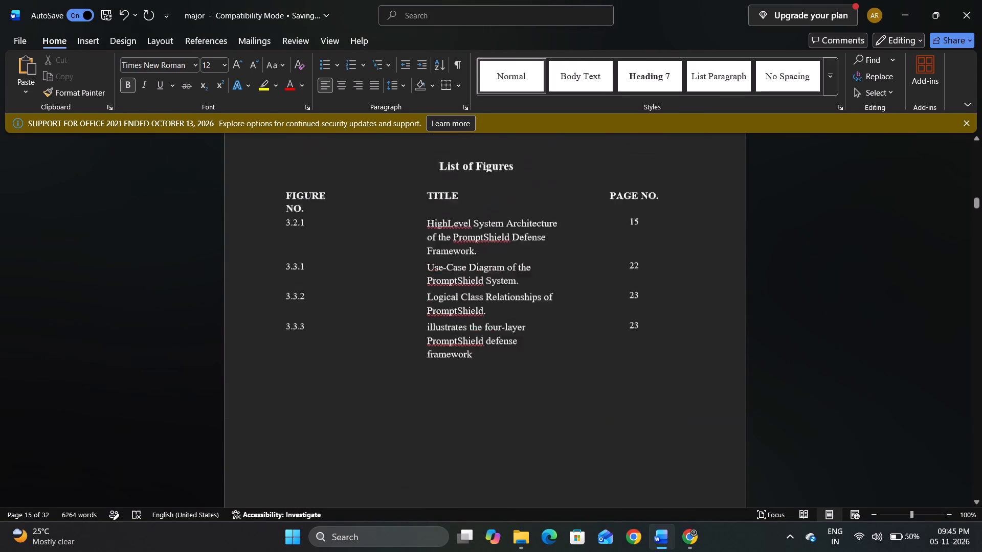
{"action": "scroll", "coordinate": [384, 257], "scroll_direction": "up", "scroll_amount": 4}
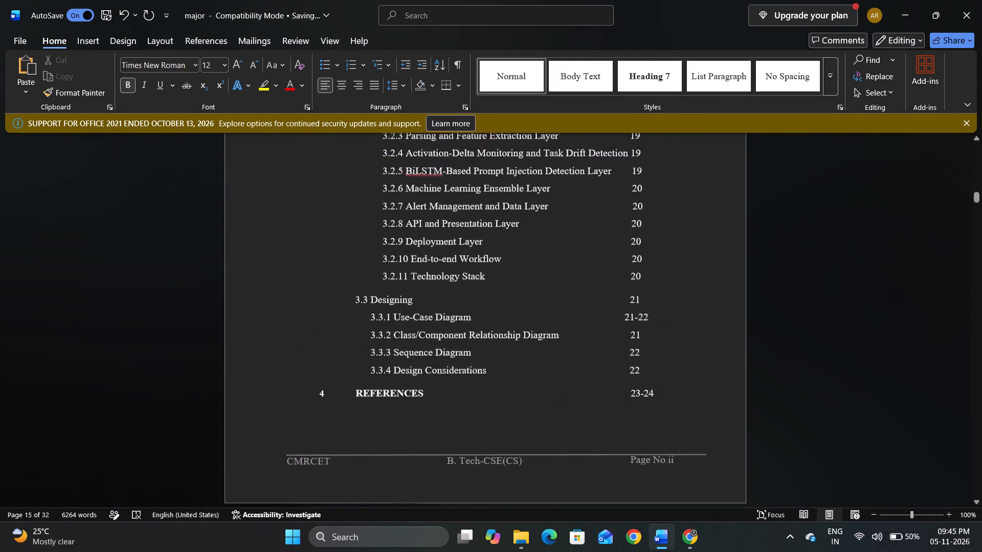
{"action": "scroll", "coordinate": [384, 257], "scroll_direction": "up", "scroll_amount": 3}
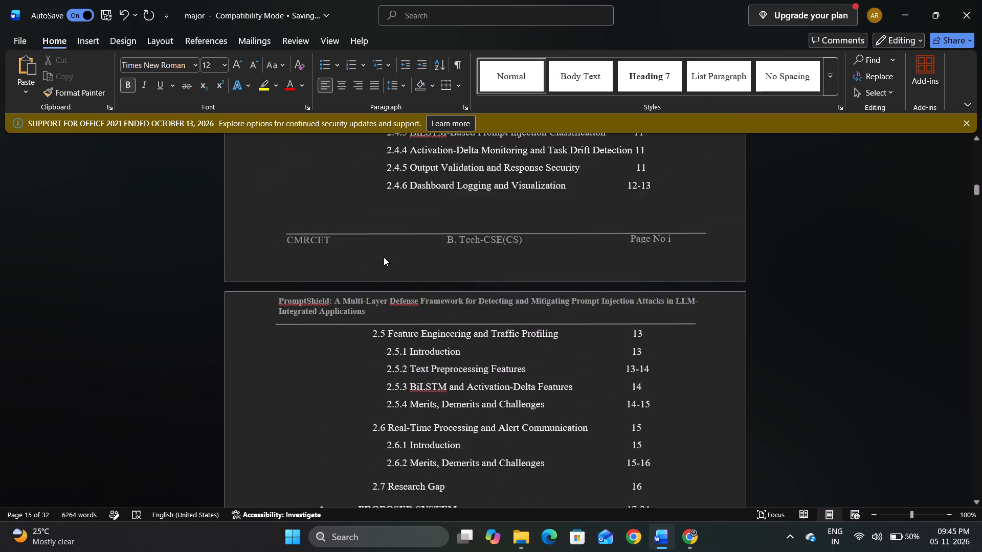
{"action": "scroll", "coordinate": [384, 257], "scroll_direction": "up", "scroll_amount": 3}
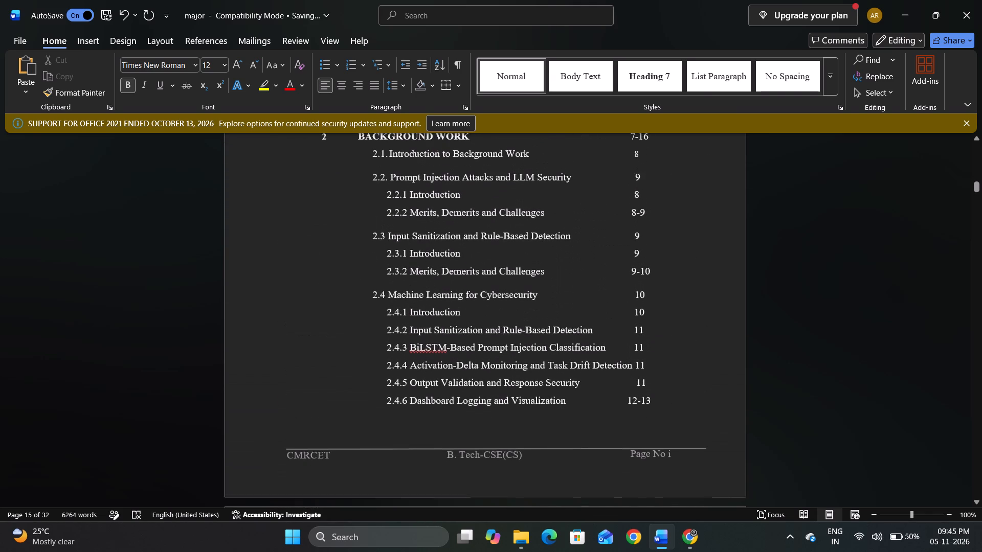
{"action": "scroll", "coordinate": [384, 257], "scroll_direction": "up", "scroll_amount": 1}
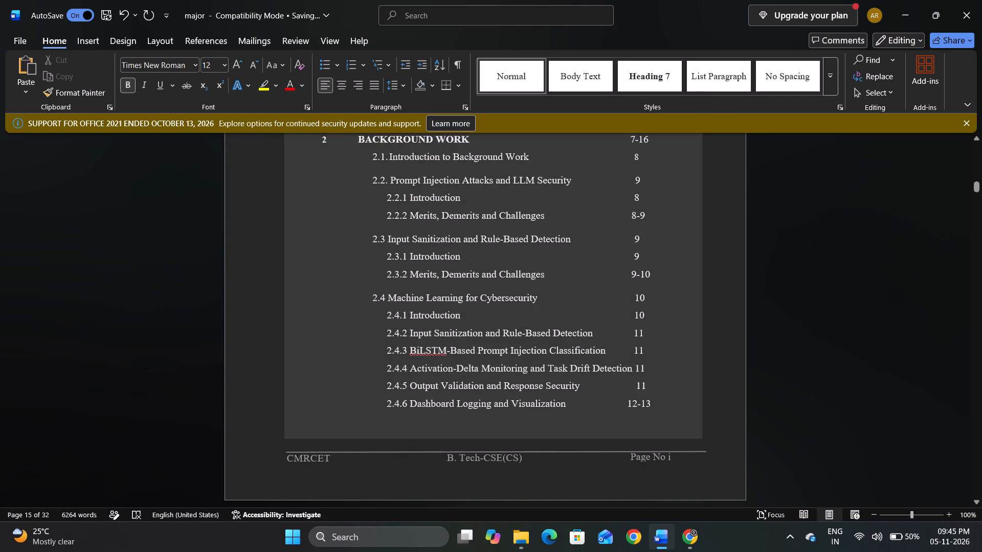
{"action": "scroll", "coordinate": [502, 395], "scroll_direction": "down", "scroll_amount": 2}
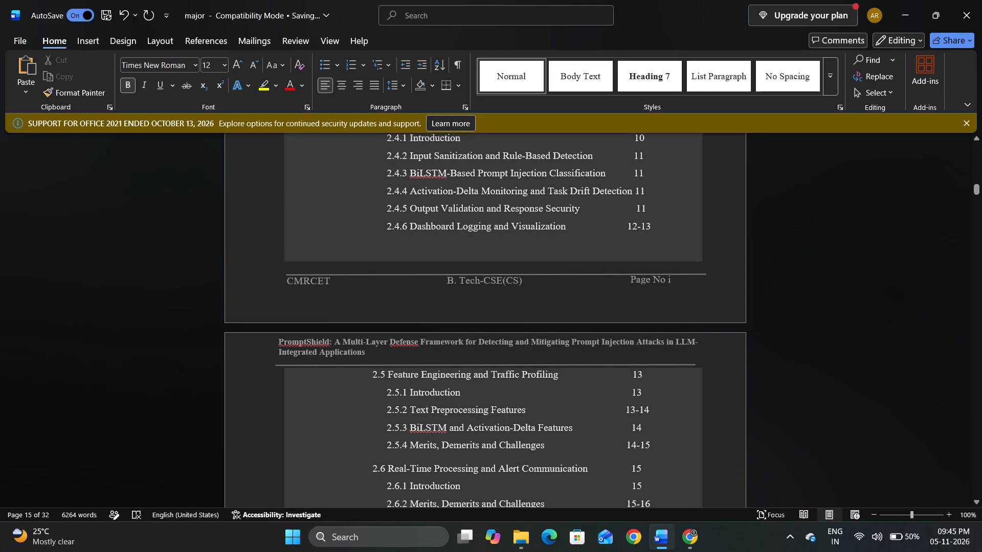
{"action": "scroll", "coordinate": [462, 384], "scroll_direction": "up", "scroll_amount": 1}
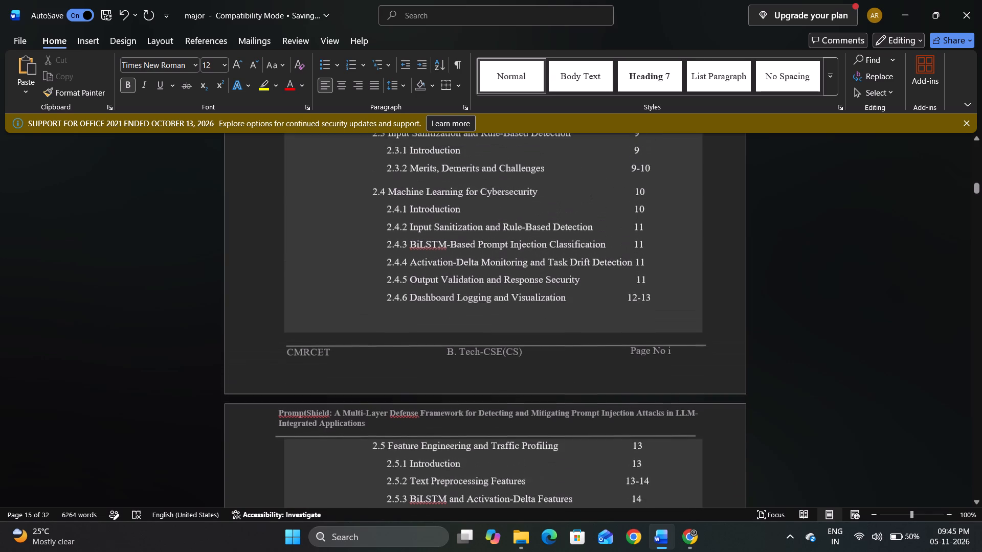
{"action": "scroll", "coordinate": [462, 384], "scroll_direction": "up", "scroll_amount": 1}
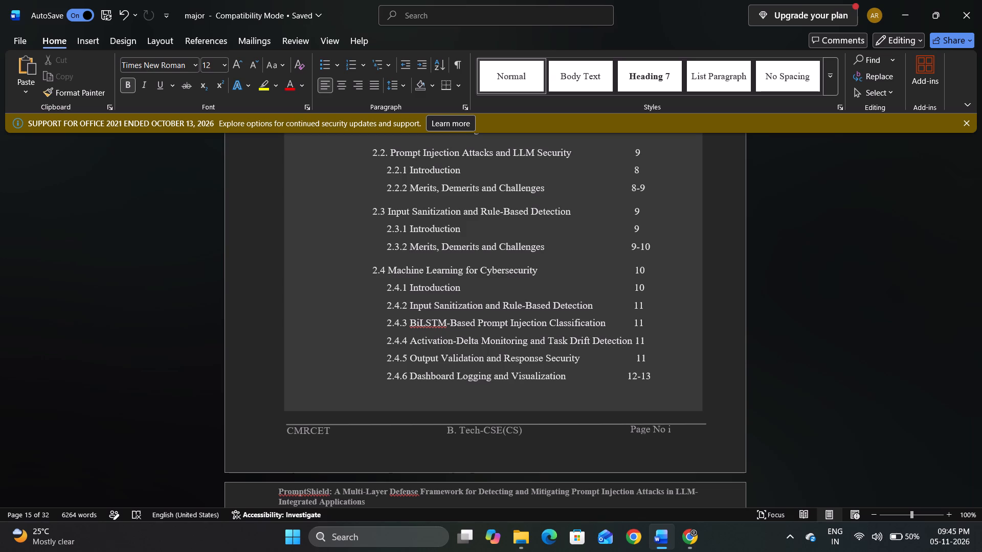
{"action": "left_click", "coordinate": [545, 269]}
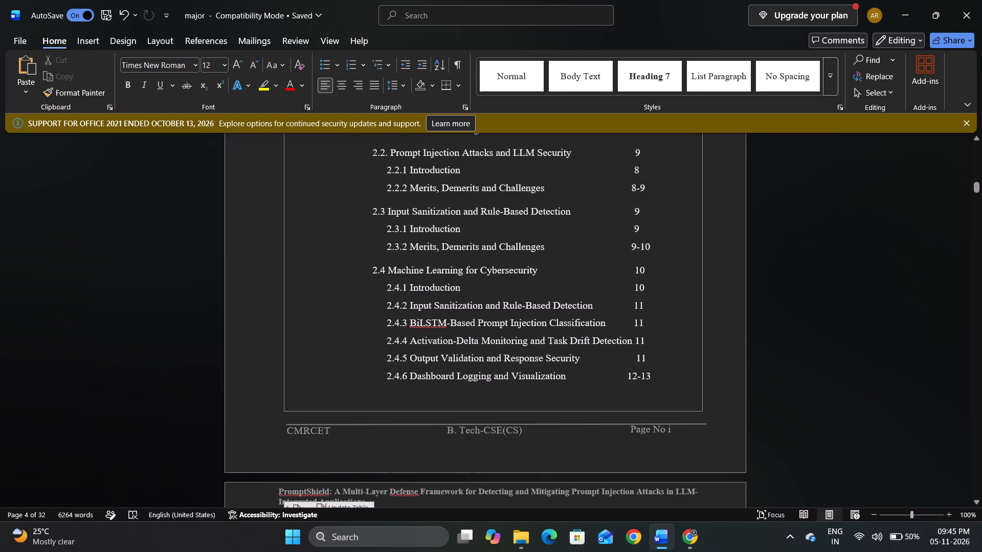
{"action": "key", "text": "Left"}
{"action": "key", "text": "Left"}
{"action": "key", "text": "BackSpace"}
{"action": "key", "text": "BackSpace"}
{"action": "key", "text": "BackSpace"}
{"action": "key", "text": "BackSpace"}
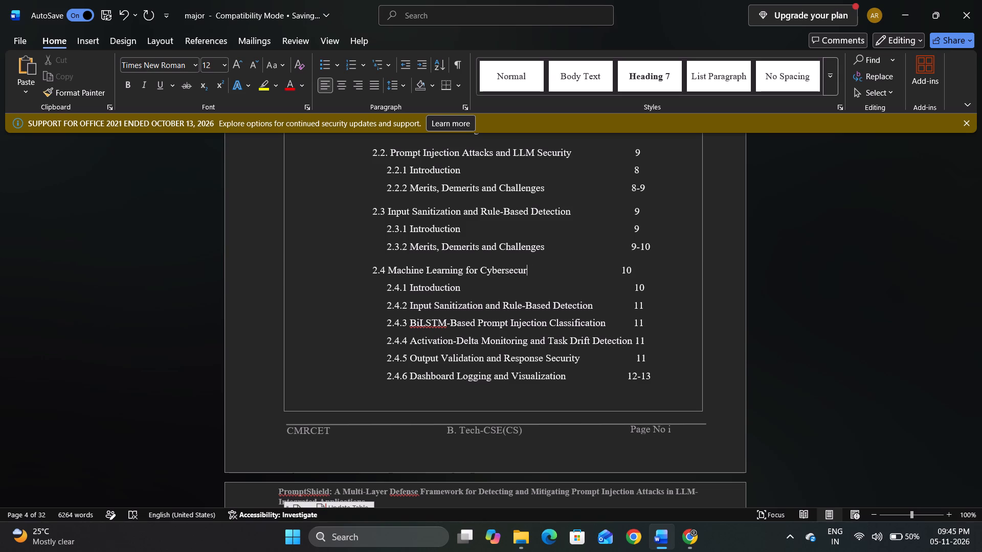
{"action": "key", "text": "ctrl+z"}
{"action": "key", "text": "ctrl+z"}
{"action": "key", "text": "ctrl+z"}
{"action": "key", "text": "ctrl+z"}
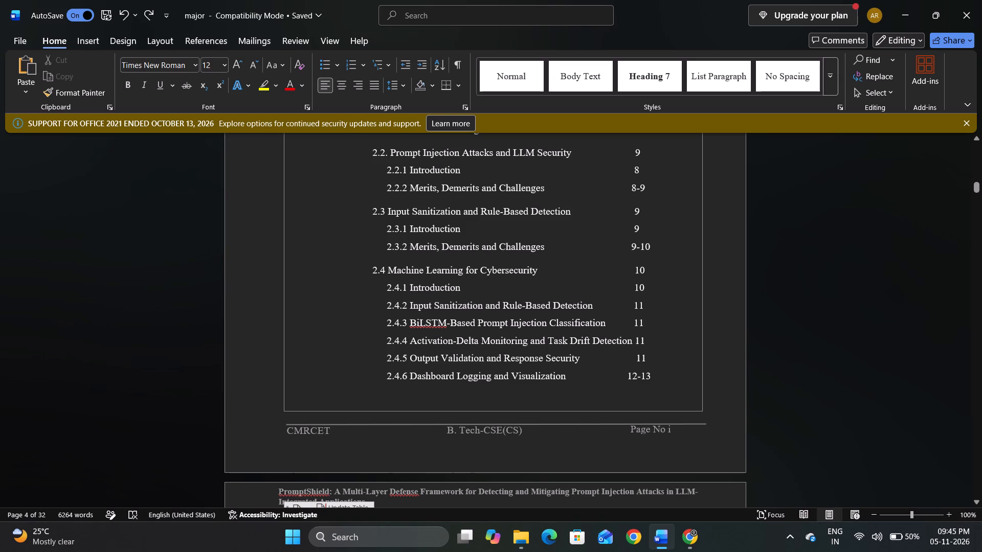
Replace the word Machine with Multi-Layer Defense in the contents entry for section 2.4.
{"action": "left_click_drag", "start_coordinate": [386, 268], "coordinate": [415, 267]}
{"action": "left_click", "coordinate": [415, 267]}
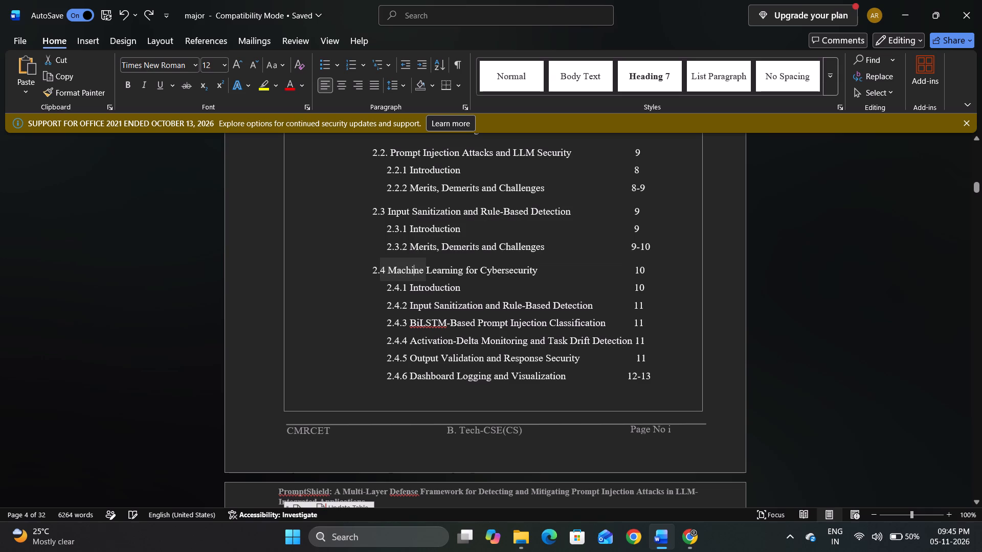
{"action": "double_click", "coordinate": [419, 268]}
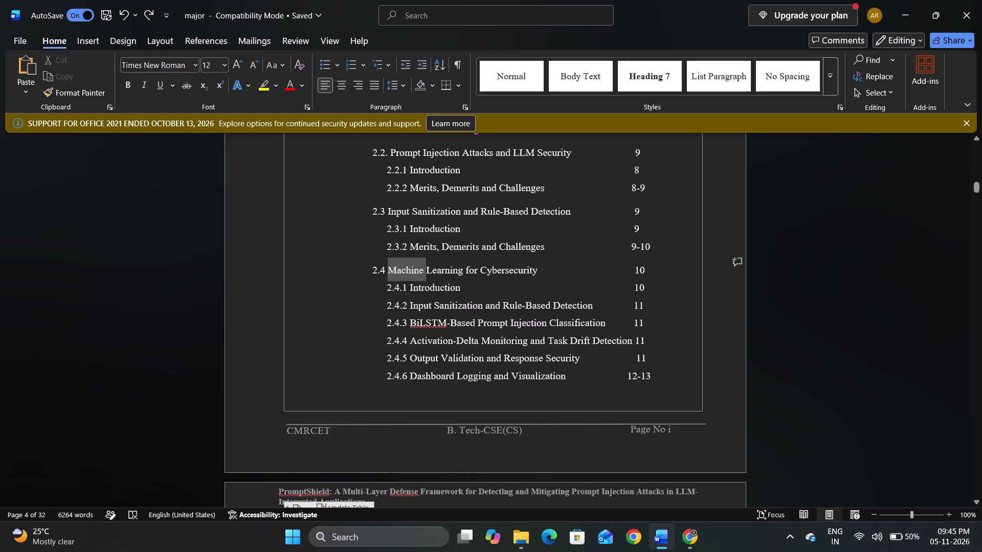
{"action": "key", "text": "Right"}
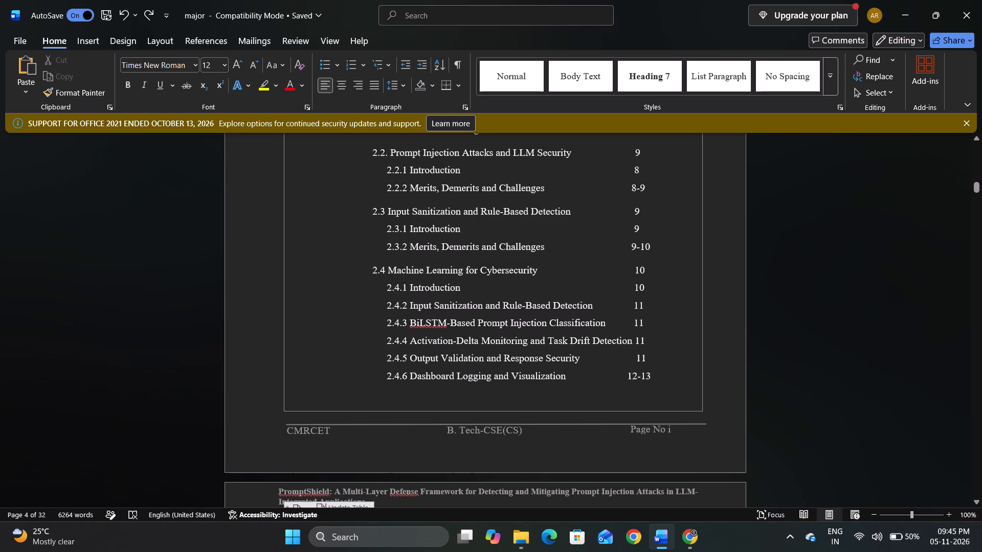
{"action": "key", "text": "Left"}
{"action": "key", "text": "BackSpace"}
{"action": "key", "text": "BackSpace"}
{"action": "key", "text": "BackSpace"}
{"action": "key", "text": "BackSpace"}
{"action": "key", "text": "BackSpace"}
{"action": "key", "text": "BackSpace"}
{"action": "key", "text": "BackSpace"}
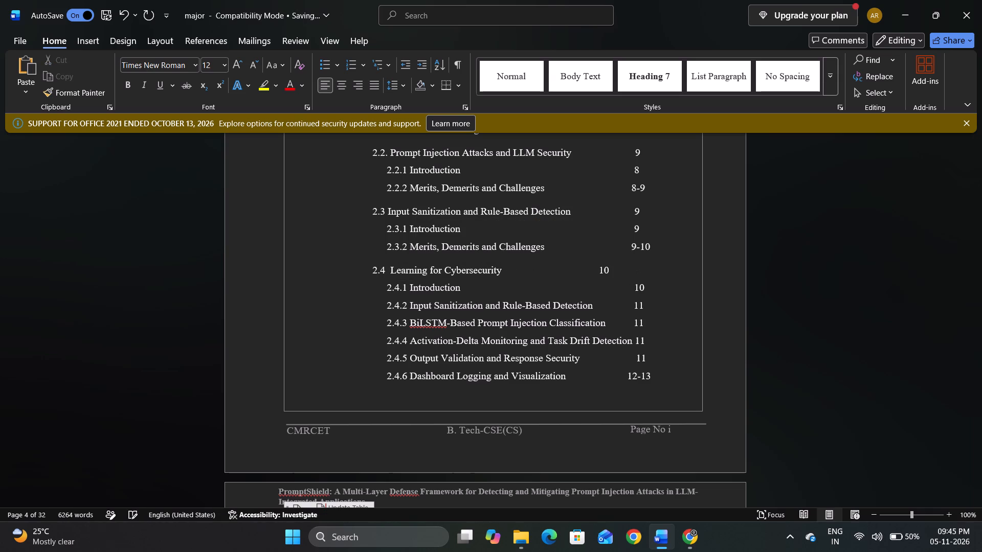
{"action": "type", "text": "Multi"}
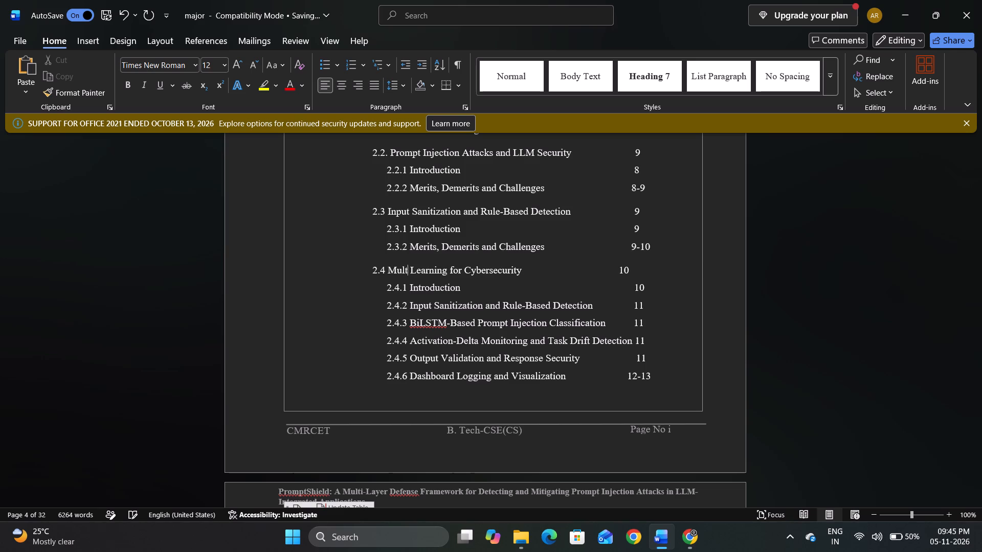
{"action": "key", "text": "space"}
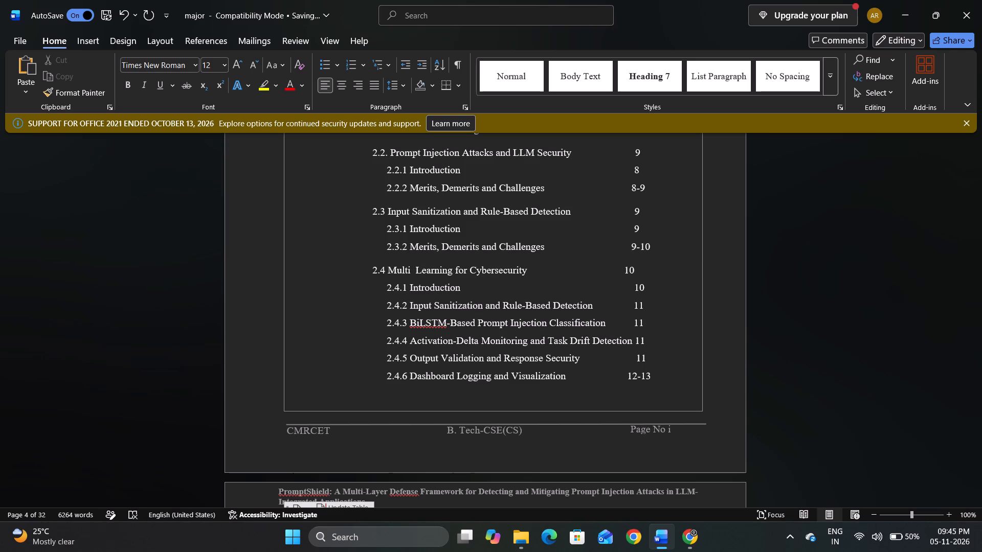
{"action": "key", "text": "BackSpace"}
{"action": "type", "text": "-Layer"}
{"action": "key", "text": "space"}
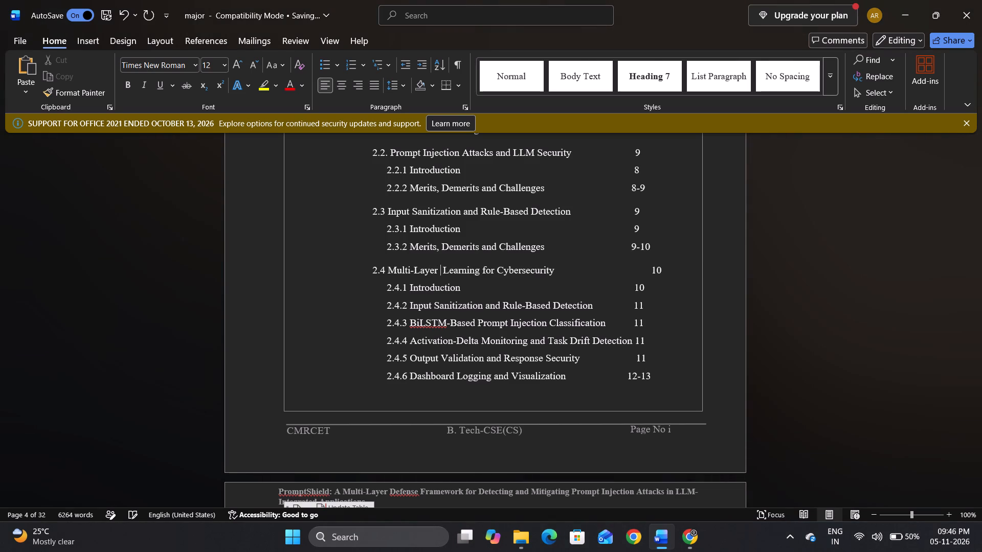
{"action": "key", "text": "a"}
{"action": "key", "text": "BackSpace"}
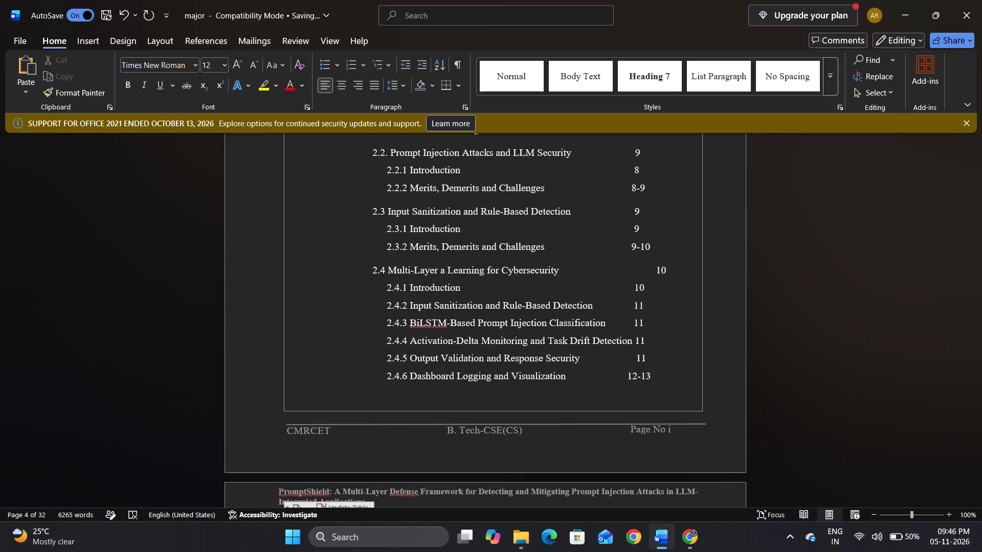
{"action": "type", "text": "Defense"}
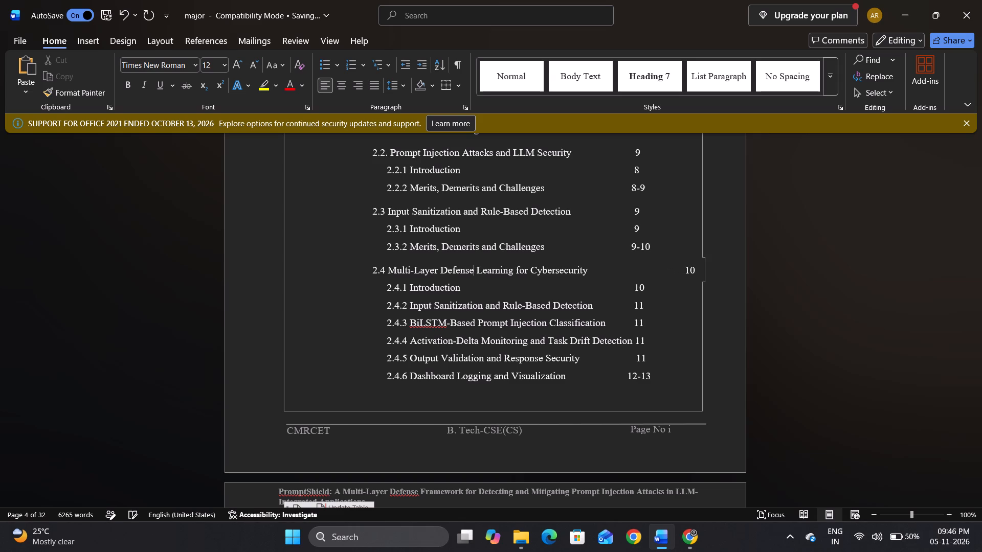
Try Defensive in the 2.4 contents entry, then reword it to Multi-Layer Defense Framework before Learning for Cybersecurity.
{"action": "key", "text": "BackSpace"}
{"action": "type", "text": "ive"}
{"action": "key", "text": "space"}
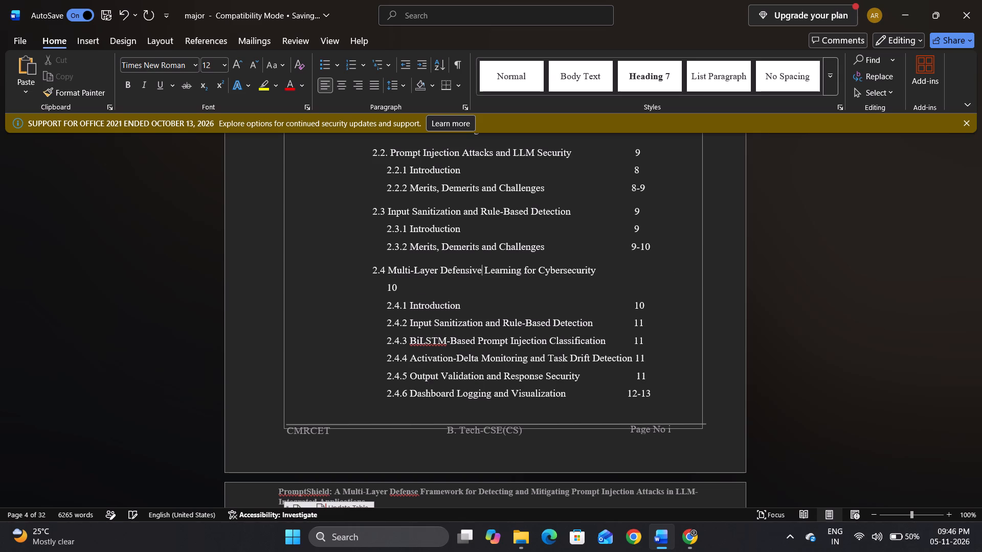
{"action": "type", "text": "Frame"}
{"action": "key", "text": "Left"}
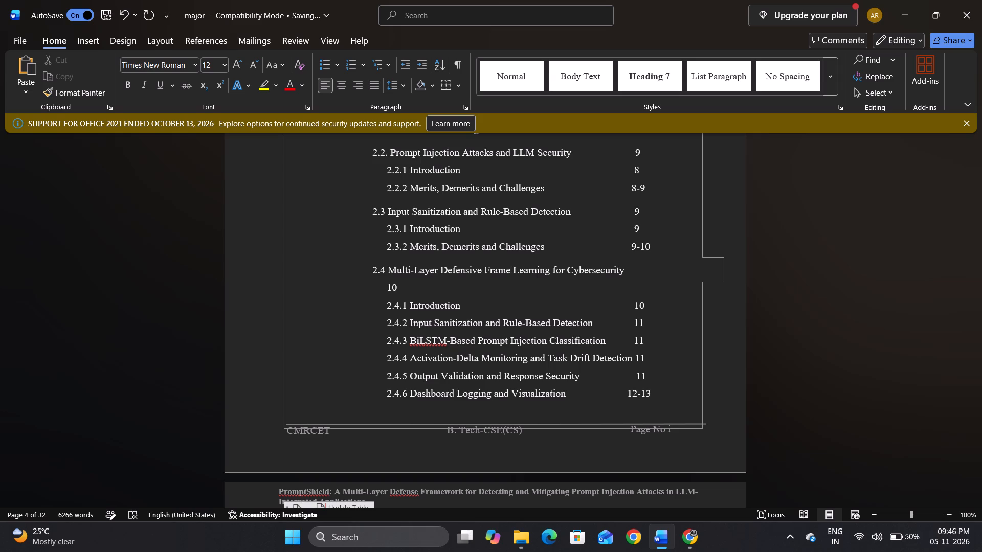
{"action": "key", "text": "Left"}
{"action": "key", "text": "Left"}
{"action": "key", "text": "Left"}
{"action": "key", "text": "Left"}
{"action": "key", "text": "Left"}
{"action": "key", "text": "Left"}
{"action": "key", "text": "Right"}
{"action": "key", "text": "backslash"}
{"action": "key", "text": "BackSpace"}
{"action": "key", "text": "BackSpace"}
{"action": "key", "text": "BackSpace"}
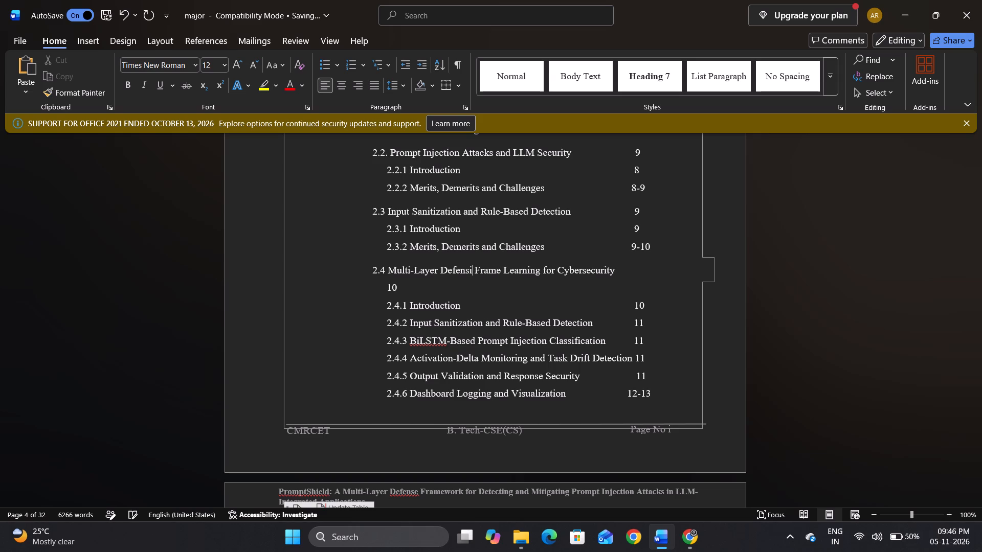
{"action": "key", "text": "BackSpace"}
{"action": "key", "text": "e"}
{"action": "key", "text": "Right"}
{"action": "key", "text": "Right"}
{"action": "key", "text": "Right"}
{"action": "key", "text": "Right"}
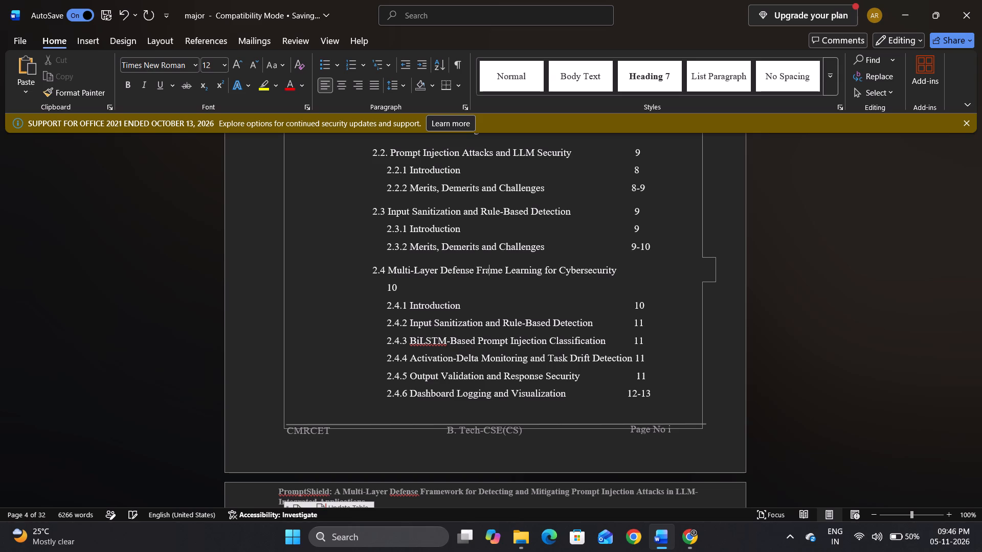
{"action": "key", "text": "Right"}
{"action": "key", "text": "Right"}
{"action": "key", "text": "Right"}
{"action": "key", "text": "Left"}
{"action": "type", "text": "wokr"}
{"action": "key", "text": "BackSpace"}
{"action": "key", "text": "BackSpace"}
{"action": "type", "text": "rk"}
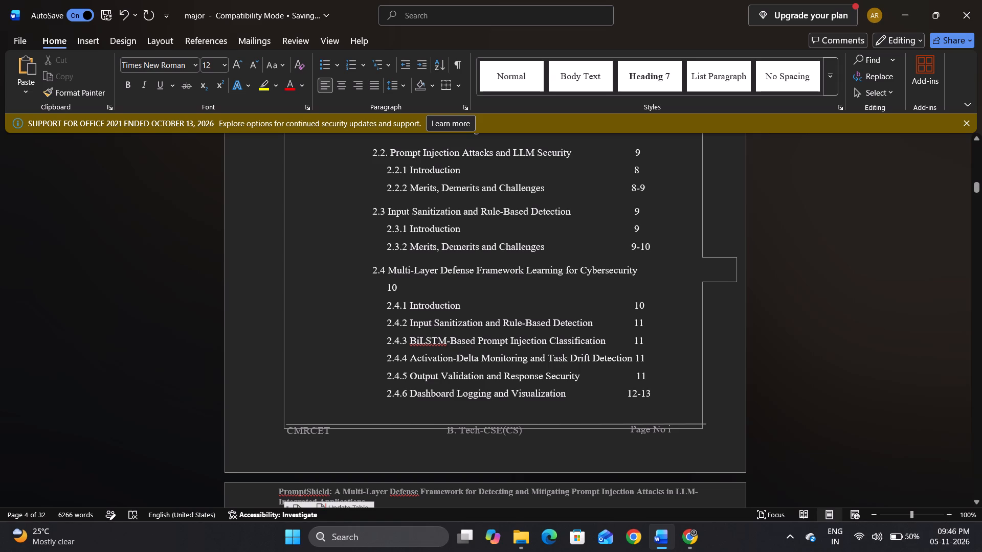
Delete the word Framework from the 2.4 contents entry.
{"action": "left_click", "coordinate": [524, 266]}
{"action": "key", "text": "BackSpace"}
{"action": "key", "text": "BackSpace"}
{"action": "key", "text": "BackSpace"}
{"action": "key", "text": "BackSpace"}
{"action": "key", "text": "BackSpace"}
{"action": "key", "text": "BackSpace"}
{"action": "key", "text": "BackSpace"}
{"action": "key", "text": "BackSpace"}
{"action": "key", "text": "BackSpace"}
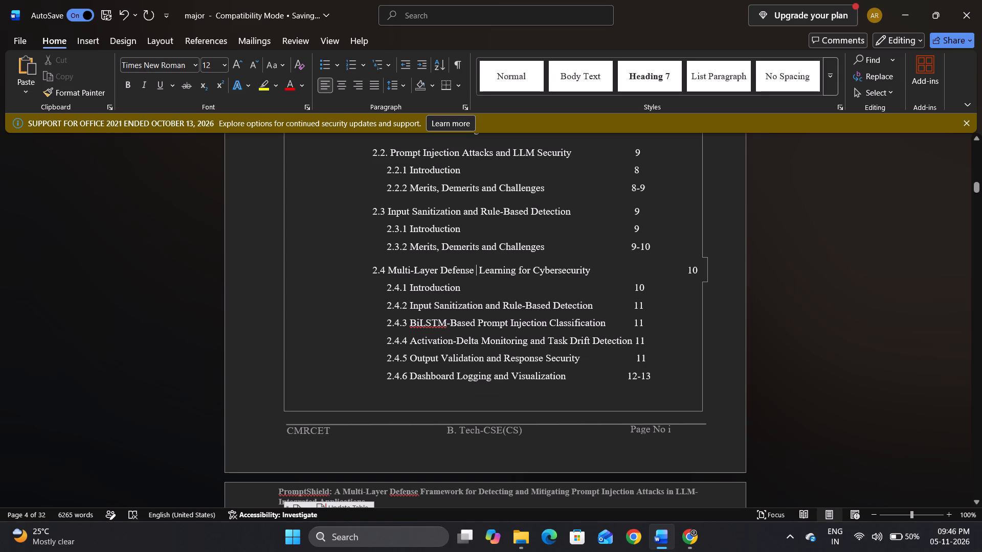
Delete Learning for Cybersecurity from the 2.4 contents entry, leaving 2.4 Multi-Layer Defense as its title.
{"action": "left_click_drag", "start_coordinate": [589, 272], "coordinate": [490, 269]}
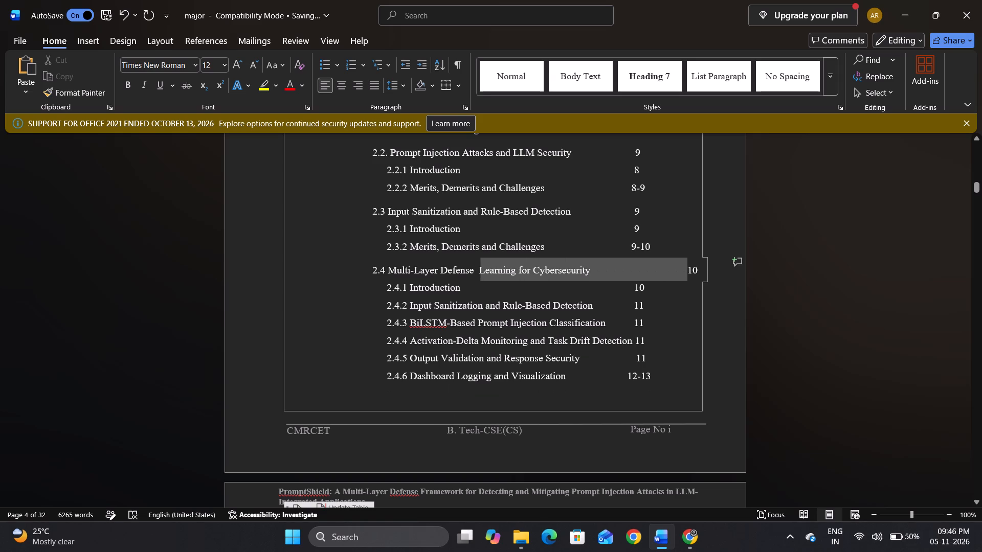
{"action": "left_click_drag", "start_coordinate": [490, 269], "coordinate": [482, 274]}
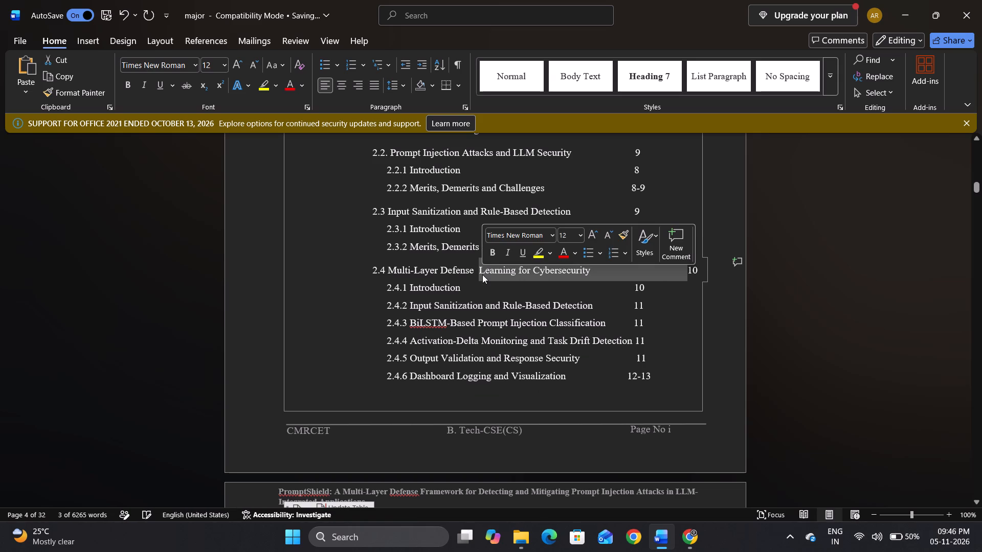
{"action": "left_click", "coordinate": [513, 271]}
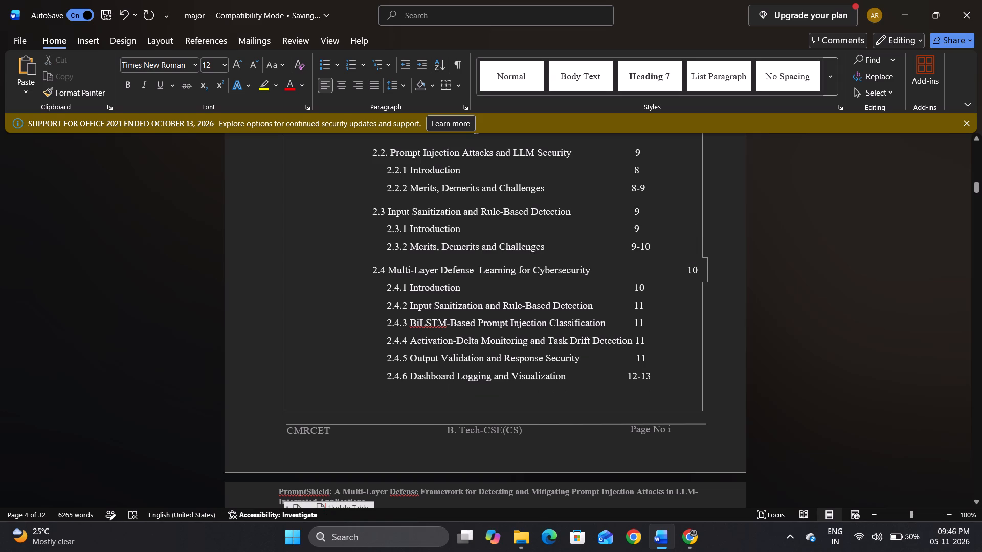
{"action": "left_click", "coordinate": [591, 266]}
{"action": "key", "text": "BackSpace"}
{"action": "key", "text": "BackSpace"}
{"action": "key", "text": "BackSpace"}
{"action": "key", "text": "BackSpace"}
{"action": "key", "text": "BackSpace"}
{"action": "key", "text": "BackSpace"}
{"action": "key", "text": "BackSpace"}
{"action": "key", "text": "BackSpace"}
{"action": "key", "text": "BackSpace"}
{"action": "key", "text": "BackSpace"}
{"action": "key", "text": "BackSpace"}
{"action": "key", "text": "BackSpace"}
{"action": "key", "text": "BackSpace"}
{"action": "key", "text": "BackSpace"}
{"action": "key", "text": "BackSpace"}
{"action": "key", "text": "BackSpace"}
{"action": "key", "text": "BackSpace"}
{"action": "key", "text": "BackSpace"}
{"action": "key", "text": "BackSpace"}
{"action": "key", "text": "BackSpace"}
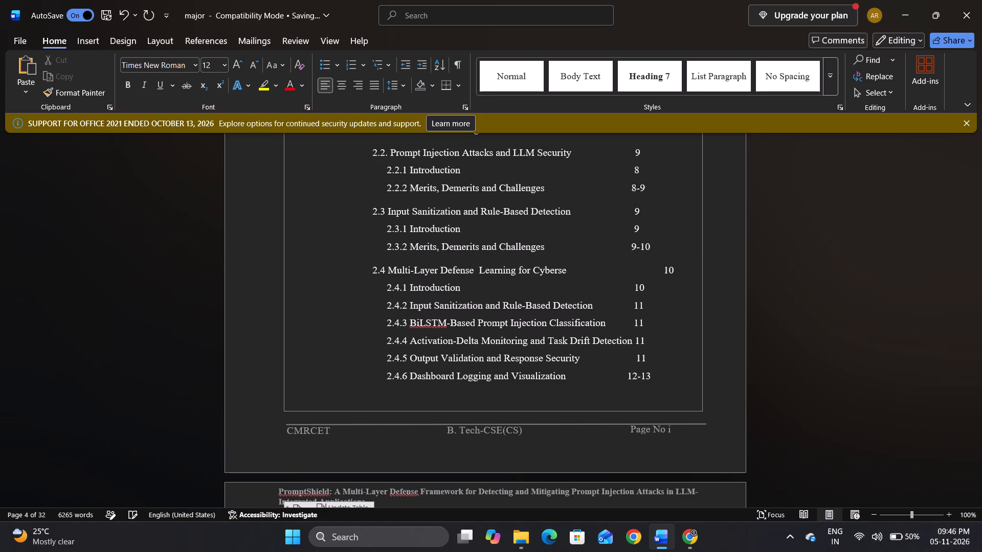
{"action": "key", "text": "BackSpace"}
{"action": "key", "text": "BackSpace"}
{"action": "key", "text": "BackSpace"}
{"action": "key", "text": "BackSpace"}
{"action": "key", "text": "BackSpace"}
{"action": "key", "text": "BackSpace"}
Add spaces after the 2.4 Multi-Layer Defense title to align its page number 10 with the one for 2.4.1.
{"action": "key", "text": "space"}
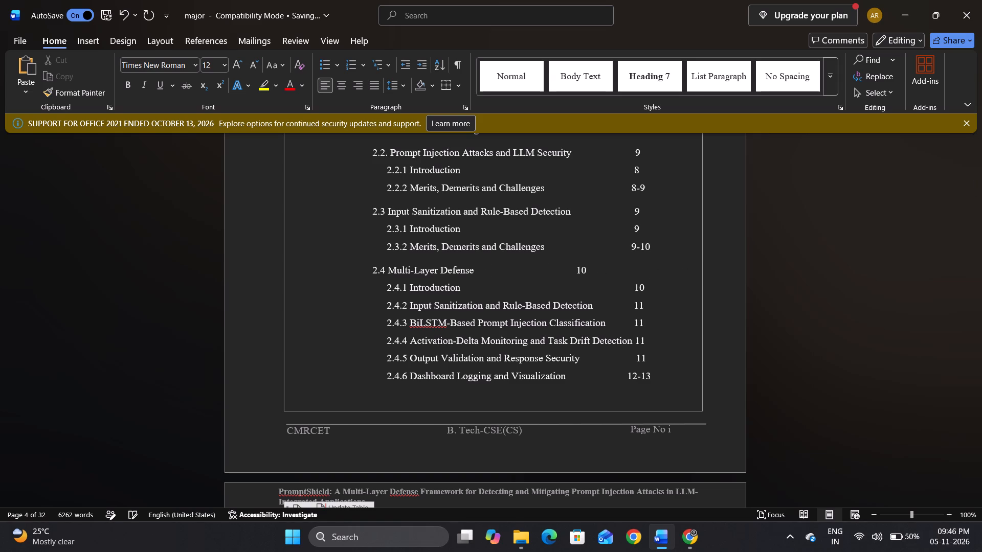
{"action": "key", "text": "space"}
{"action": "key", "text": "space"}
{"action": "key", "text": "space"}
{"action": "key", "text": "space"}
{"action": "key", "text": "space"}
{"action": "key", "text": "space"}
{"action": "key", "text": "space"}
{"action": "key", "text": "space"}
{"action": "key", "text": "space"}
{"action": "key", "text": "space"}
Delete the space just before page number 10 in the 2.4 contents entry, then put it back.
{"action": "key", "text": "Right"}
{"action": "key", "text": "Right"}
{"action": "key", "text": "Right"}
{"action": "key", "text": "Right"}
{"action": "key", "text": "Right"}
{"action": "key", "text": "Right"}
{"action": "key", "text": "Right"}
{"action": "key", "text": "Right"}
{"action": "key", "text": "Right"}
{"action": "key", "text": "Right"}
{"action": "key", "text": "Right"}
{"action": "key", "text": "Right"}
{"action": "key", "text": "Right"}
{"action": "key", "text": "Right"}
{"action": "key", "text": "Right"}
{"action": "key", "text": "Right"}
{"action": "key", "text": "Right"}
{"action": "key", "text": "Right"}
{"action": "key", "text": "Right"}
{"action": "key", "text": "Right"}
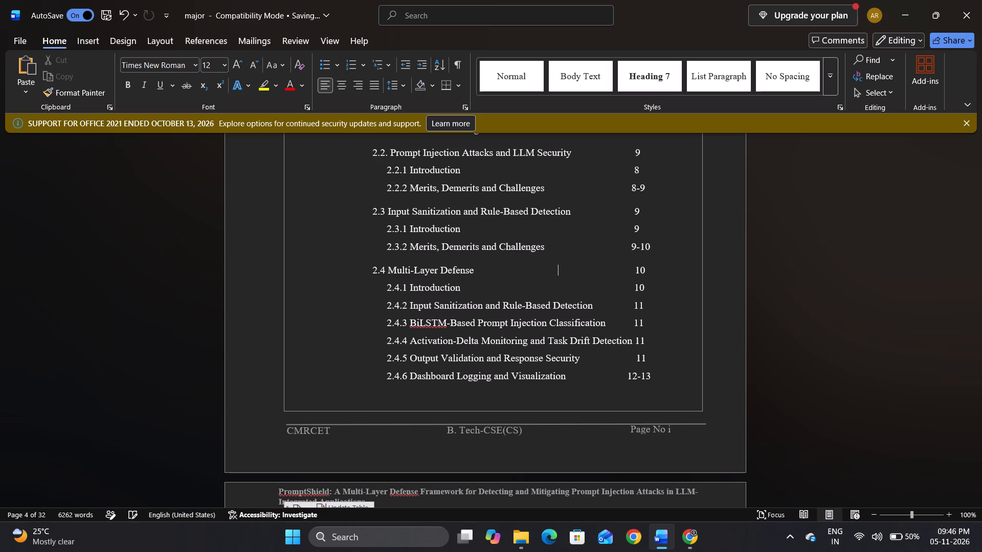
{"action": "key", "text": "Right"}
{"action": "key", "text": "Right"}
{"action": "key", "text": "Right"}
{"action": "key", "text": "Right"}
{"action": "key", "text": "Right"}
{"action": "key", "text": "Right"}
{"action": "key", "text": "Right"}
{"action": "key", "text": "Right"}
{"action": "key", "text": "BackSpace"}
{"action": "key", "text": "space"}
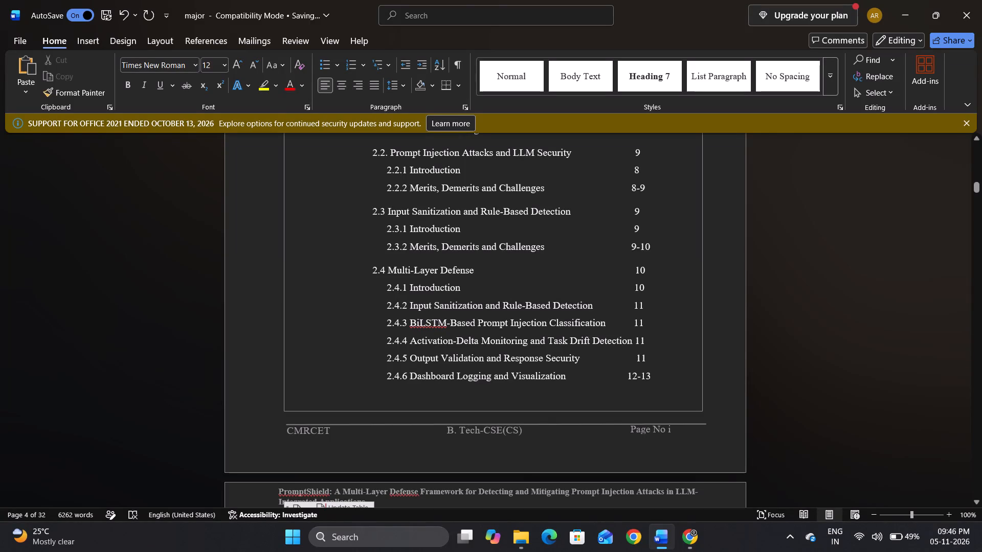
Copy the formatting of the 2.4.1 entry's page number onto the page number of the 2.4 Multi-Layer Defense contents entry.
{"action": "left_click_drag", "start_coordinate": [609, 275], "coordinate": [654, 294]}
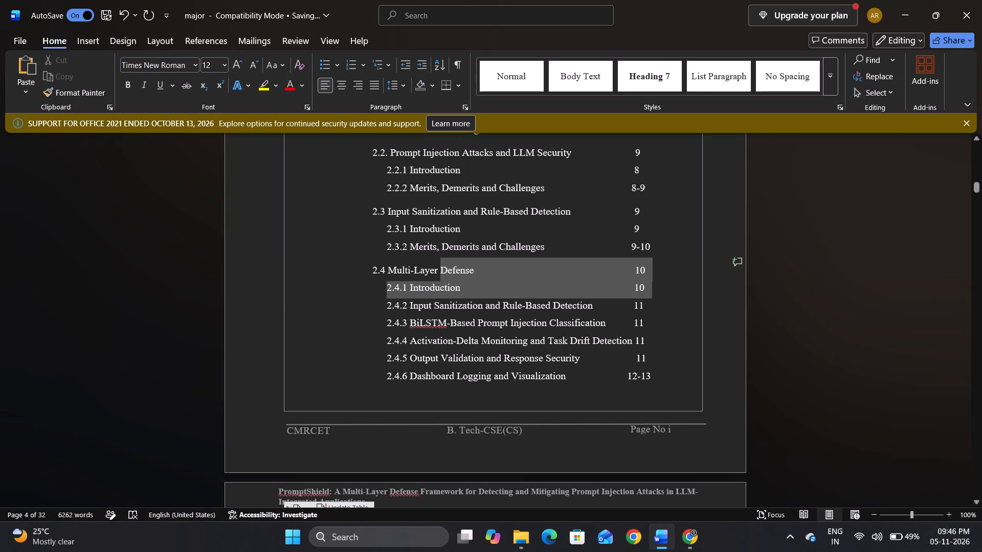
{"action": "left_click_drag", "start_coordinate": [654, 294], "coordinate": [642, 281]}
{"action": "left_click", "coordinate": [642, 281]}
{"action": "left_click_drag", "start_coordinate": [612, 279], "coordinate": [616, 283]}
{"action": "left_click", "coordinate": [616, 283]}
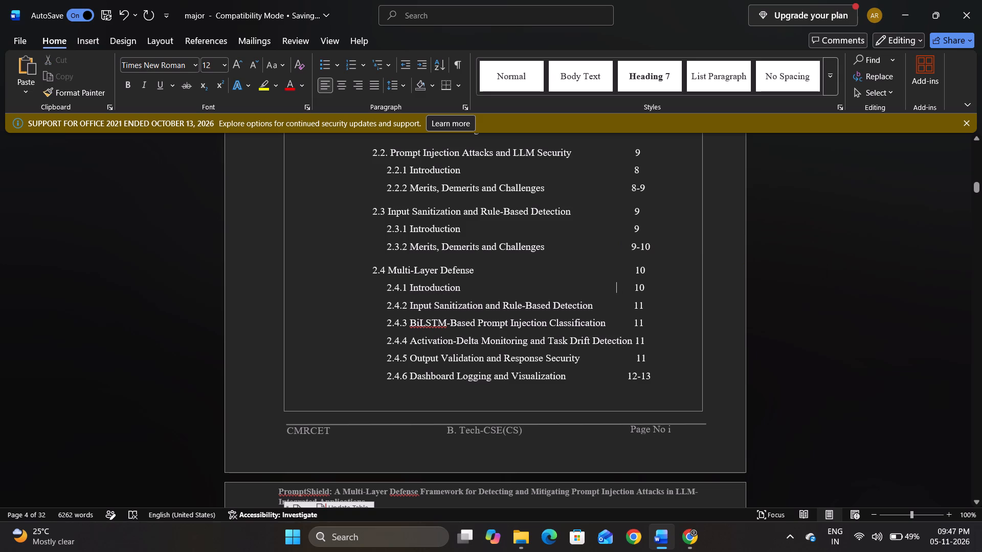
{"action": "left_click_drag", "start_coordinate": [650, 284], "coordinate": [631, 286]}
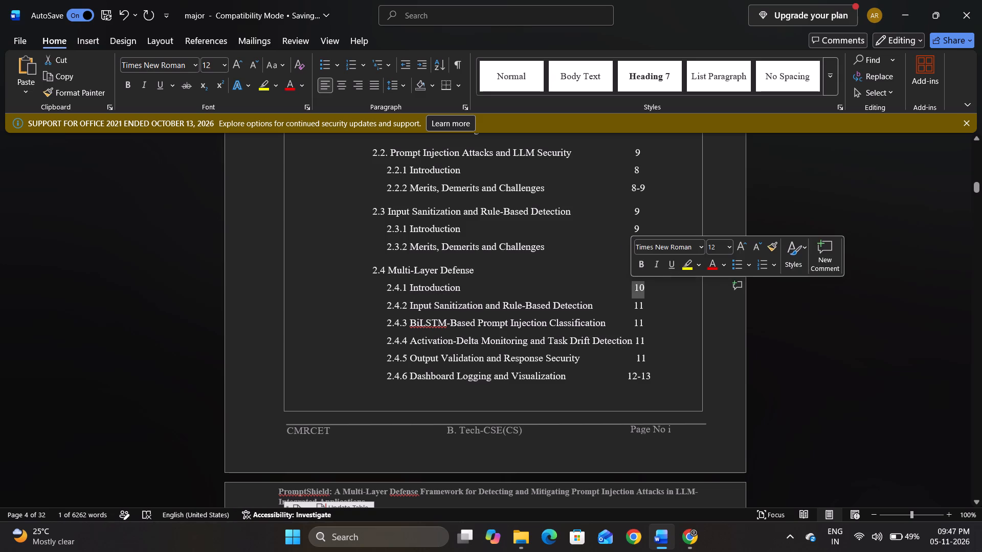
{"action": "left_click", "coordinate": [770, 242]}
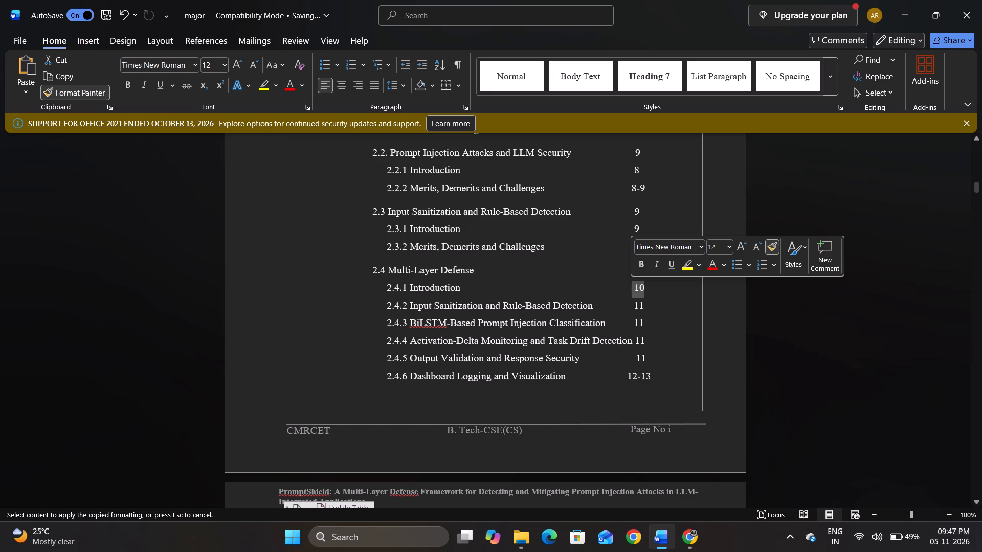
{"action": "left_click_drag", "start_coordinate": [626, 270], "coordinate": [636, 270]}
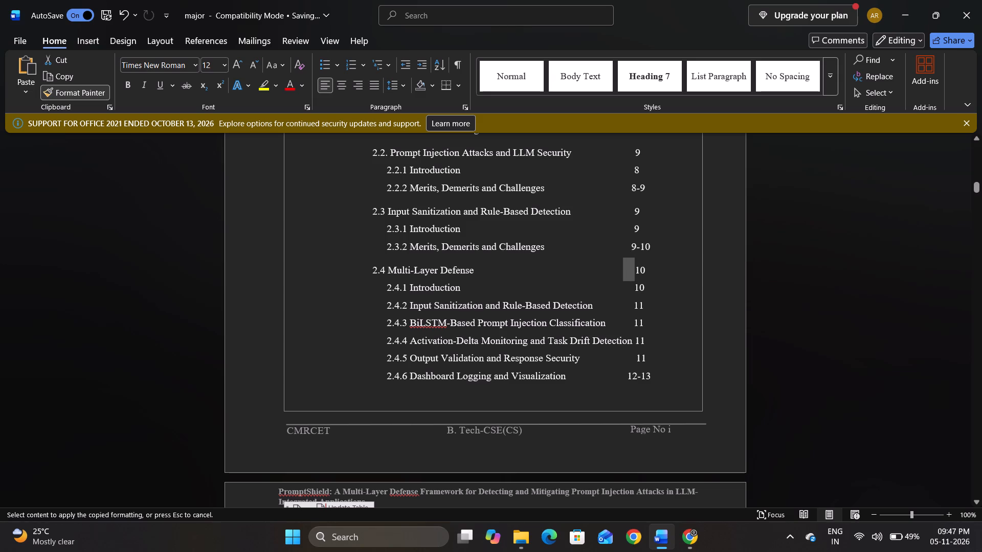
{"action": "left_click_drag", "start_coordinate": [636, 270], "coordinate": [650, 267]}
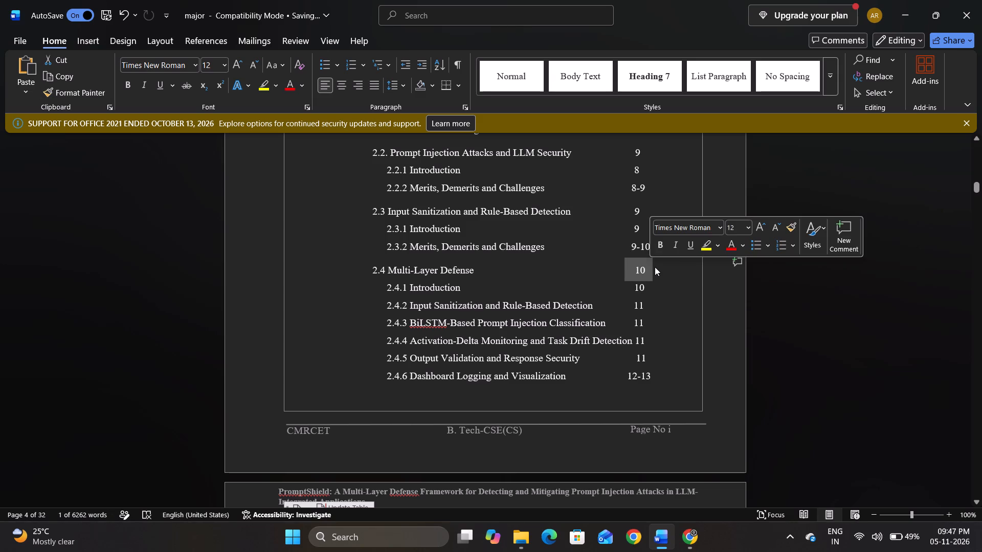
Delete one space before page number 10 in the 2.4 Multi-Layer Defense contents entry.
{"action": "left_click", "coordinate": [655, 267]}
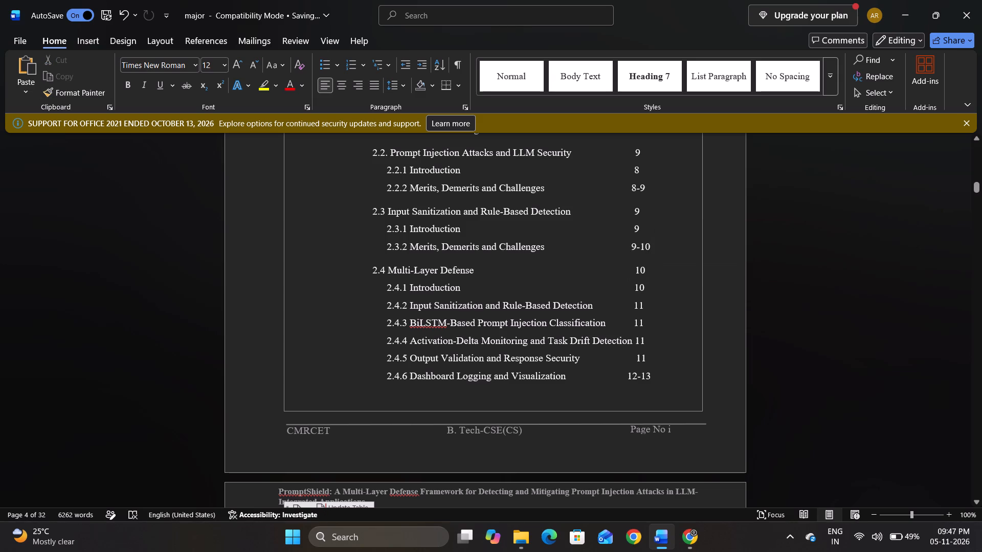
{"action": "key", "text": "Left"}
{"action": "key", "text": "Left"}
{"action": "key", "text": "BackSpace"}
Copy the formatting of the 2.4.1 and 2.4.2 contents entries onto the entries from 2.4.3 to 2.4.5.
{"action": "left_click_drag", "start_coordinate": [405, 291], "coordinate": [538, 301]}
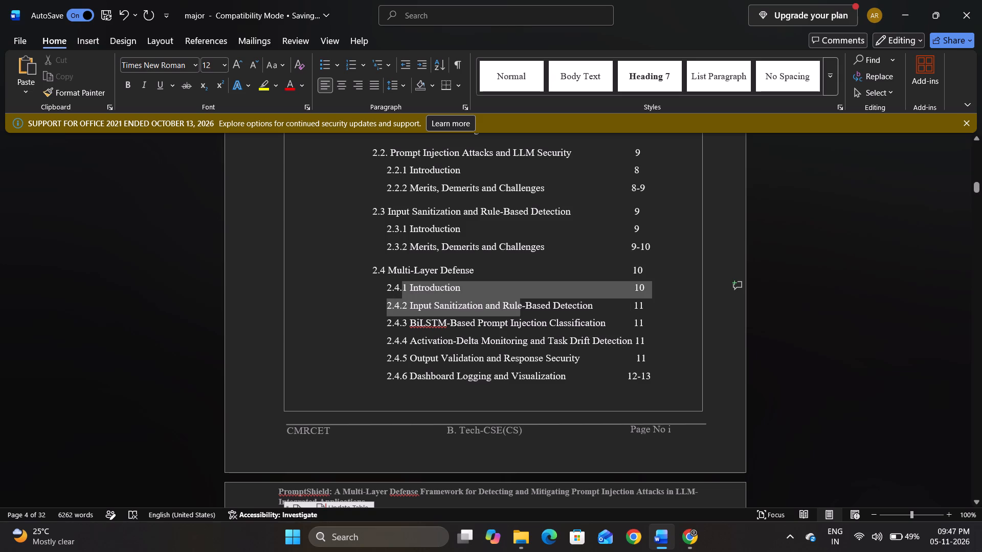
{"action": "left_click_drag", "start_coordinate": [538, 301], "coordinate": [697, 304]}
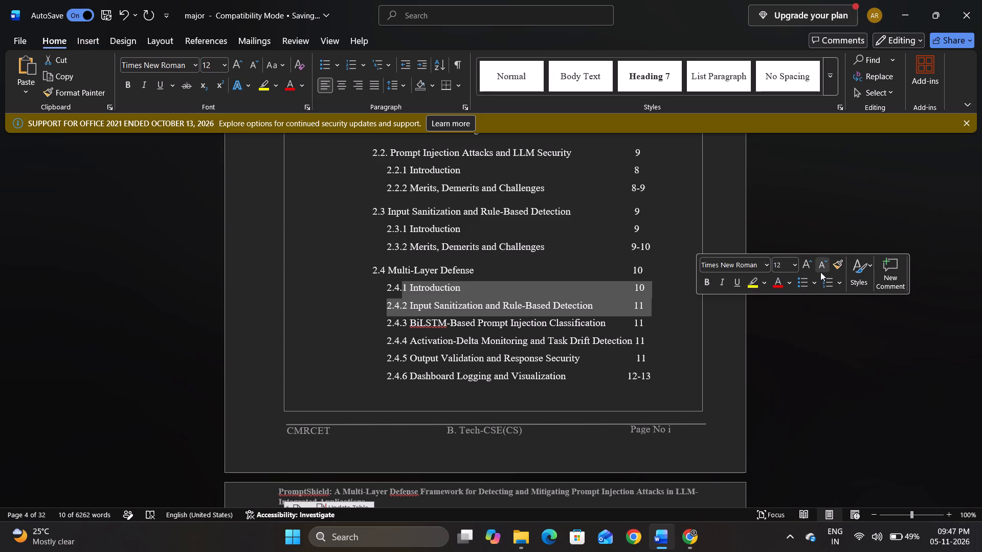
{"action": "left_click", "coordinate": [838, 265]}
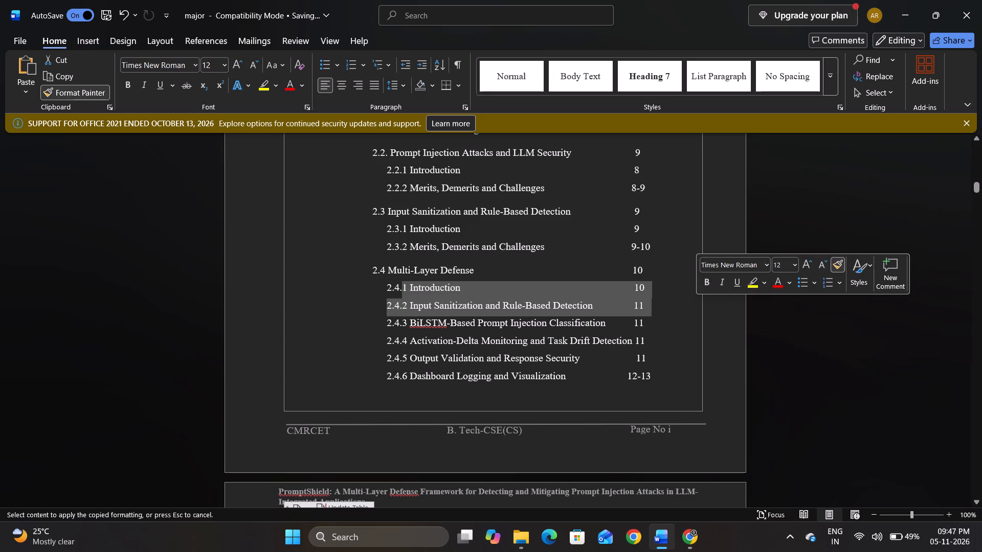
{"action": "left_click_drag", "start_coordinate": [654, 357], "coordinate": [548, 320]}
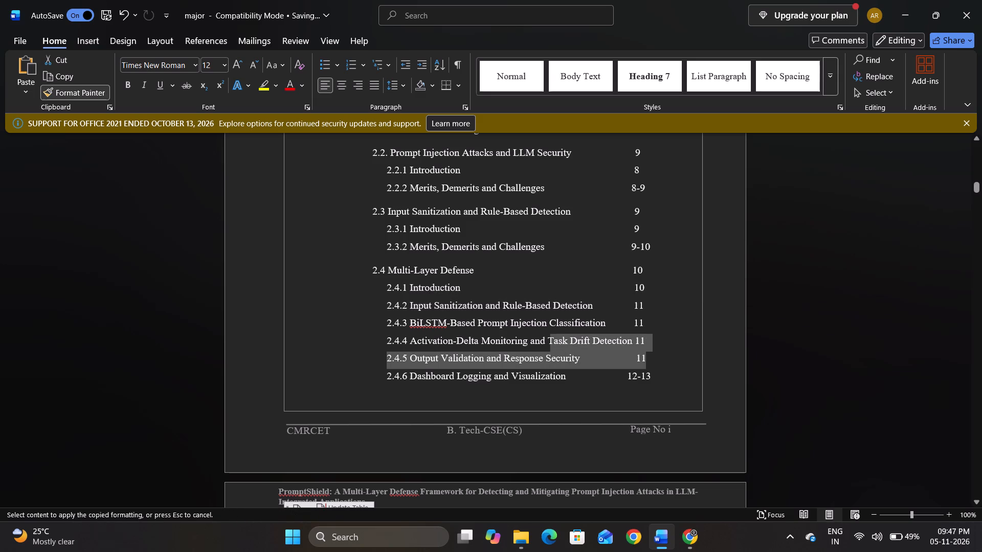
{"action": "left_click_drag", "start_coordinate": [548, 320], "coordinate": [514, 323]}
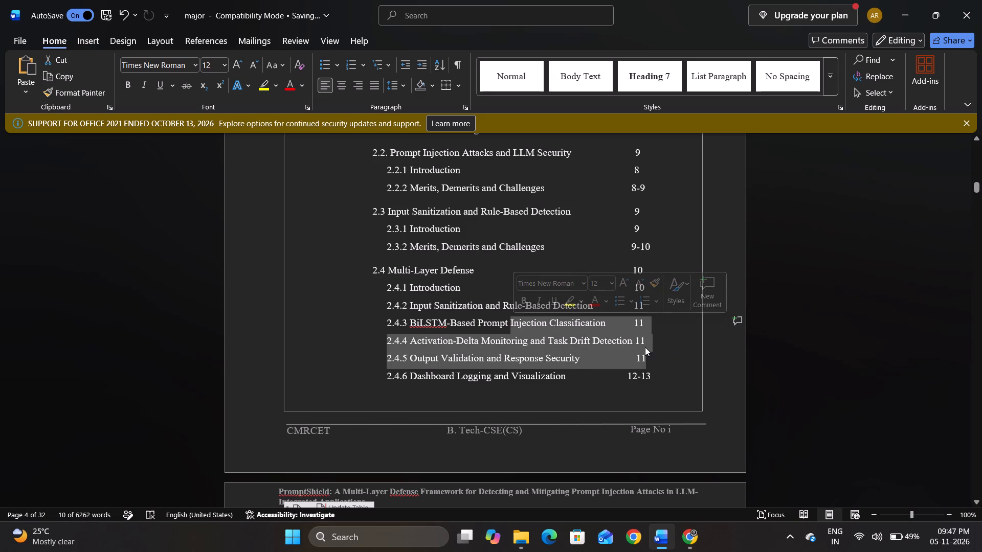
{"action": "left_click", "coordinate": [643, 347]}
Add one space before page number 11 in each of the 2.4.3, 2.4.4, 2.4.5 and 2.4.2 contents entries.
{"action": "left_click", "coordinate": [633, 323]}
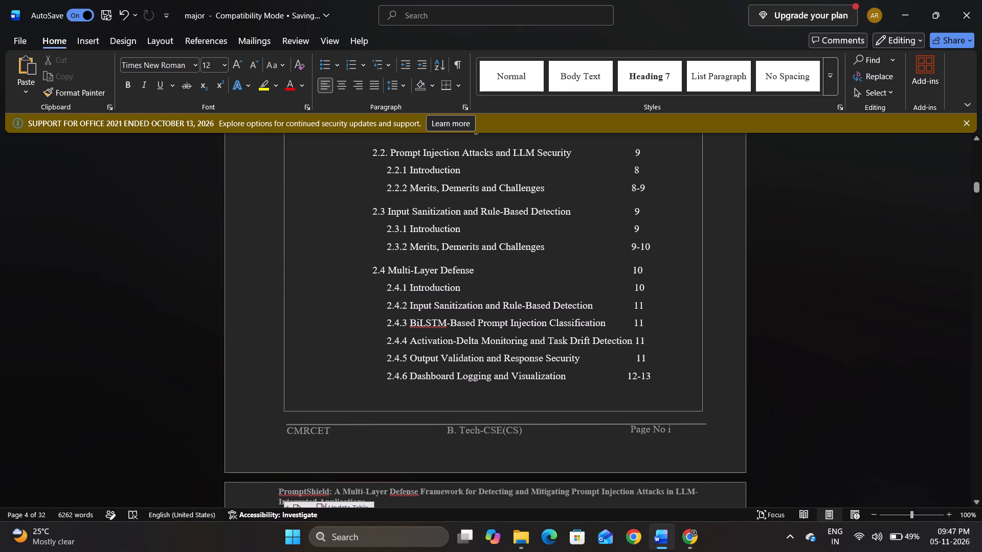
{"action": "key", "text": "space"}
{"action": "left_click", "coordinate": [636, 342]}
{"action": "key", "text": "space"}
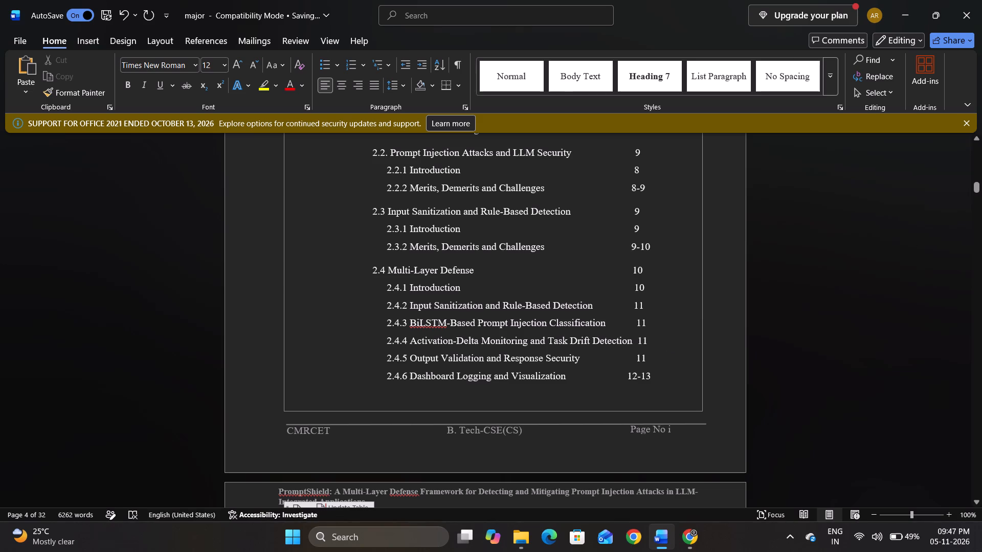
{"action": "left_click", "coordinate": [634, 359]}
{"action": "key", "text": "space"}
{"action": "left_click", "coordinate": [633, 310]}
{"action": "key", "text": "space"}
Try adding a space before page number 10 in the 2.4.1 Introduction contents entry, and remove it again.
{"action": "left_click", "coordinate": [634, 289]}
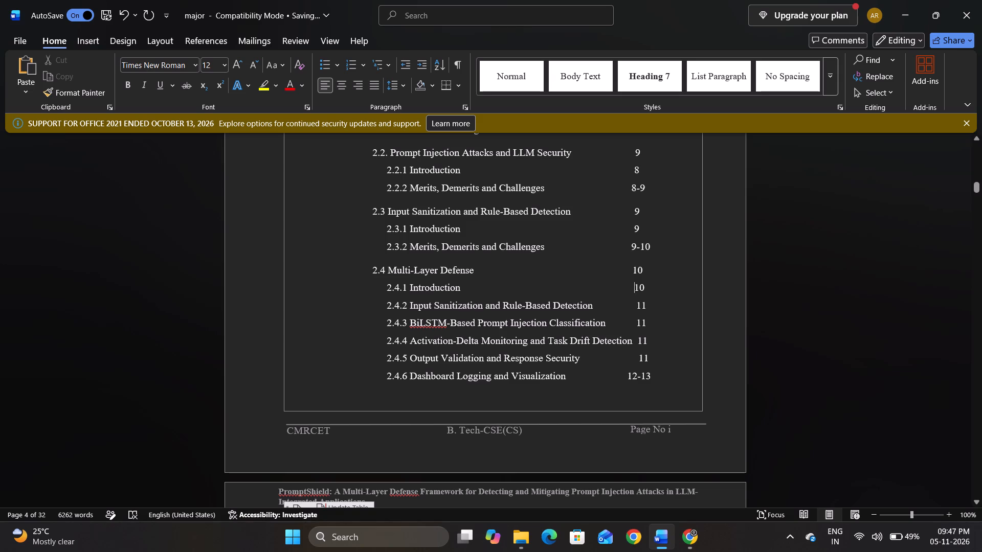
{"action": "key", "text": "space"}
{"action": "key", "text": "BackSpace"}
Review the remaining contents entries from 2.5 to References, along with the List of Figures and List of Tables.
{"action": "scroll", "coordinate": [664, 339], "scroll_direction": "down", "scroll_amount": 2}
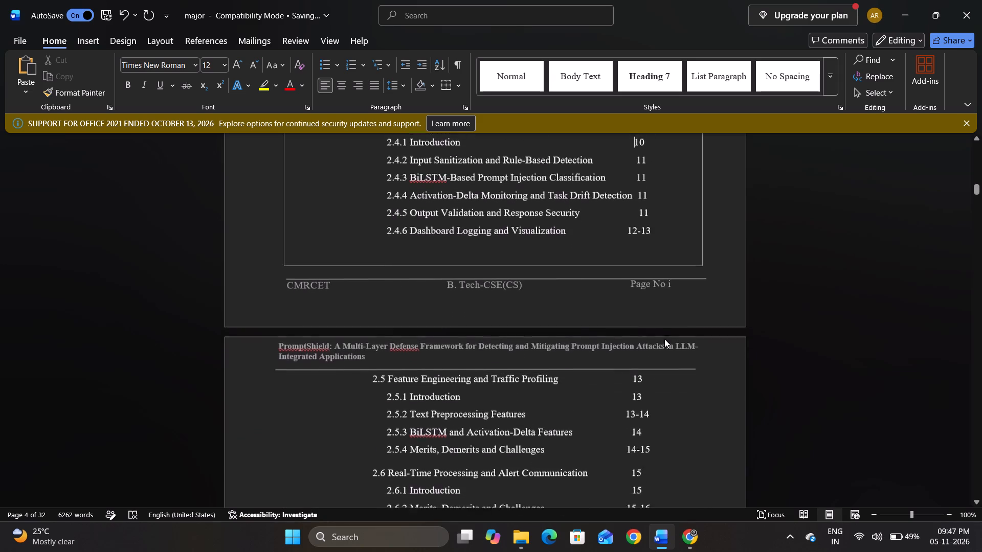
{"action": "scroll", "coordinate": [664, 339], "scroll_direction": "down", "scroll_amount": 2}
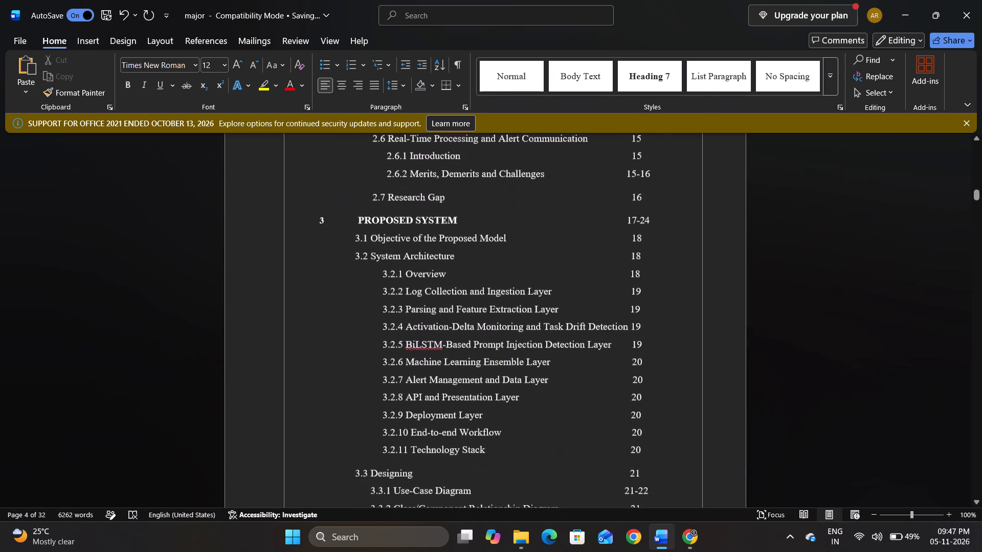
{"action": "scroll", "coordinate": [664, 339], "scroll_direction": "down", "scroll_amount": 3}
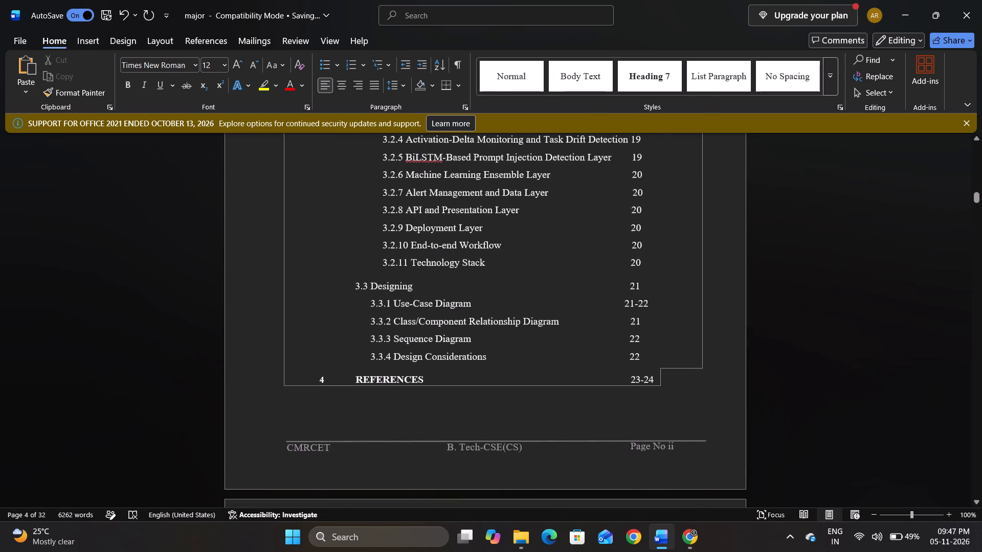
{"action": "scroll", "coordinate": [664, 339], "scroll_direction": "down", "scroll_amount": 1}
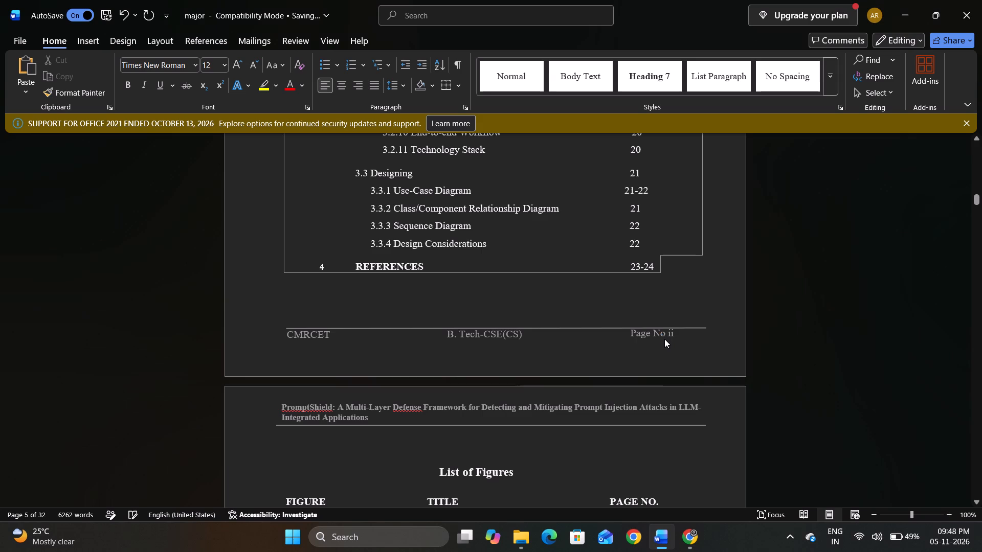
{"action": "scroll", "coordinate": [664, 339], "scroll_direction": "down", "scroll_amount": 11}
{"action": "scroll", "coordinate": [664, 339], "scroll_direction": "up", "scroll_amount": 5}
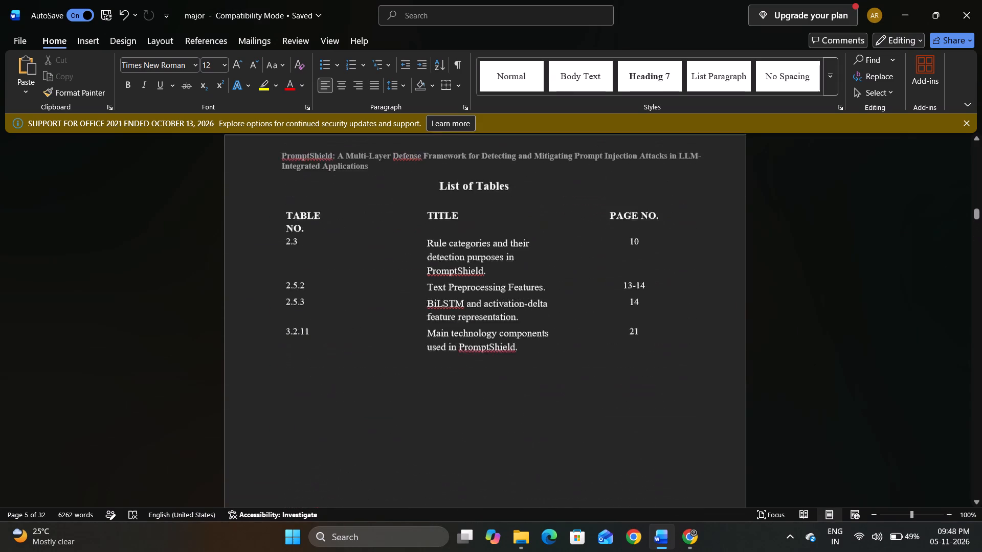
Review the report body from Chapter 1 through the 2.5.2 Text Preprocessing Features table, checking headings and page breaks.
{"action": "scroll", "coordinate": [664, 339], "scroll_direction": "down", "scroll_amount": 6}
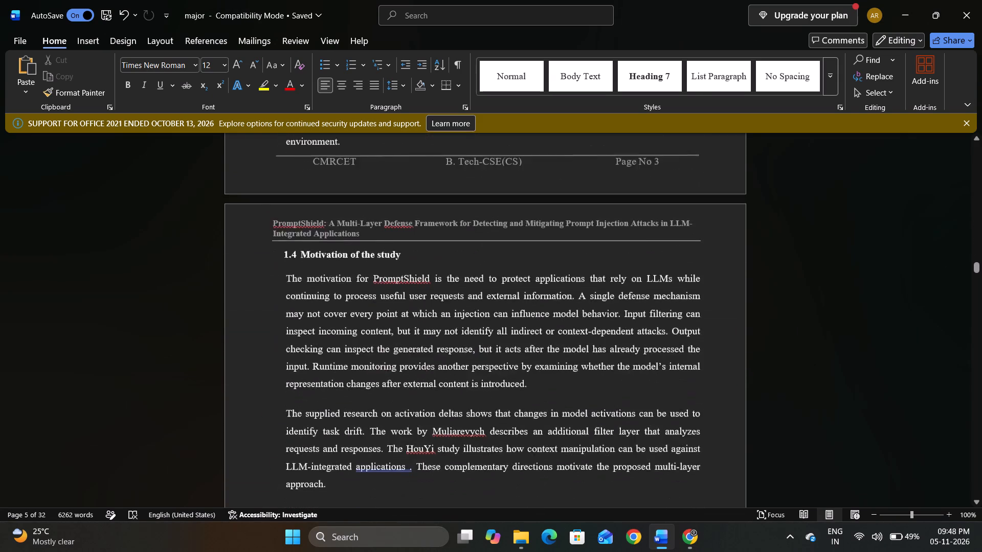
{"action": "scroll", "coordinate": [664, 339], "scroll_direction": "down", "scroll_amount": 2}
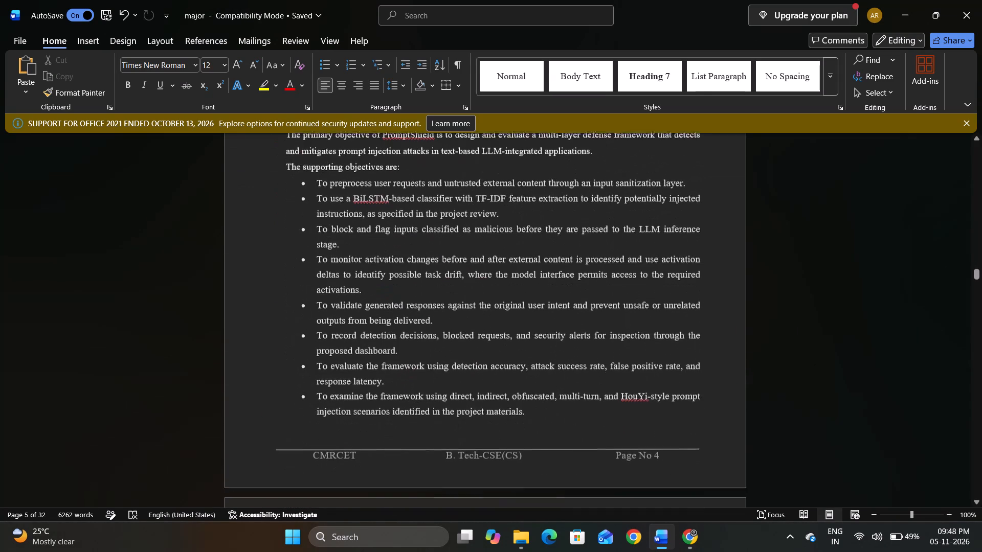
{"action": "scroll", "coordinate": [664, 339], "scroll_direction": "down", "scroll_amount": 5}
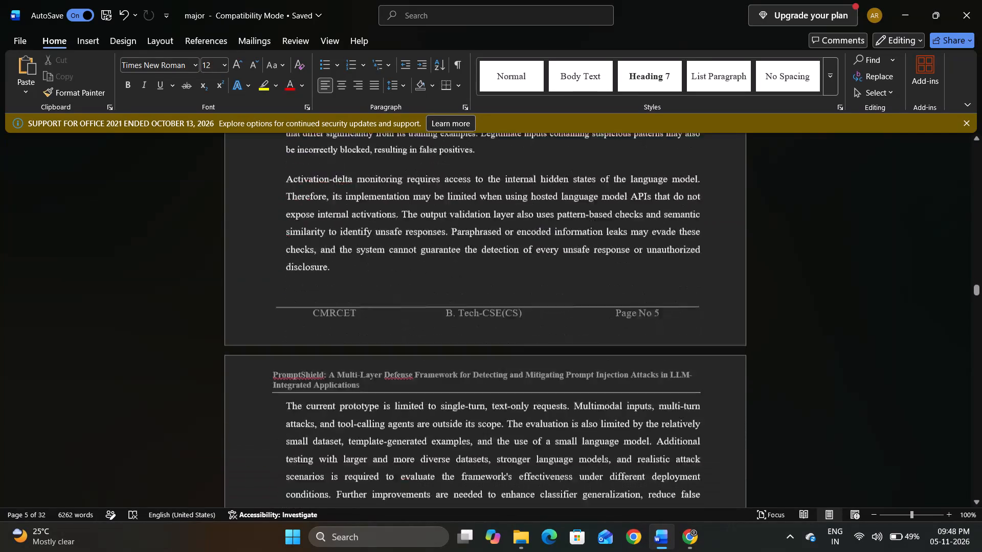
{"action": "scroll", "coordinate": [664, 339], "scroll_direction": "down", "scroll_amount": 6}
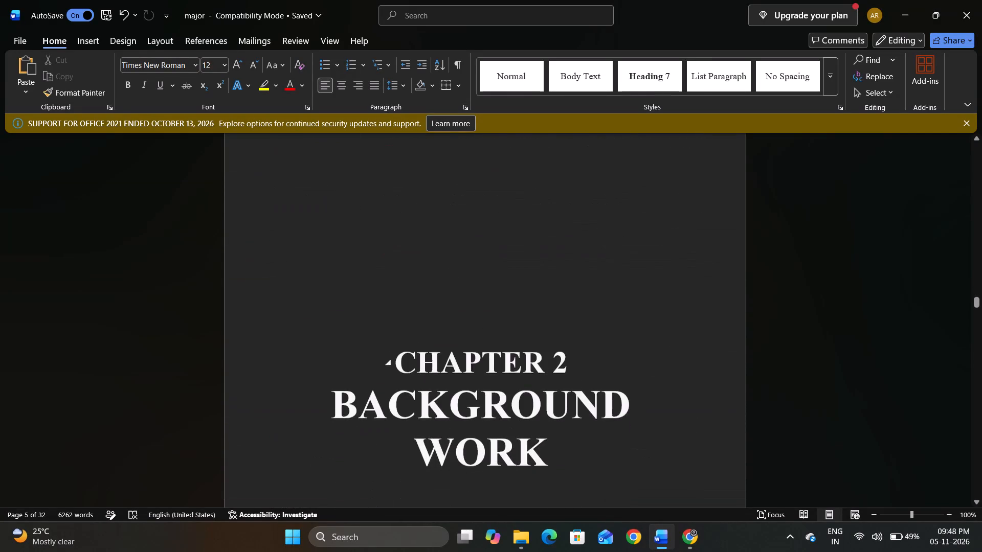
{"action": "scroll", "coordinate": [664, 339], "scroll_direction": "down", "scroll_amount": 4}
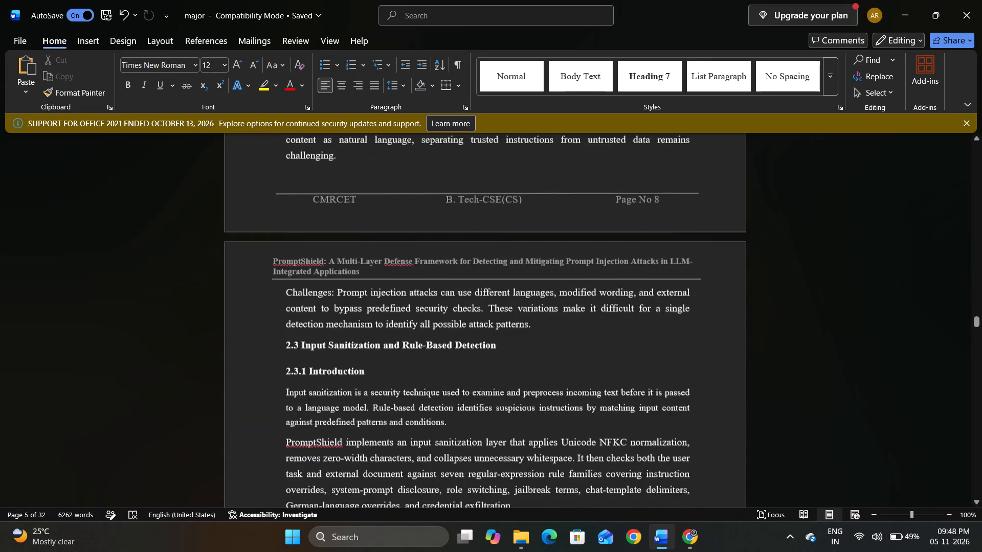
{"action": "scroll", "coordinate": [664, 339], "scroll_direction": "down", "scroll_amount": 4}
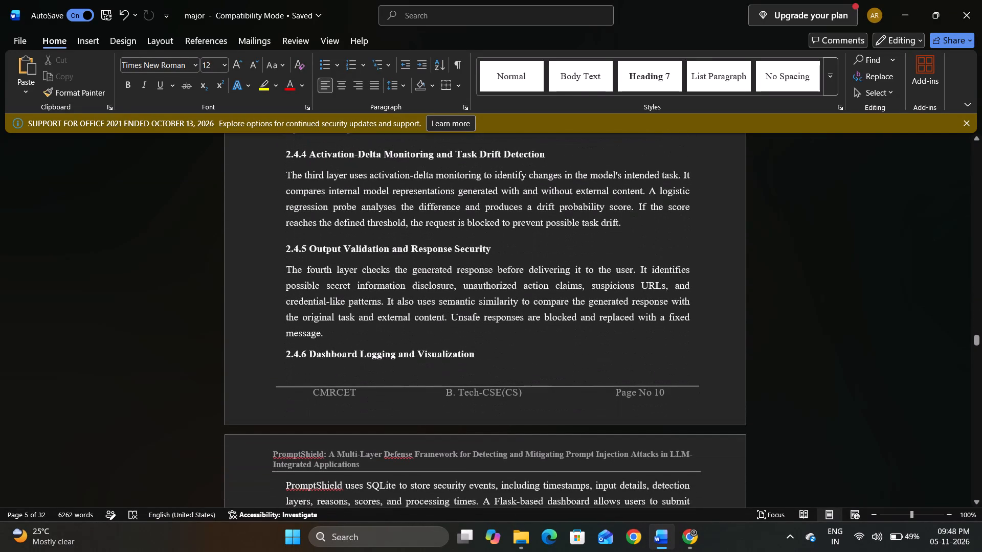
{"action": "scroll", "coordinate": [417, 352], "scroll_direction": "down", "scroll_amount": 4}
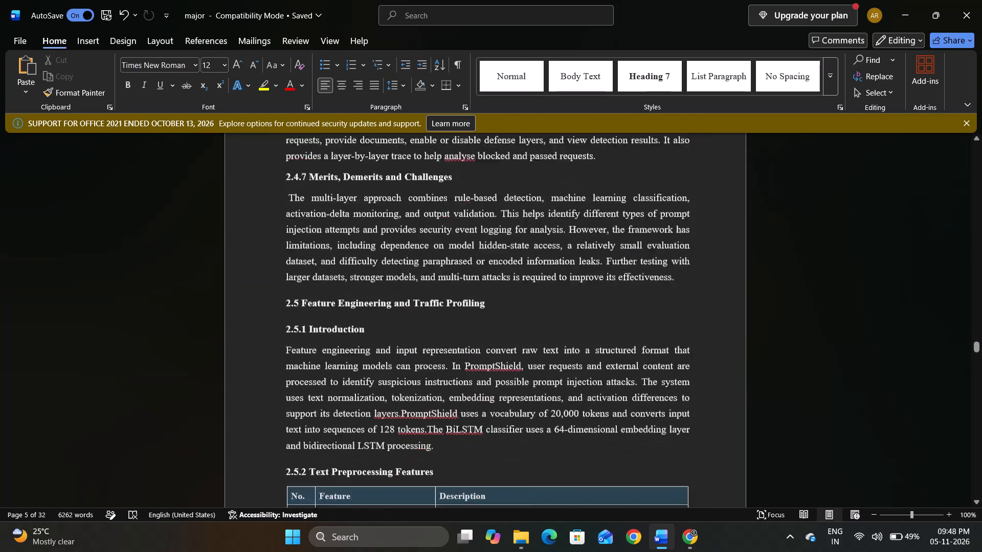
{"action": "scroll", "coordinate": [417, 352], "scroll_direction": "down", "scroll_amount": 2}
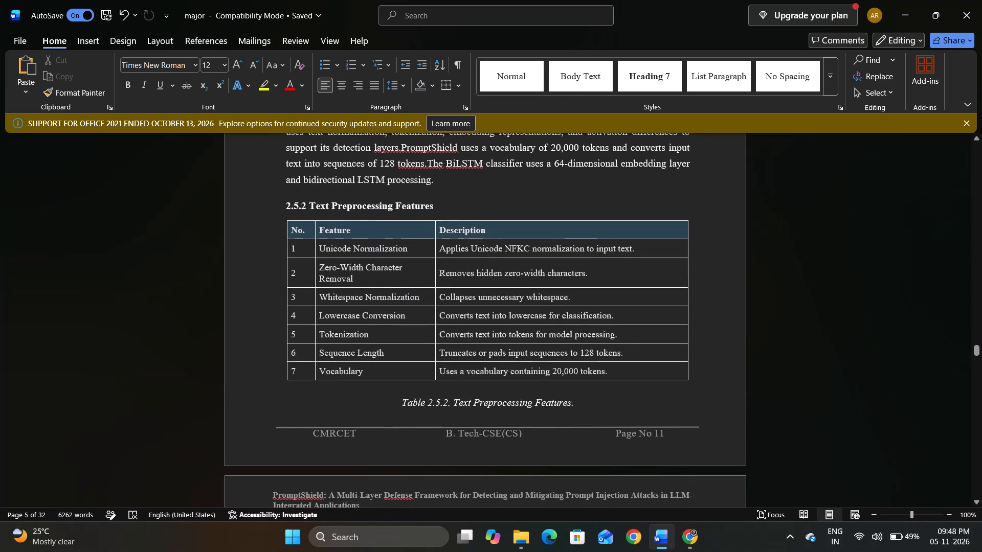
Insert two blank lines before the 2.4.6 Dashboard Logging and Visualization heading to move it onto the same page as its paragraph.
{"action": "scroll", "coordinate": [487, 371], "scroll_direction": "up", "scroll_amount": 1}
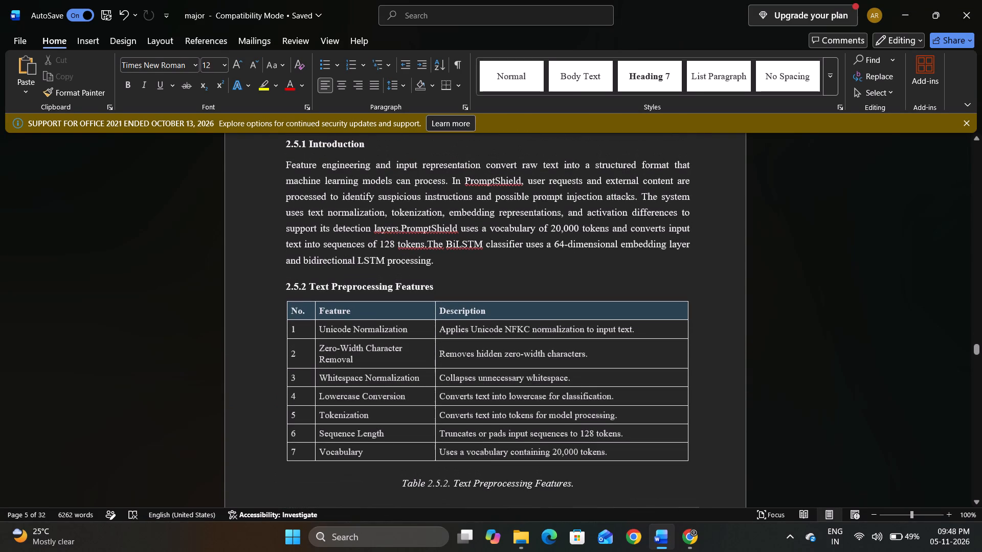
{"action": "scroll", "coordinate": [436, 319], "scroll_direction": "up", "scroll_amount": 2}
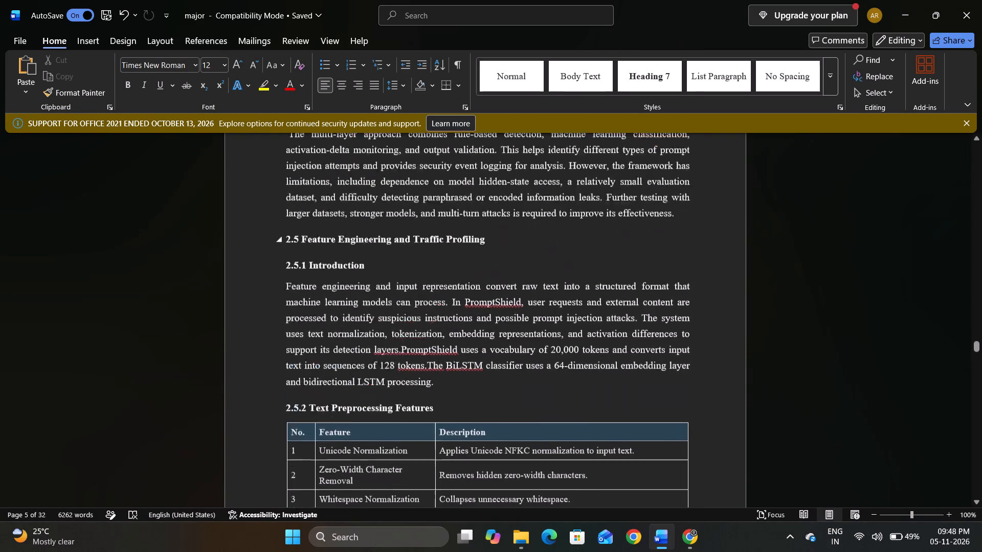
{"action": "scroll", "coordinate": [436, 319], "scroll_direction": "up", "scroll_amount": 2}
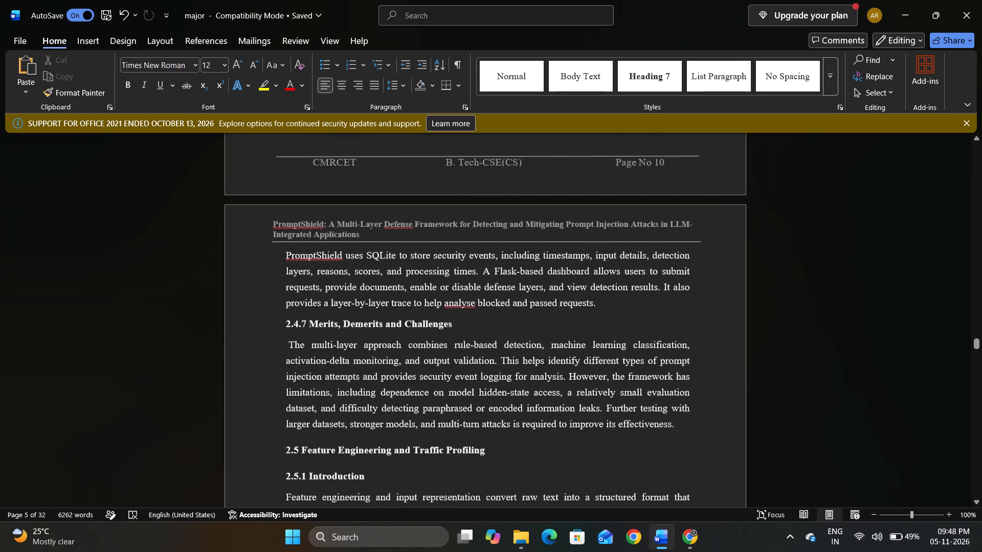
{"action": "scroll", "coordinate": [436, 319], "scroll_direction": "down", "scroll_amount": 1}
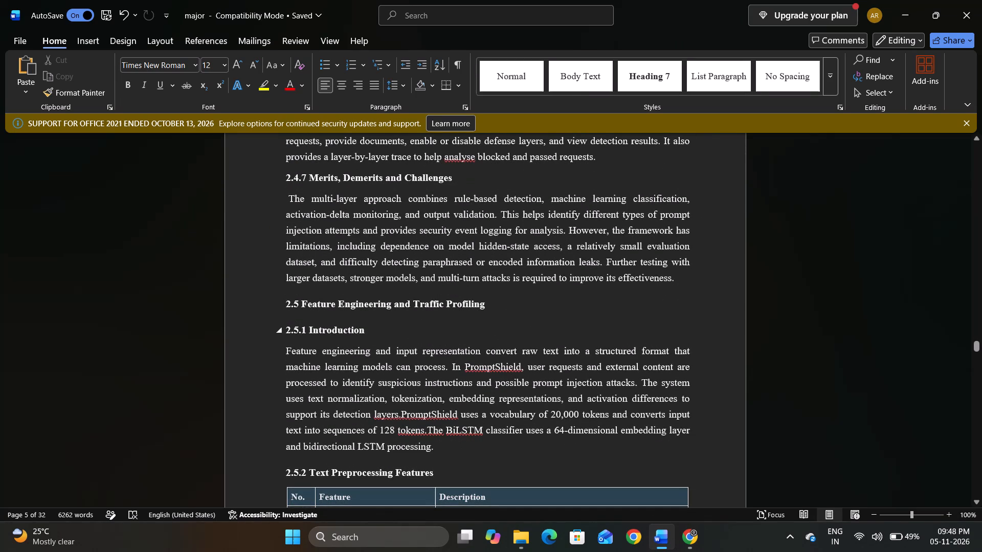
{"action": "scroll", "coordinate": [436, 319], "scroll_direction": "up", "scroll_amount": 1}
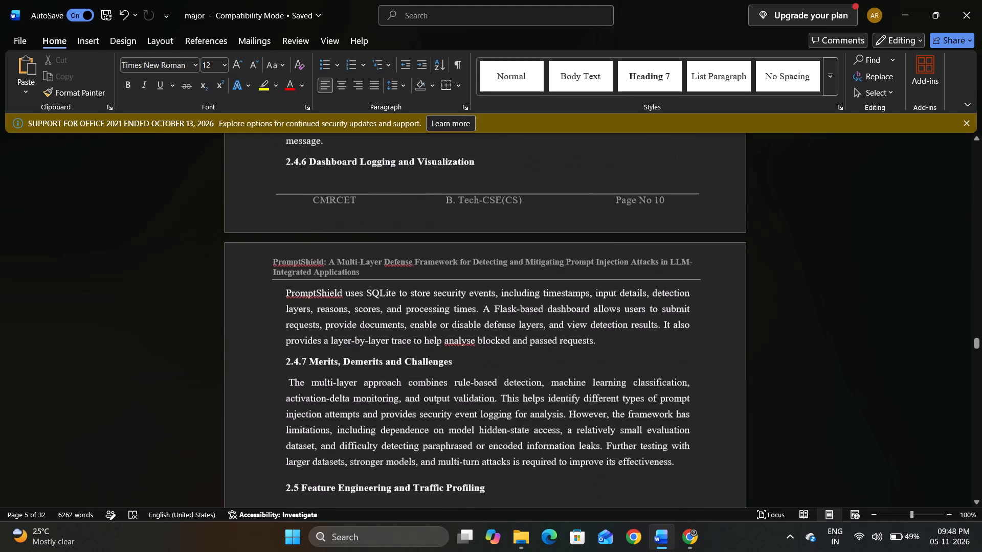
{"action": "scroll", "coordinate": [340, 221], "scroll_direction": "up", "scroll_amount": 1}
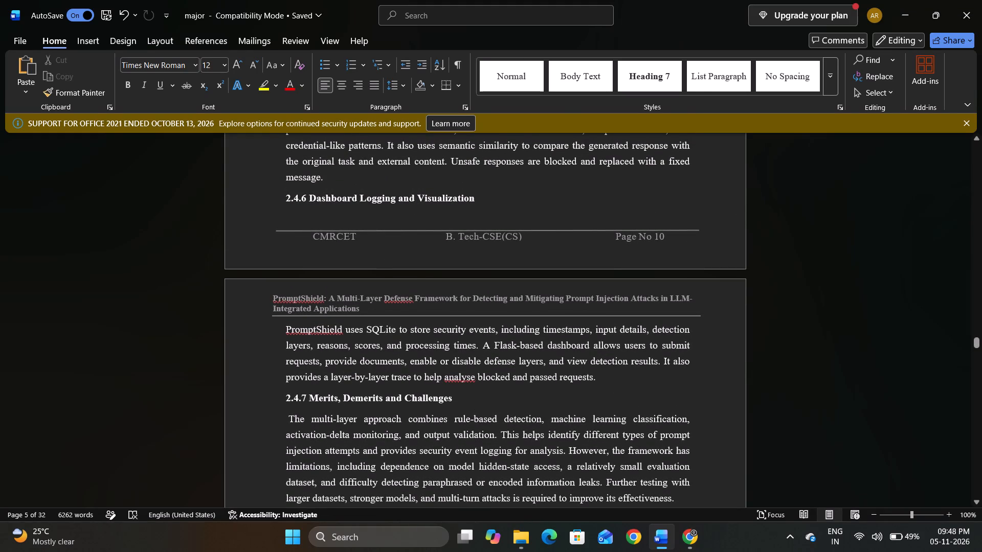
{"action": "left_click", "coordinate": [283, 196]}
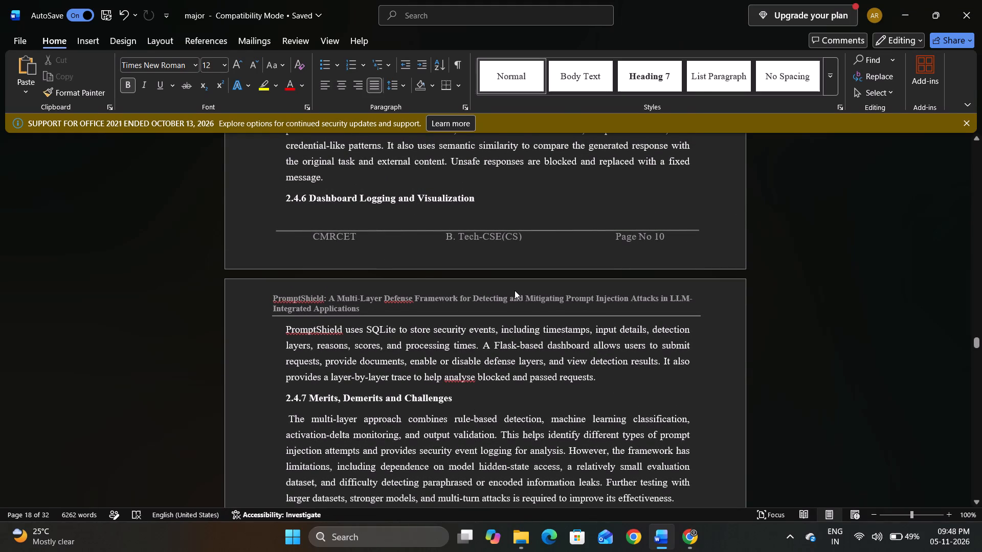
{"action": "key", "text": "Return"}
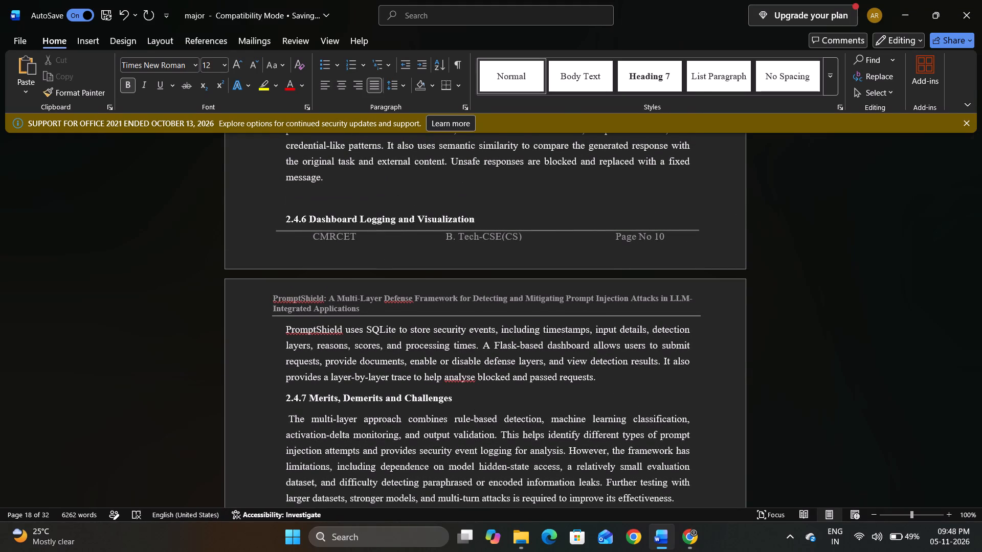
{"action": "key", "text": "Return"}
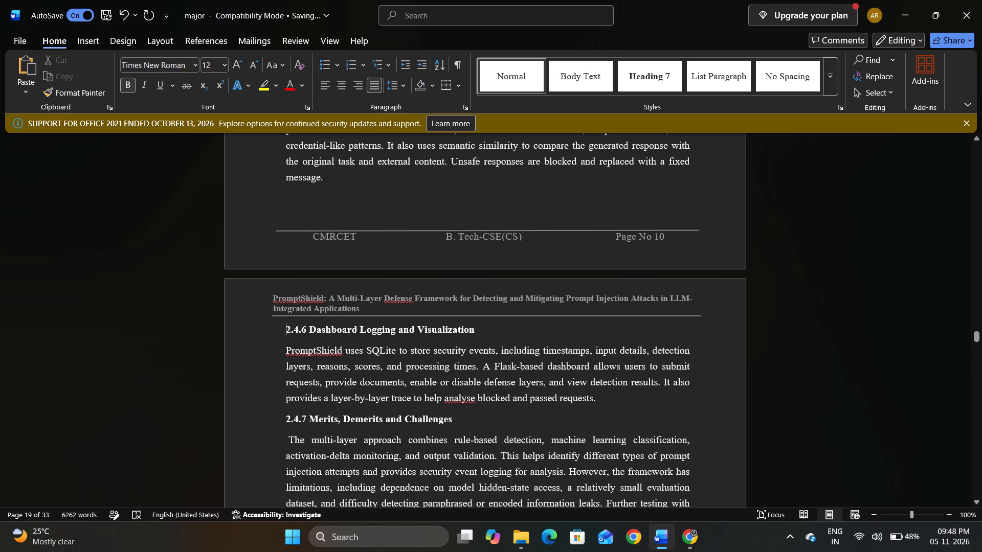
Delete the closing sentence of section 2.4.7, from "Further testing with larger datasets" to "improve its effectiveness.".
{"action": "scroll", "coordinate": [648, 370], "scroll_direction": "down", "scroll_amount": 4}
{"action": "scroll", "coordinate": [573, 281], "scroll_direction": "up", "scroll_amount": 1}
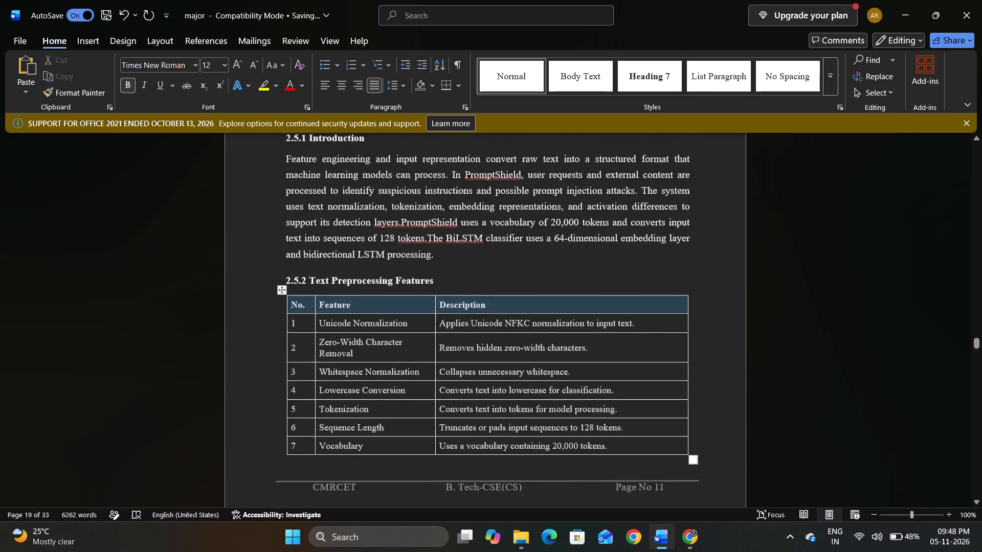
{"action": "scroll", "coordinate": [573, 281], "scroll_direction": "up", "scroll_amount": 1}
{"action": "scroll", "coordinate": [573, 281], "scroll_direction": "down", "scroll_amount": 2}
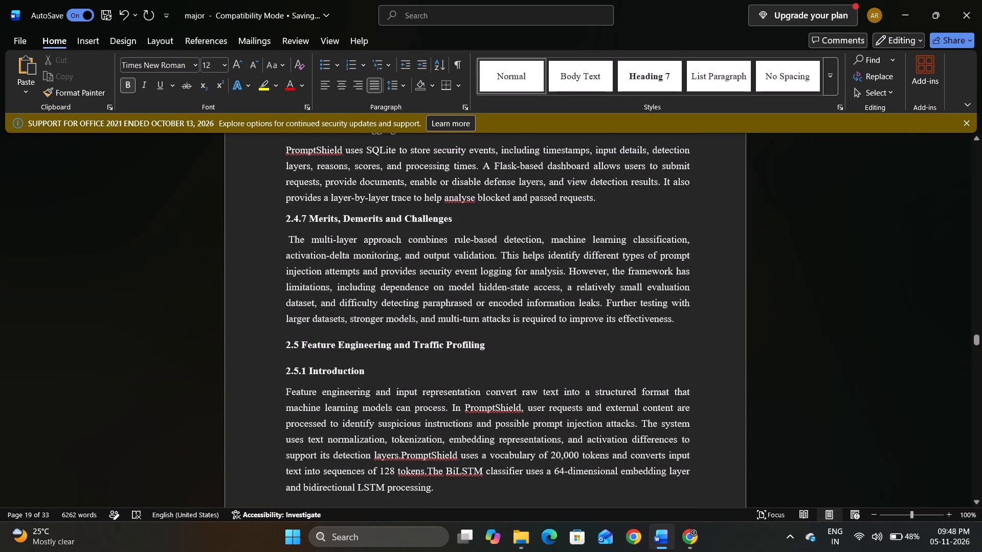
{"action": "scroll", "coordinate": [573, 281], "scroll_direction": "down", "scroll_amount": 1}
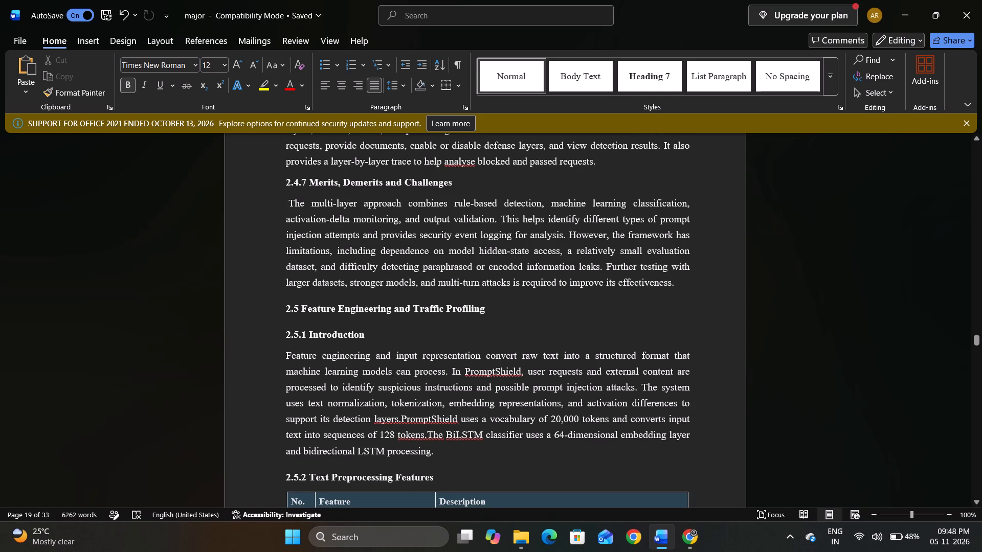
{"action": "scroll", "coordinate": [429, 434], "scroll_direction": "up", "scroll_amount": 1}
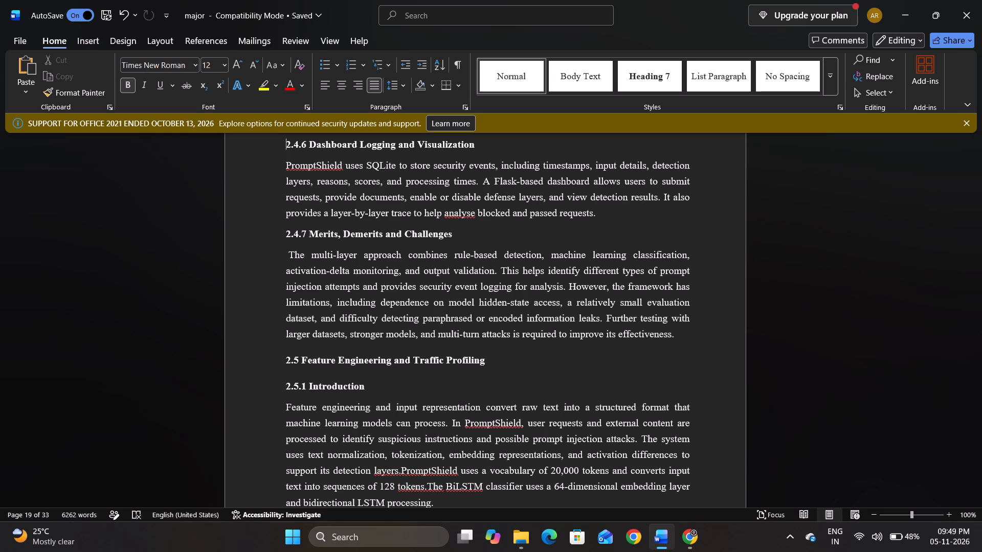
{"action": "scroll", "coordinate": [488, 344], "scroll_direction": "down", "scroll_amount": 1}
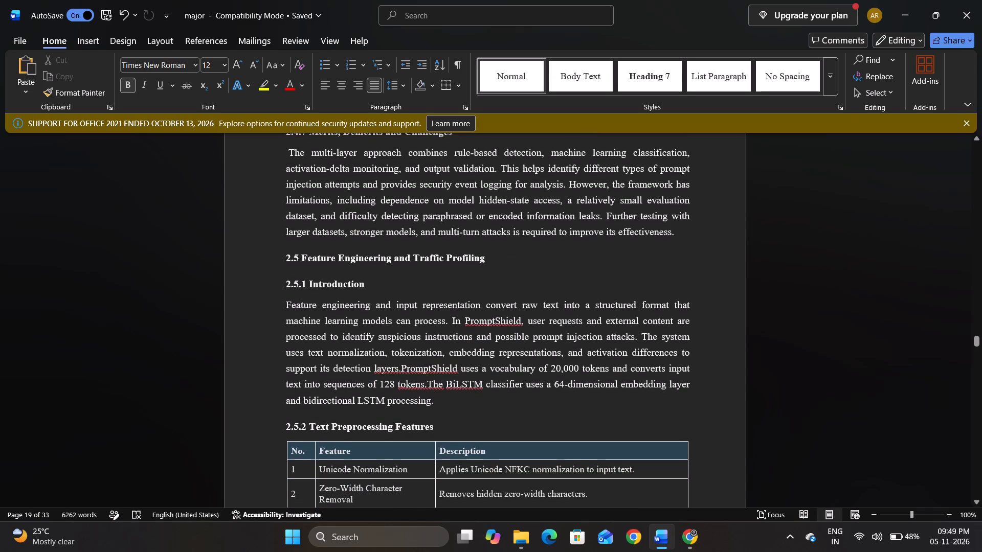
{"action": "left_click", "coordinate": [488, 344]}
{"action": "scroll", "coordinate": [488, 344], "scroll_direction": "down", "scroll_amount": 1}
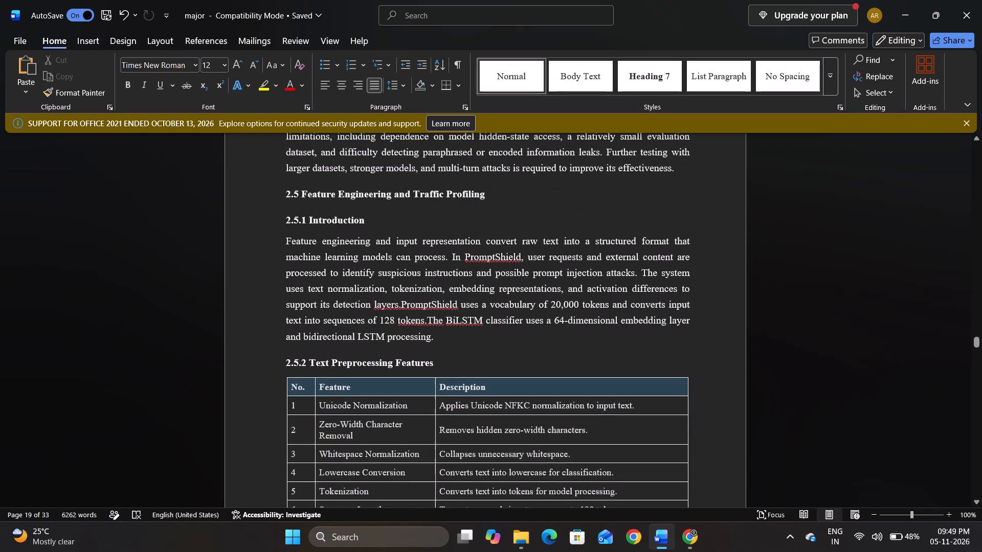
{"action": "scroll", "coordinate": [488, 344], "scroll_direction": "up", "scroll_amount": 1}
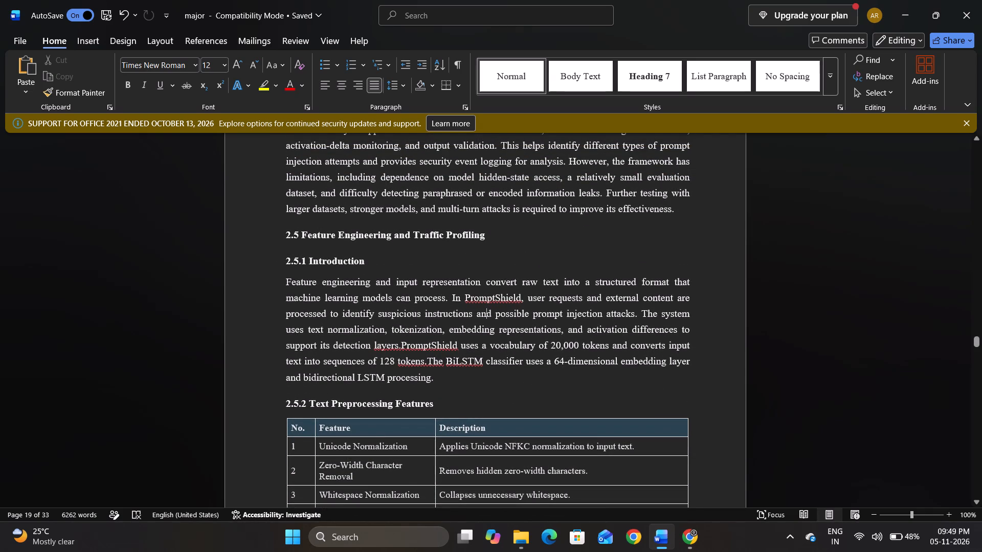
{"action": "left_click_drag", "start_coordinate": [605, 193], "coordinate": [664, 208]}
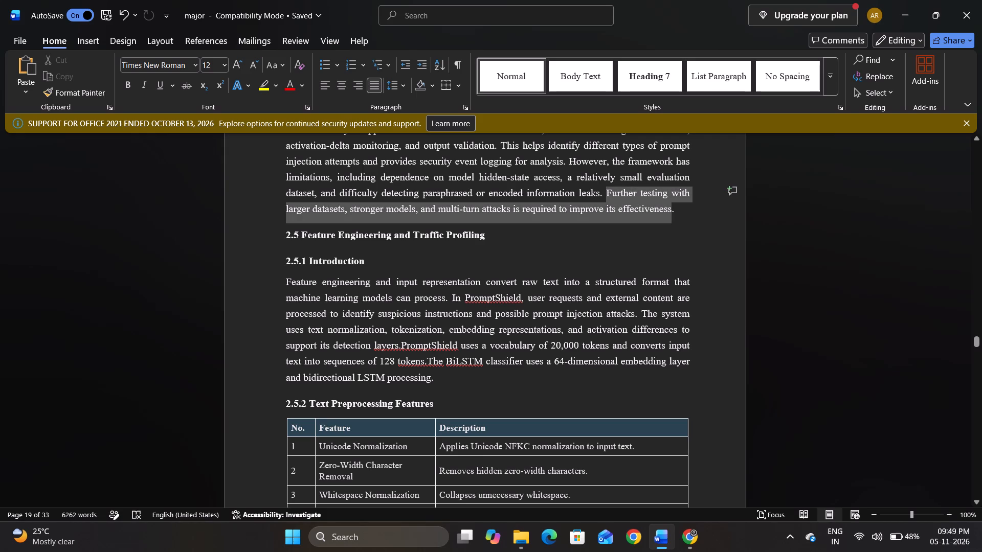
{"action": "left_click_drag", "start_coordinate": [664, 208], "coordinate": [675, 209]}
{"action": "key", "text": "BackSpace"}
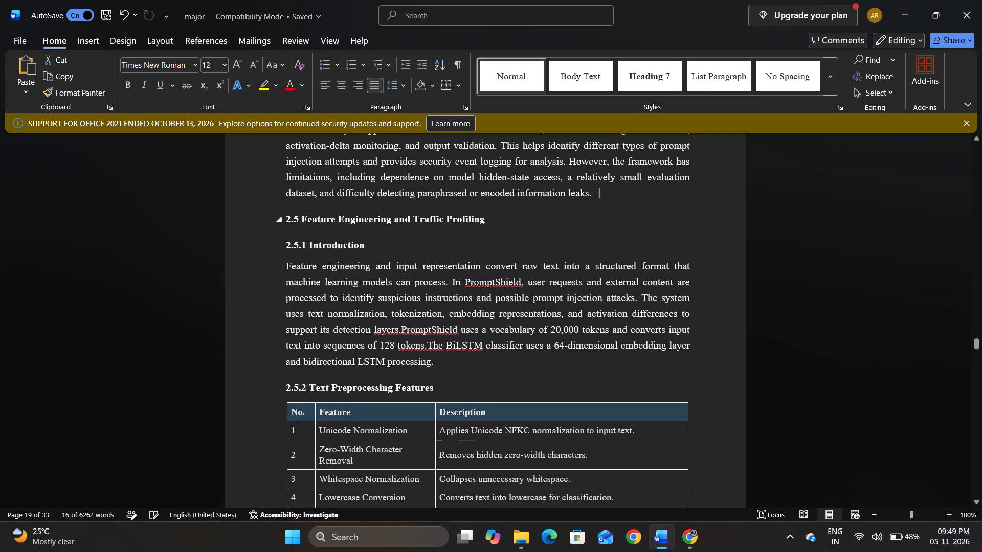
Check the page layout of sections 2.4 to 2.6, including the page breaks, tables 2.5.2 and 2.5.3 and their captions.
{"action": "scroll", "coordinate": [675, 209], "scroll_direction": "down", "scroll_amount": 1}
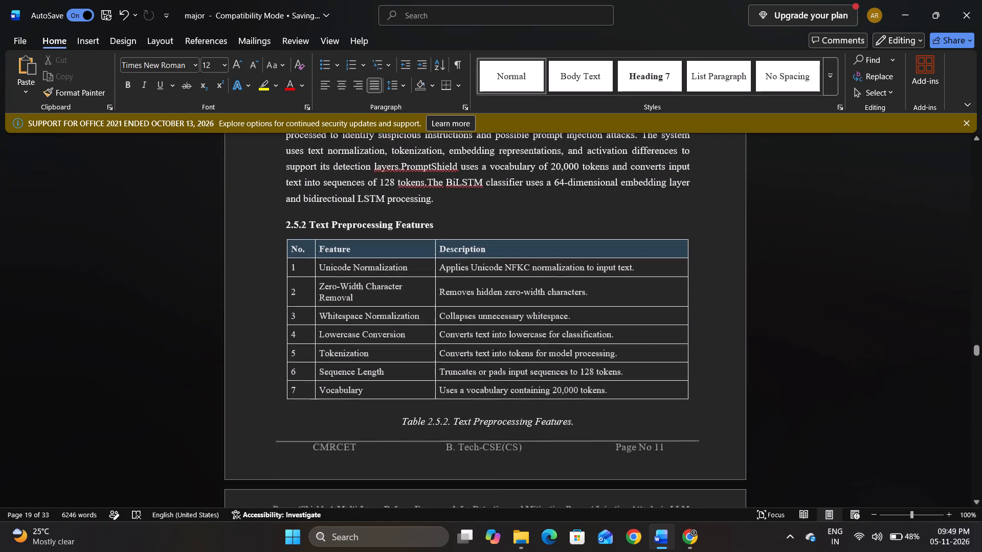
{"action": "scroll", "coordinate": [675, 209], "scroll_direction": "down", "scroll_amount": 1}
{"action": "left_click", "coordinate": [675, 209]}
{"action": "scroll", "coordinate": [675, 209], "scroll_direction": "down", "scroll_amount": 2}
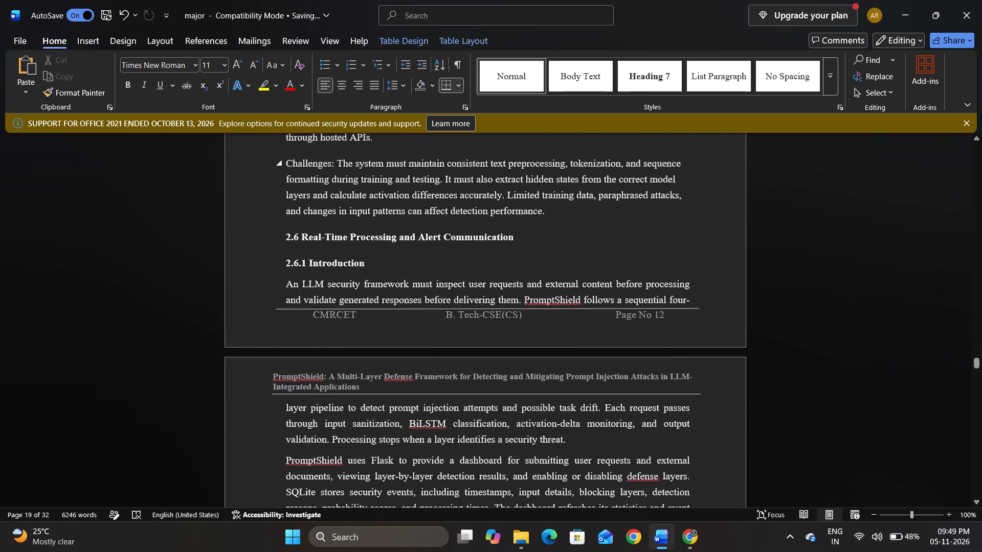
{"action": "scroll", "coordinate": [675, 209], "scroll_direction": "up", "scroll_amount": 3}
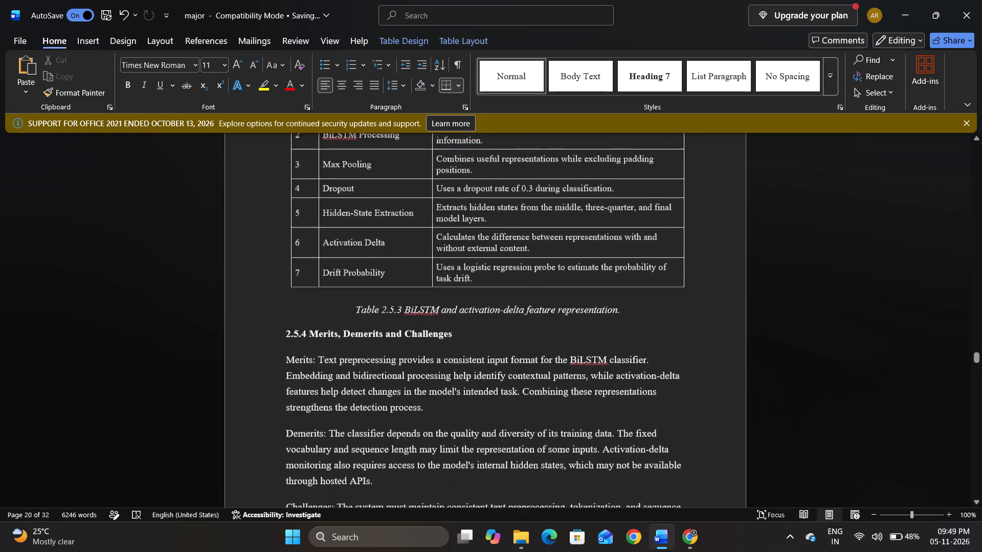
{"action": "scroll", "coordinate": [675, 209], "scroll_direction": "up", "scroll_amount": 4}
{"action": "scroll", "coordinate": [675, 209], "scroll_direction": "down", "scroll_amount": 1}
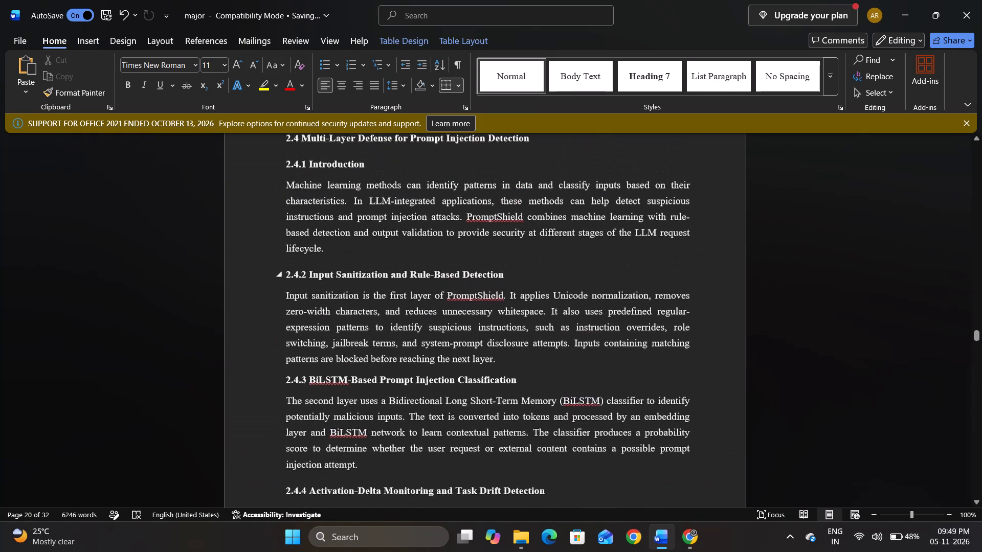
{"action": "scroll", "coordinate": [675, 209], "scroll_direction": "down", "scroll_amount": 2}
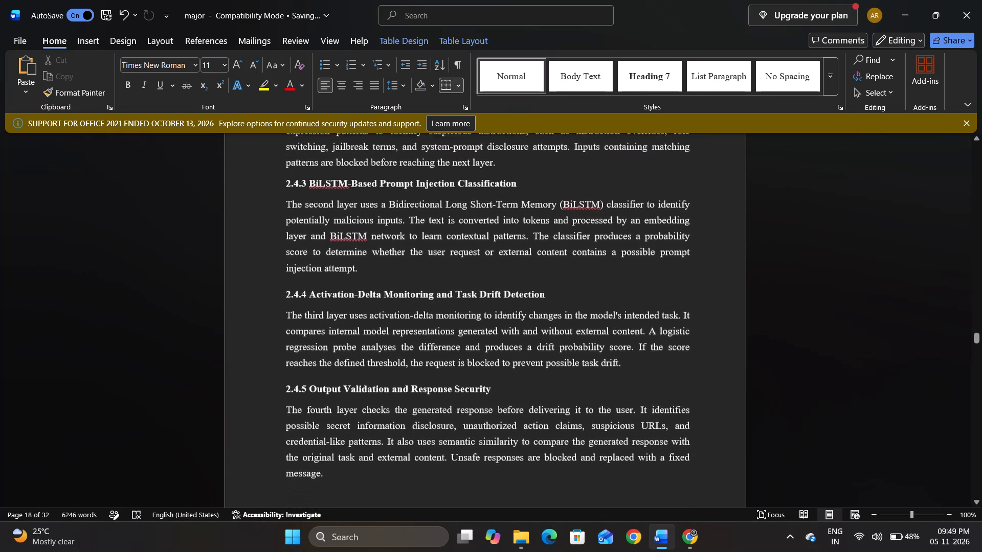
{"action": "scroll", "coordinate": [675, 209], "scroll_direction": "down", "scroll_amount": 1}
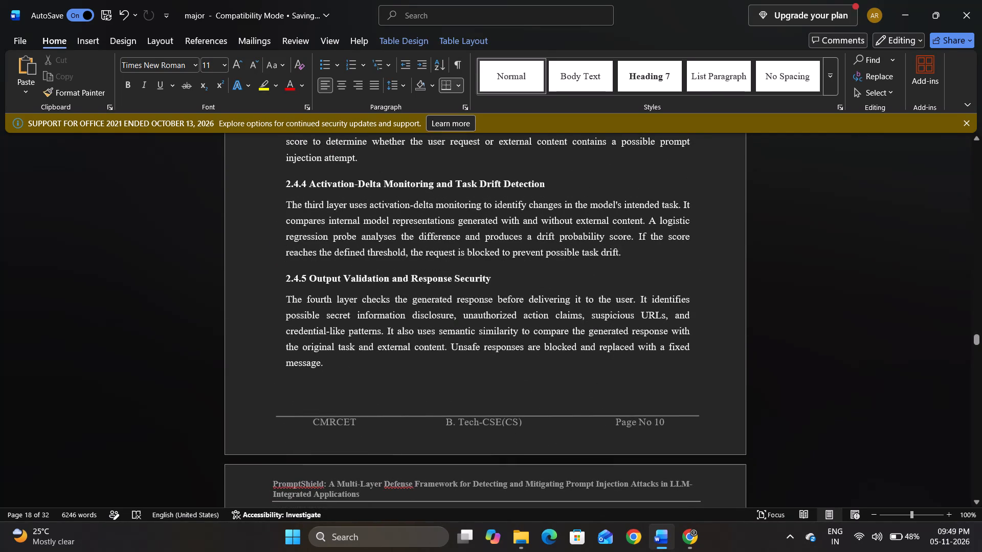
{"action": "scroll", "coordinate": [524, 309], "scroll_direction": "up", "scroll_amount": 1}
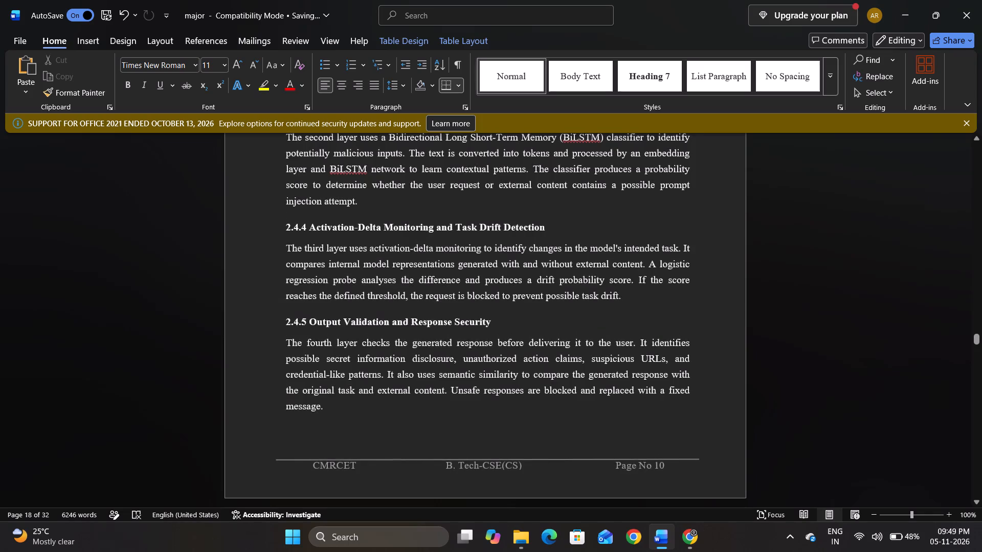
{"action": "scroll", "coordinate": [524, 309], "scroll_direction": "up", "scroll_amount": 1}
{"action": "scroll", "coordinate": [524, 309], "scroll_direction": "down", "scroll_amount": 3}
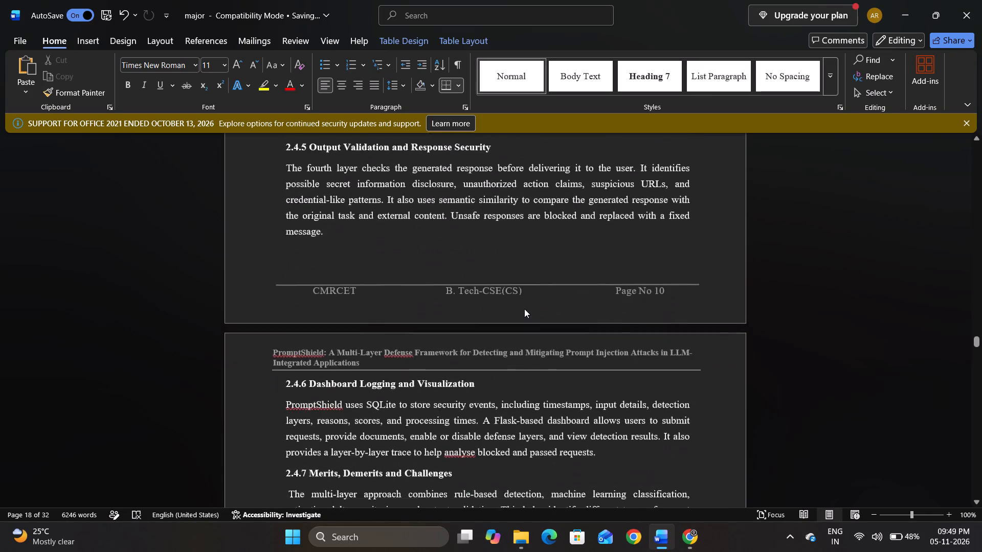
{"action": "scroll", "coordinate": [524, 309], "scroll_direction": "down", "scroll_amount": 5}
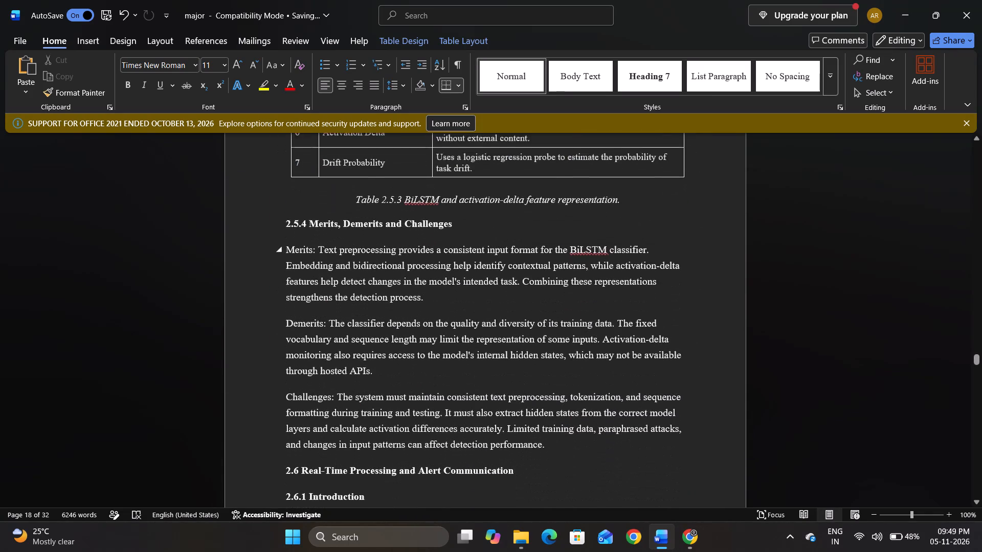
Move the 3.2 System Architecture heading onto its own line, separate from the end of the section 3.1 paragraph.
{"action": "scroll", "coordinate": [524, 309], "scroll_direction": "down", "scroll_amount": 6}
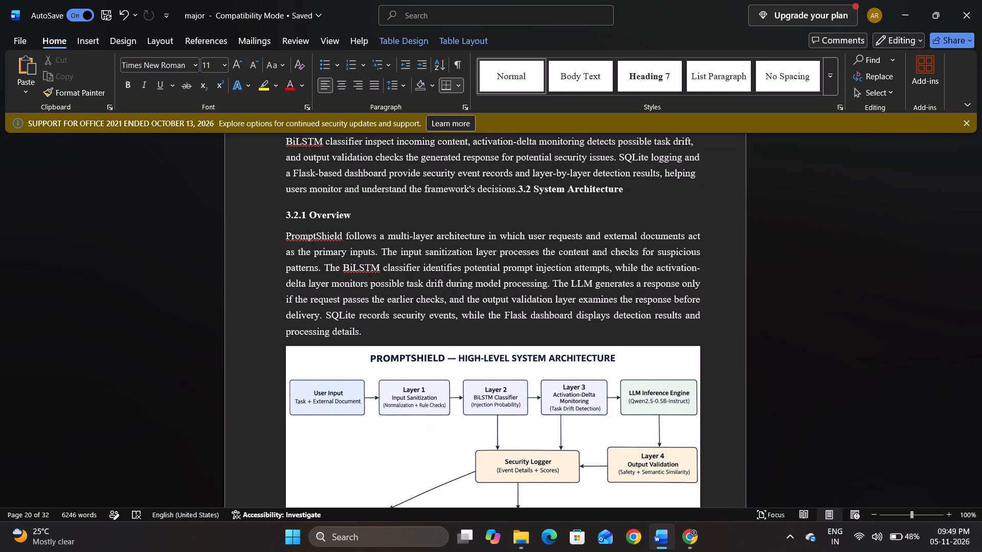
{"action": "scroll", "coordinate": [524, 309], "scroll_direction": "up", "scroll_amount": 1}
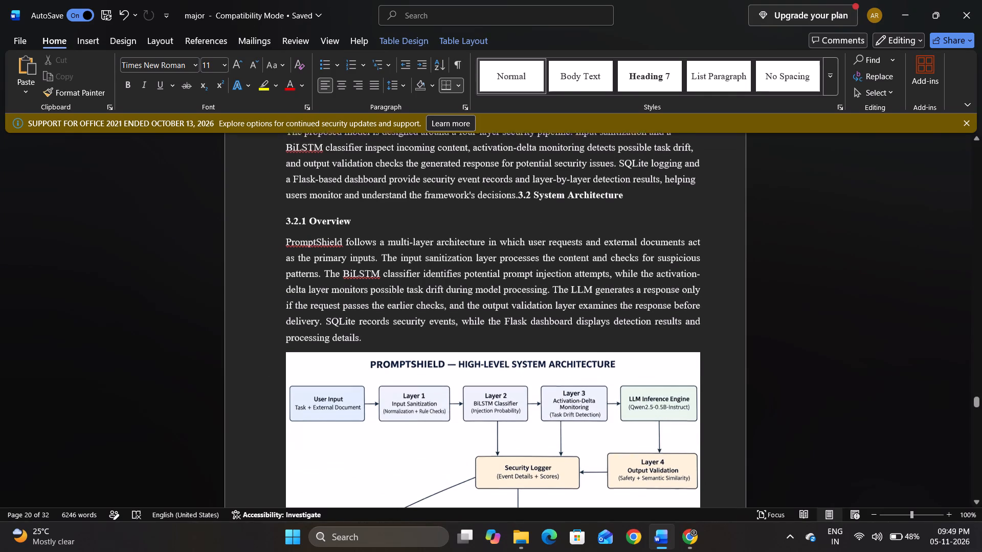
{"action": "scroll", "coordinate": [524, 309], "scroll_direction": "up", "scroll_amount": 1}
{"action": "left_click", "coordinate": [518, 201]}
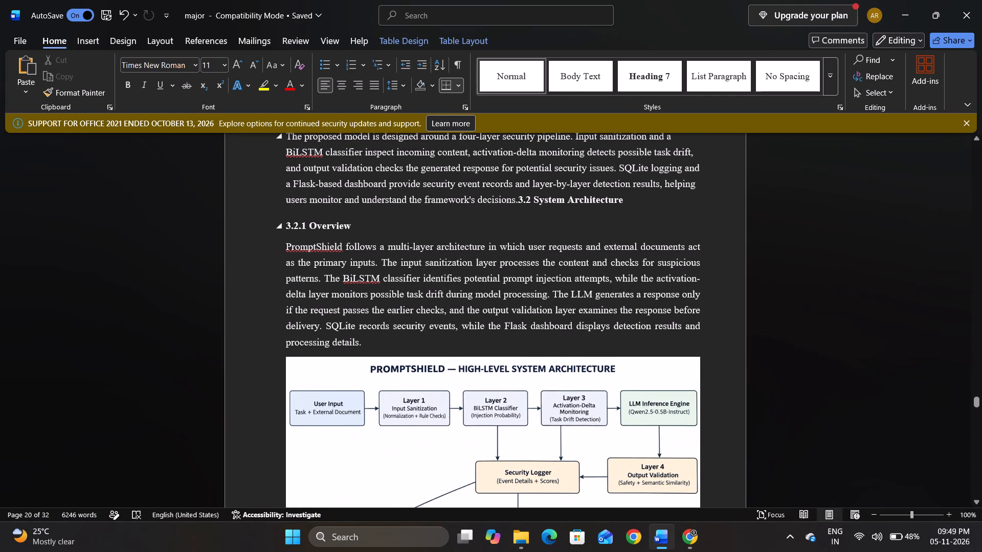
{"action": "key", "text": "Return"}
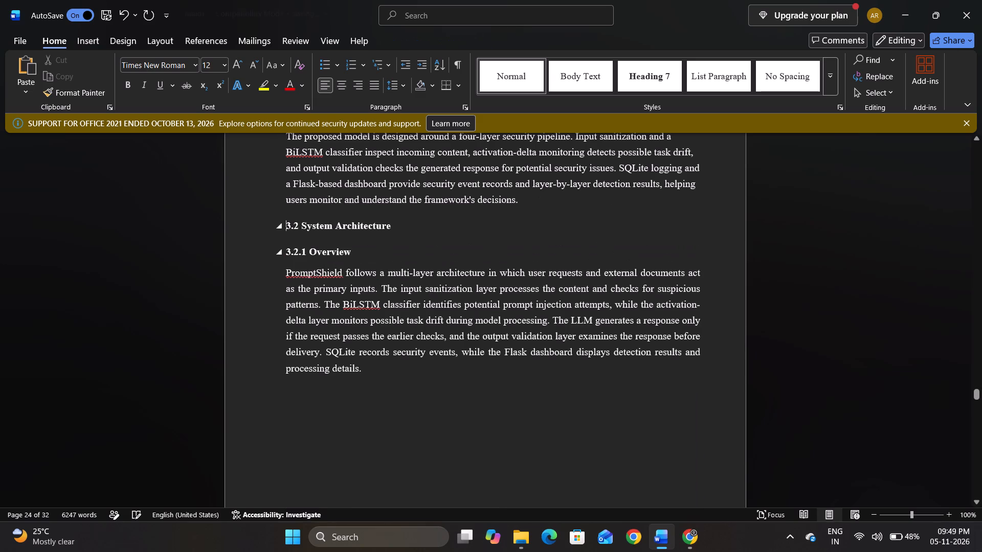
Shorten the last sentence of the 3.2.1 Overview by deleting "and processing details", ending it with a period after "detection results".
{"action": "scroll", "coordinate": [568, 240], "scroll_direction": "down", "scroll_amount": 2}
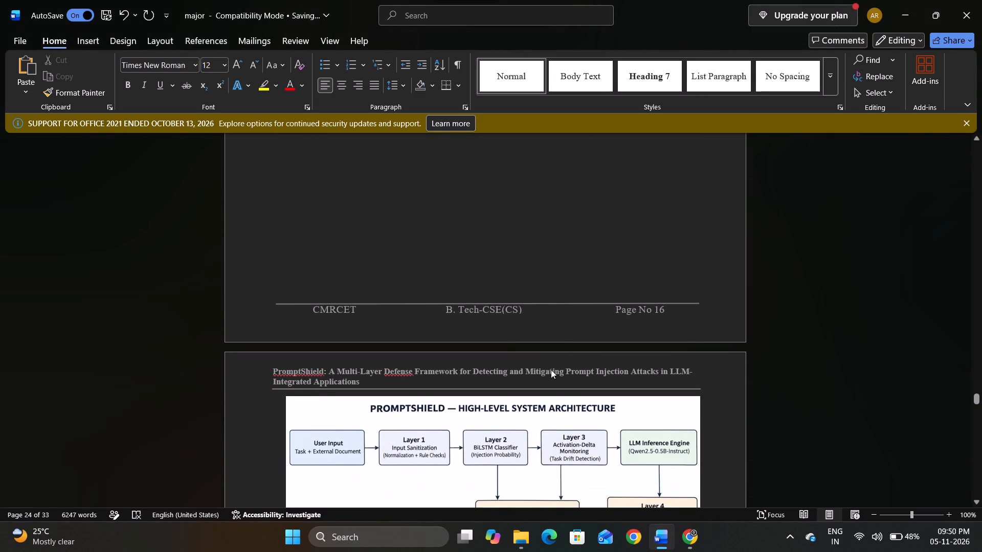
{"action": "scroll", "coordinate": [551, 370], "scroll_direction": "down", "scroll_amount": 3}
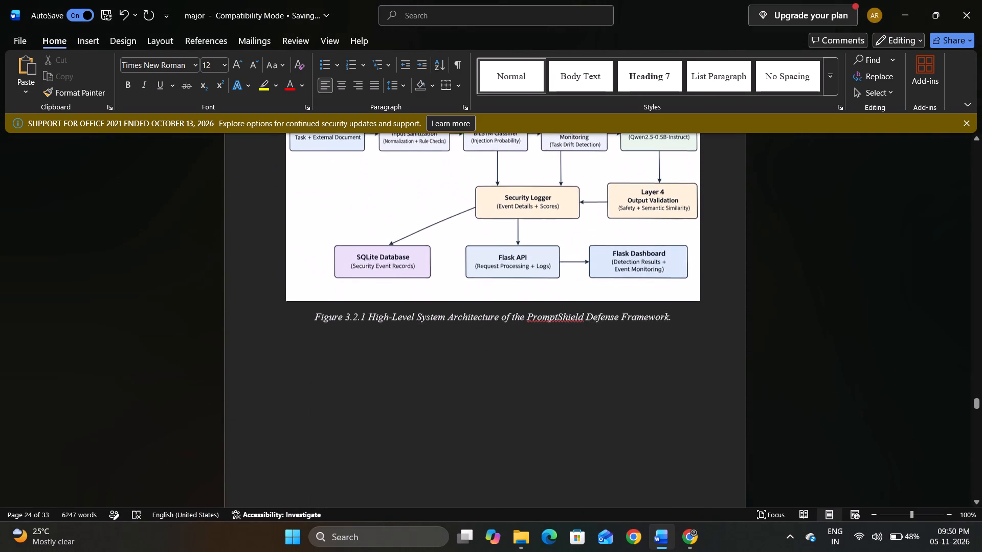
{"action": "scroll", "coordinate": [551, 370], "scroll_direction": "up", "scroll_amount": 2}
{"action": "scroll", "coordinate": [551, 370], "scroll_direction": "down", "scroll_amount": 3}
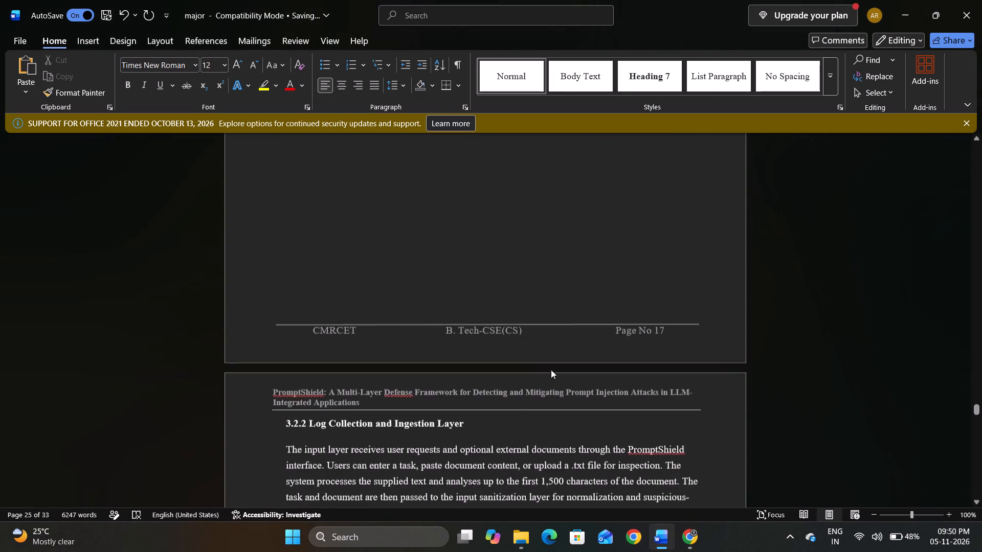
{"action": "scroll", "coordinate": [551, 370], "scroll_direction": "up", "scroll_amount": 4}
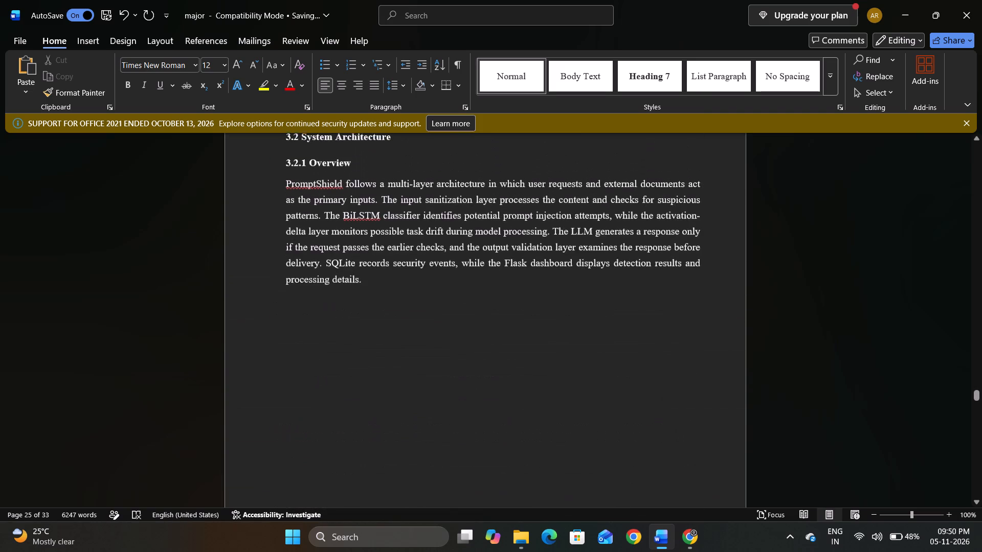
{"action": "scroll", "coordinate": [551, 370], "scroll_direction": "up", "scroll_amount": 1}
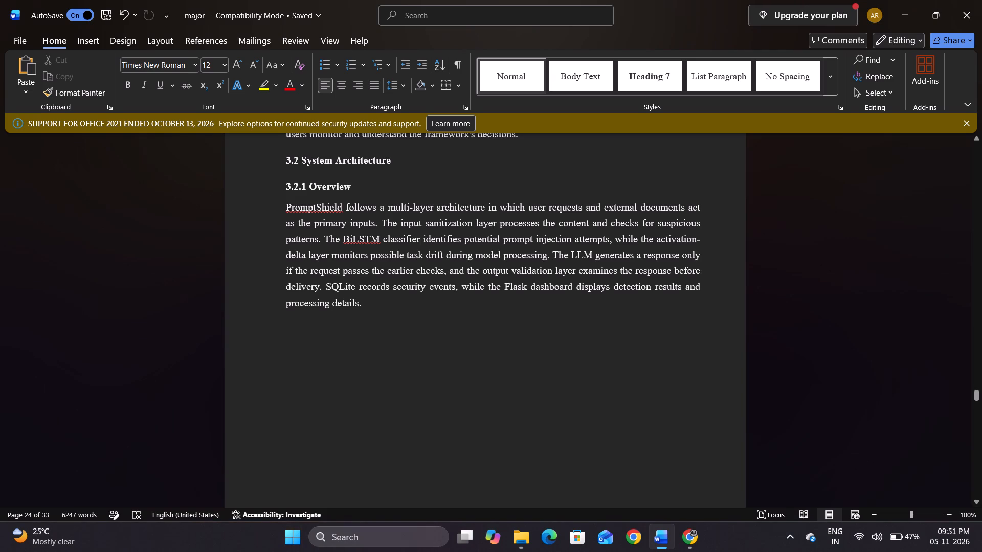
{"action": "left_click", "coordinate": [682, 282]}
{"action": "left_click_drag", "start_coordinate": [685, 284], "coordinate": [693, 298]}
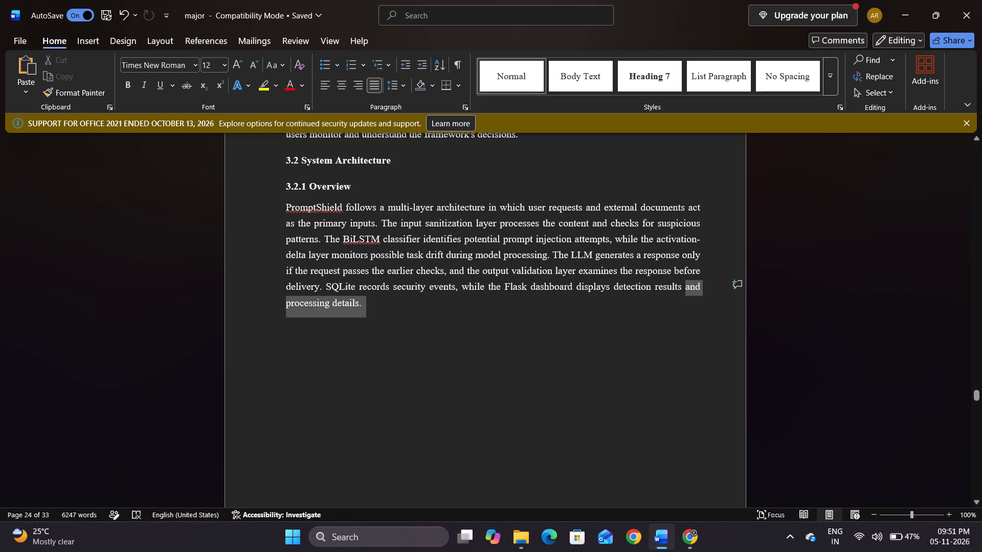
{"action": "left_click_drag", "start_coordinate": [693, 298], "coordinate": [693, 300]}
{"action": "key", "text": "BackSpace"}
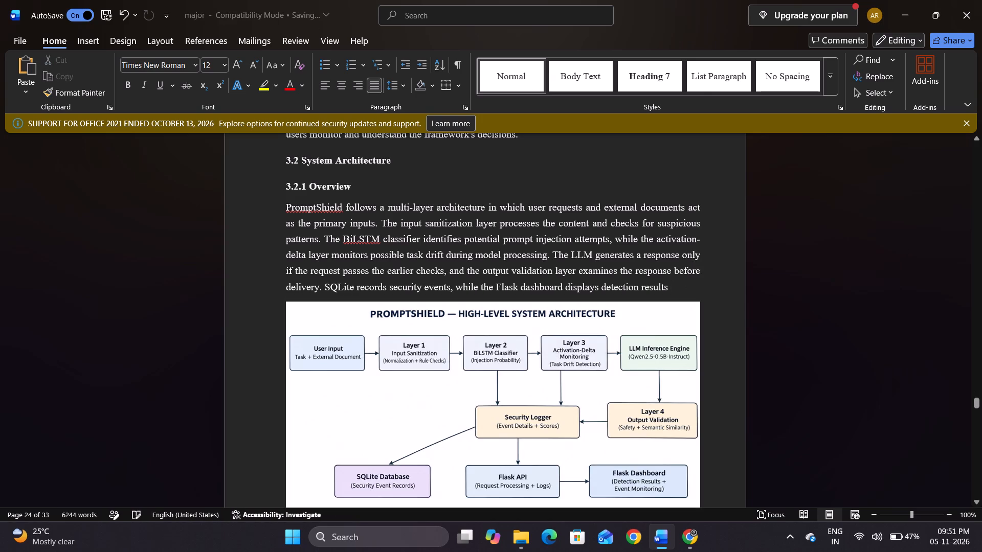
{"action": "key", "text": "BackSpace"}
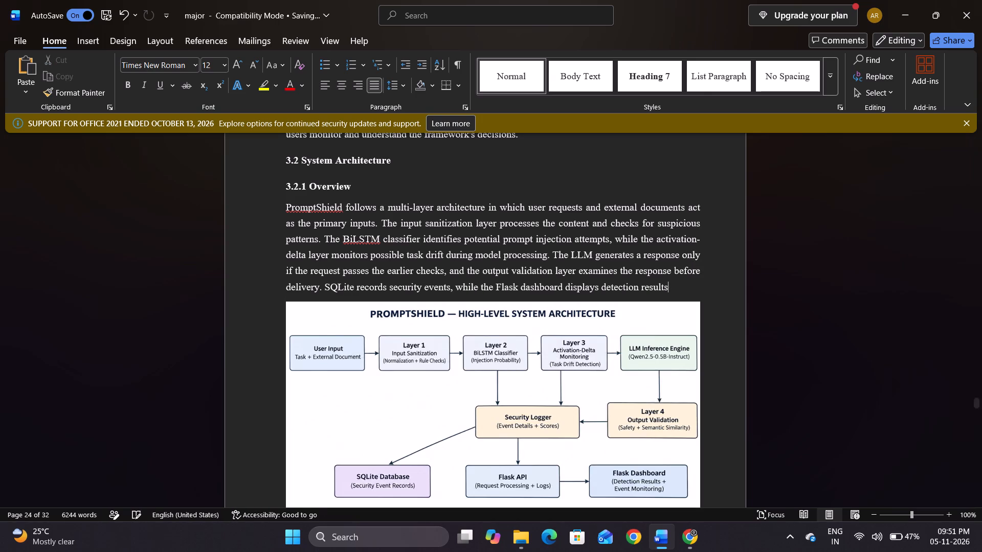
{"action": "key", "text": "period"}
Check the page layout from the end of Chapter 2 through the Chapter 3 title page to section 3.2.5.
{"action": "scroll", "coordinate": [693, 300], "scroll_direction": "down", "scroll_amount": 1}
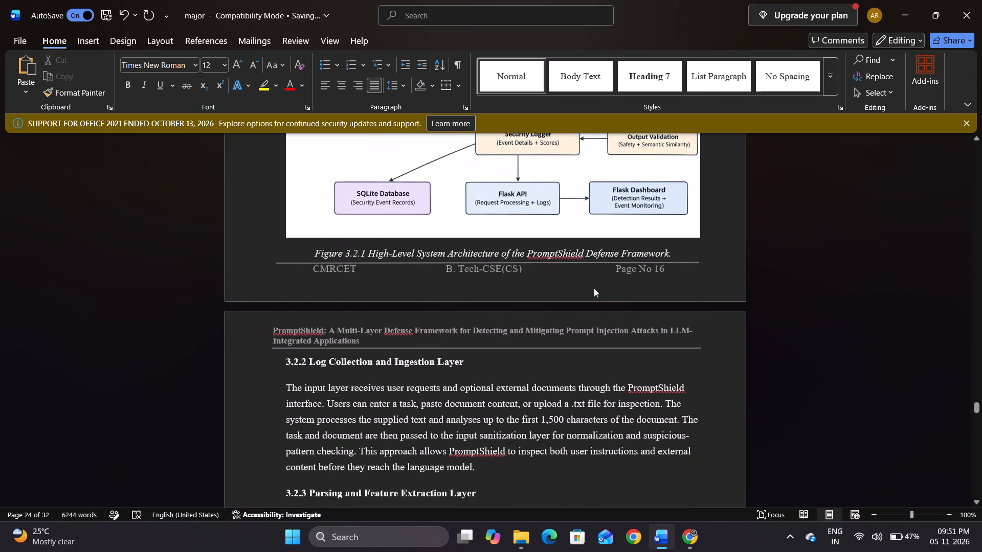
{"action": "scroll", "coordinate": [597, 287], "scroll_direction": "down", "scroll_amount": 3}
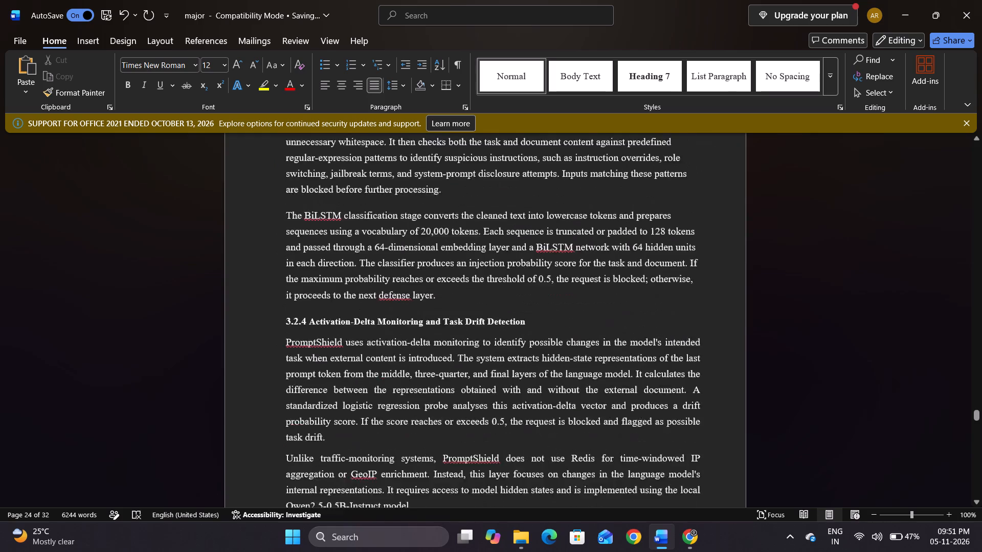
{"action": "scroll", "coordinate": [597, 287], "scroll_direction": "down", "scroll_amount": 3}
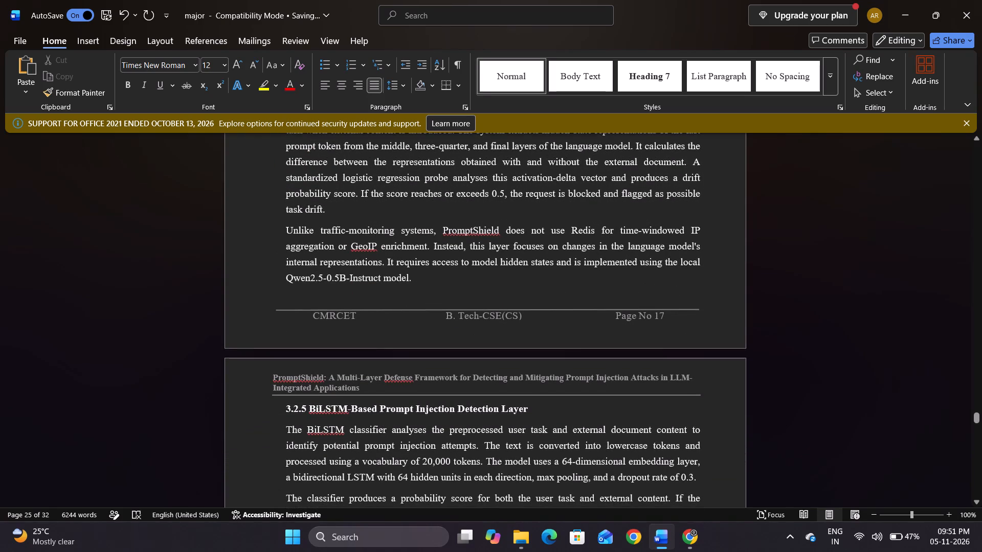
{"action": "scroll", "coordinate": [597, 287], "scroll_direction": "up", "scroll_amount": 5}
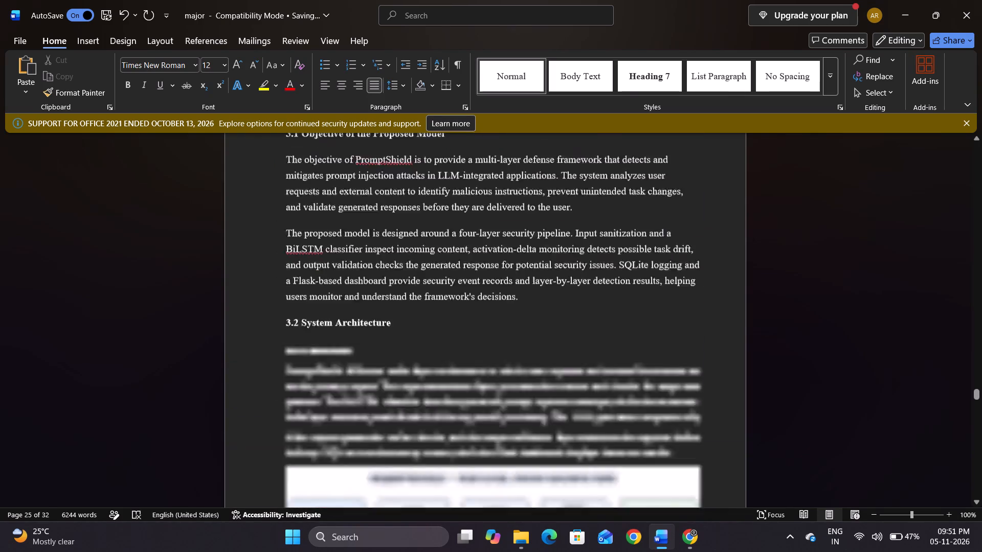
{"action": "scroll", "coordinate": [597, 287], "scroll_direction": "up", "scroll_amount": 2}
{"action": "scroll", "coordinate": [597, 287], "scroll_direction": "down", "scroll_amount": 8}
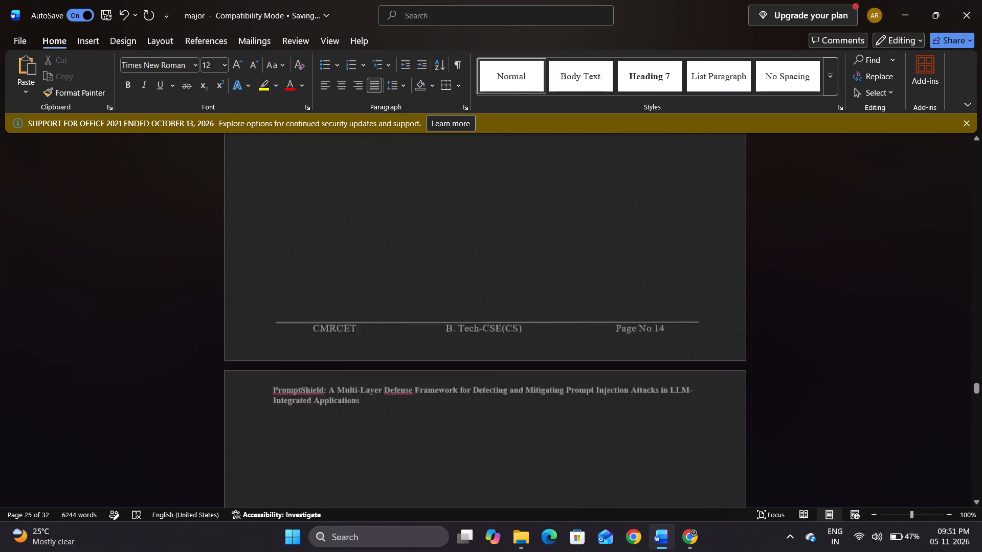
{"action": "scroll", "coordinate": [597, 287], "scroll_direction": "down", "scroll_amount": 1}
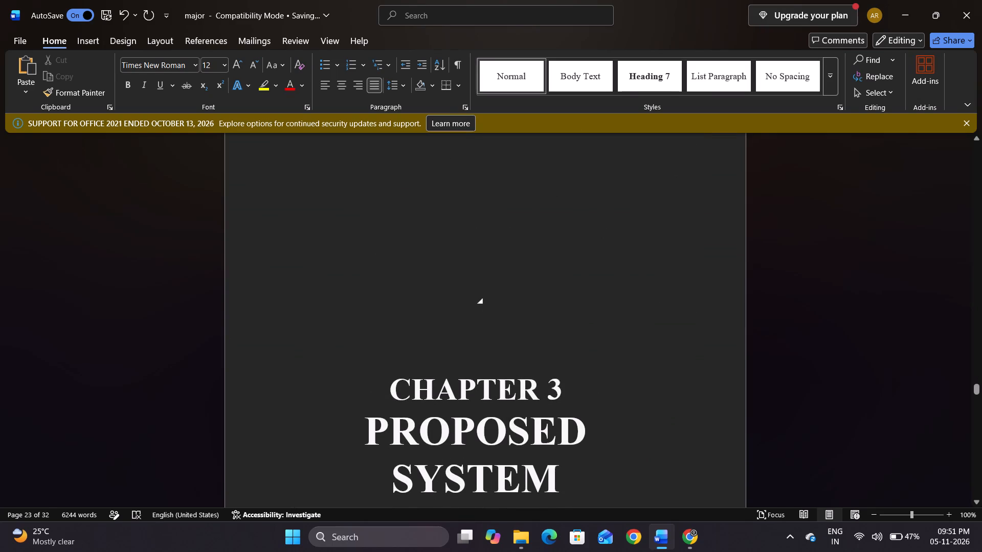
{"action": "scroll", "coordinate": [597, 287], "scroll_direction": "up", "scroll_amount": 4}
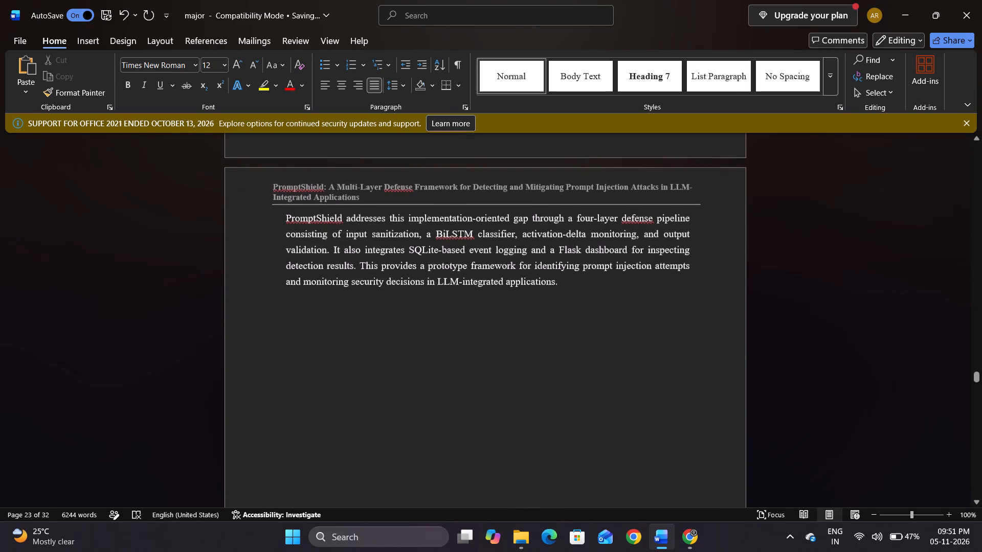
{"action": "scroll", "coordinate": [597, 287], "scroll_direction": "up", "scroll_amount": 2}
{"action": "scroll", "coordinate": [597, 287], "scroll_direction": "down", "scroll_amount": 2}
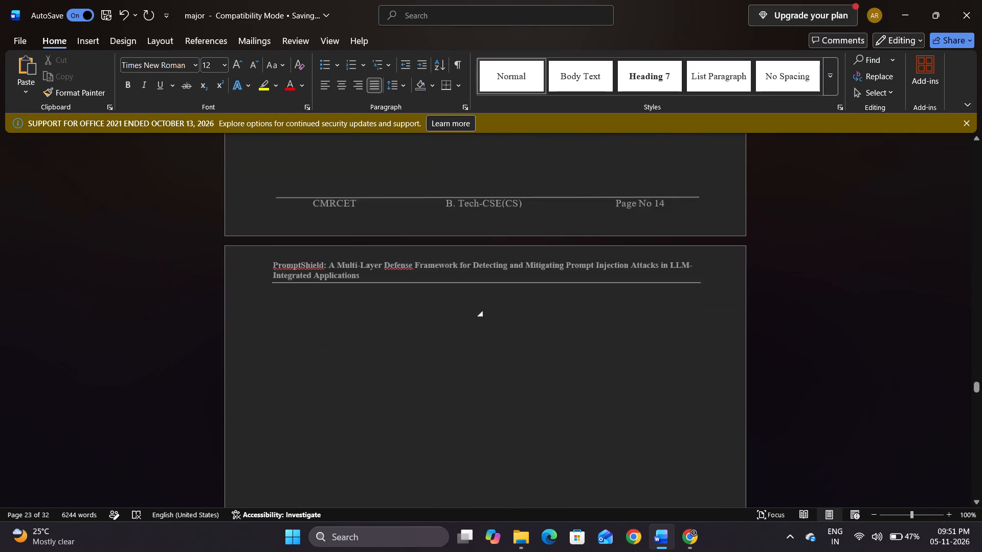
{"action": "scroll", "coordinate": [597, 287], "scroll_direction": "down", "scroll_amount": 2}
{"action": "scroll", "coordinate": [597, 287], "scroll_direction": "up", "scroll_amount": 1}
{"action": "scroll", "coordinate": [597, 287], "scroll_direction": "down", "scroll_amount": 4}
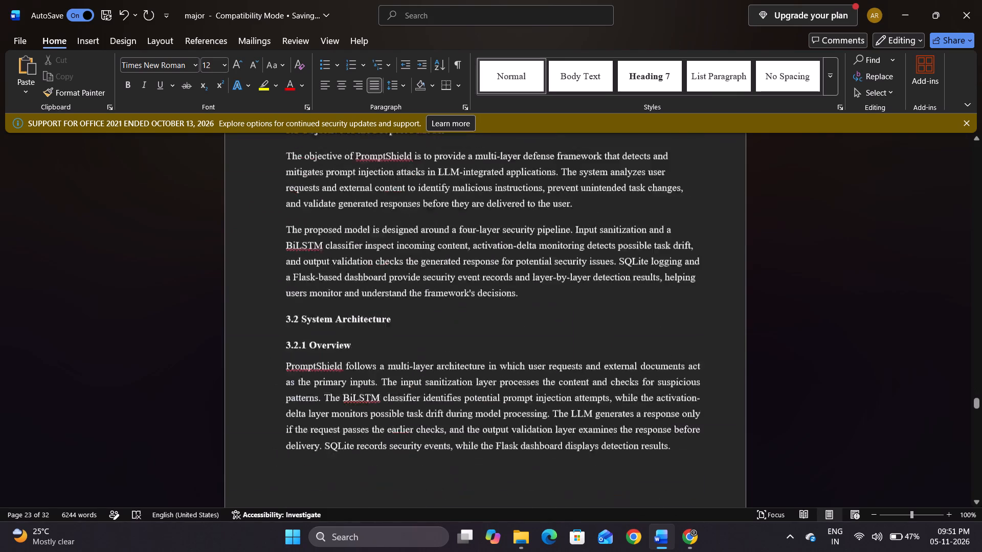
Review section 3.2 from the 3.2.1 Overview to the technology stack table and 3.3 Designing, checking headings and captions.
{"action": "scroll", "coordinate": [597, 287], "scroll_direction": "down", "scroll_amount": 1}
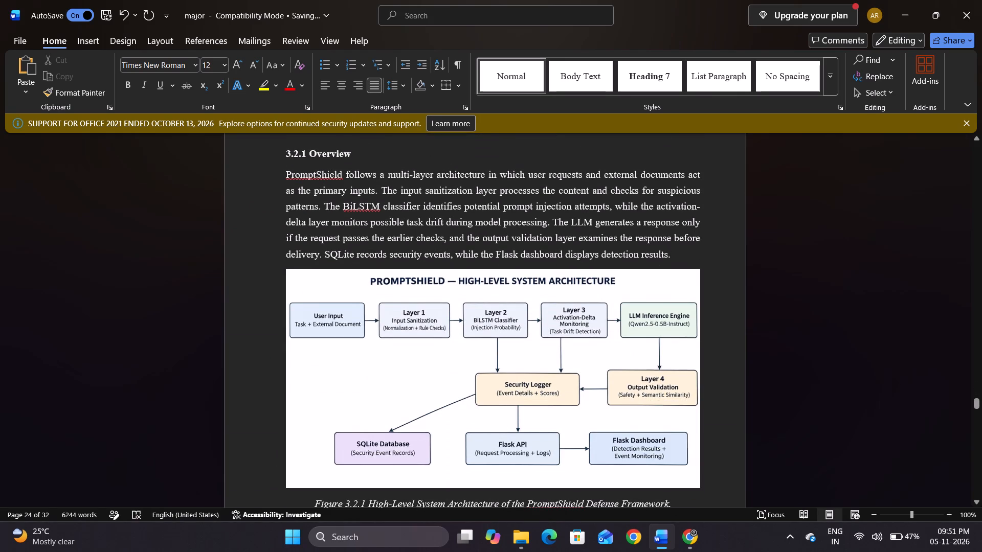
{"action": "scroll", "coordinate": [597, 287], "scroll_direction": "down", "scroll_amount": 2}
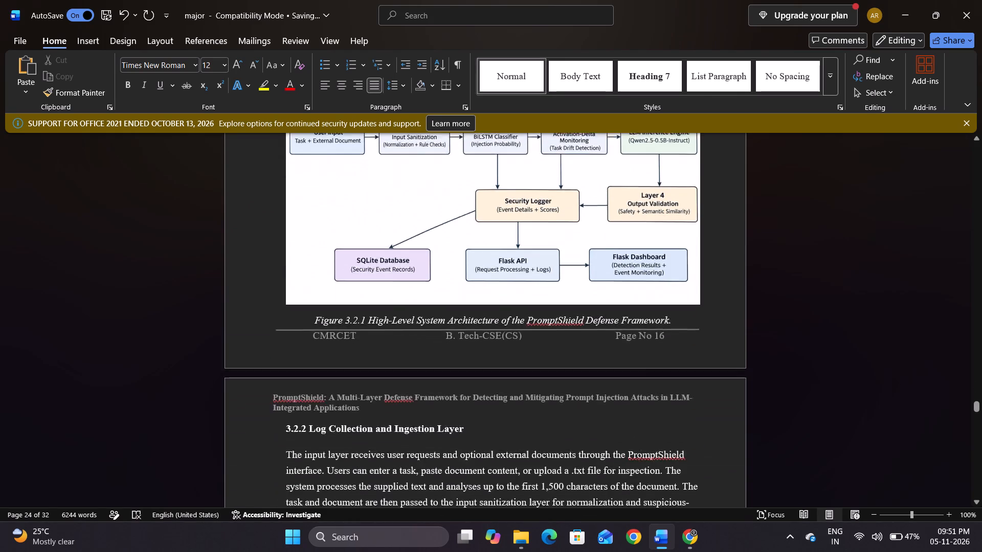
{"action": "scroll", "coordinate": [597, 287], "scroll_direction": "down", "scroll_amount": 3}
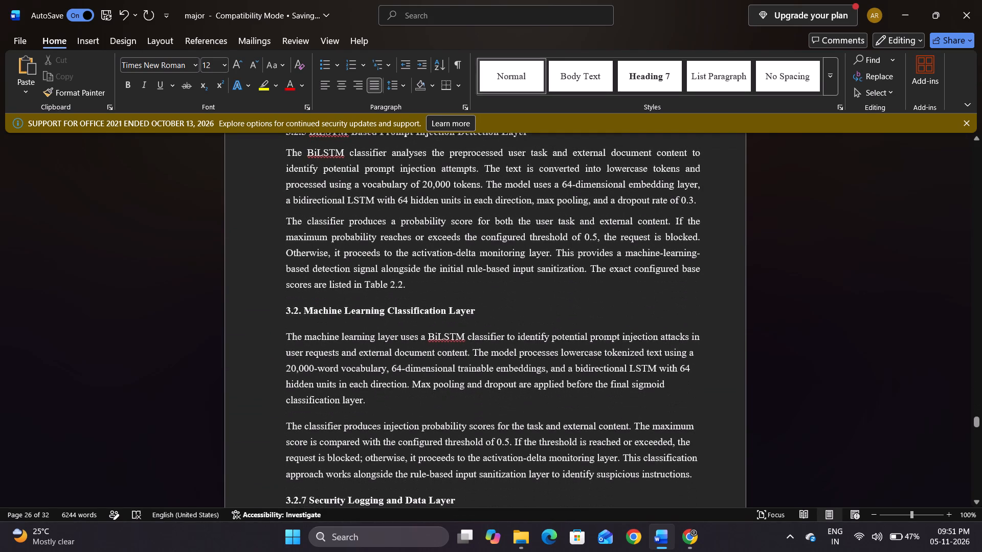
{"action": "scroll", "coordinate": [597, 287], "scroll_direction": "down", "scroll_amount": 7}
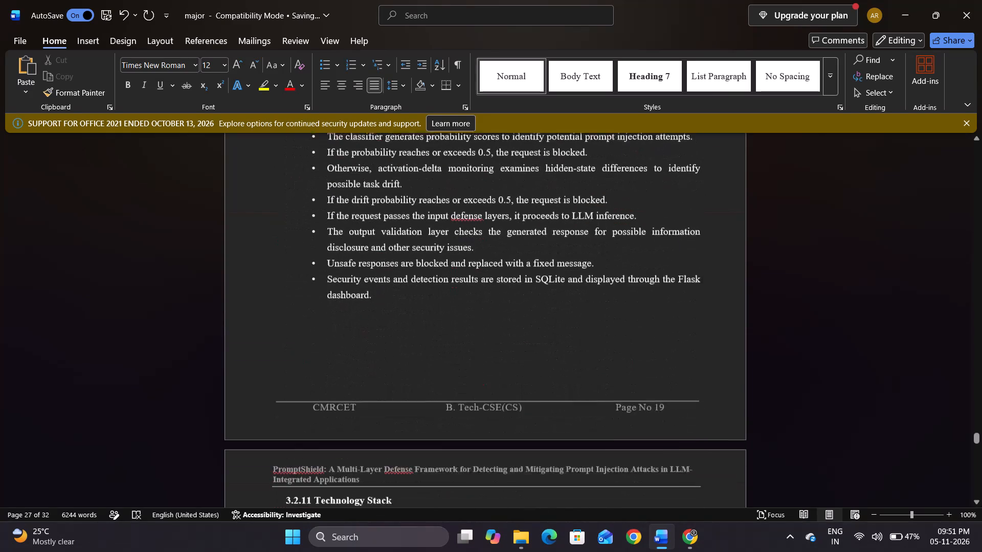
{"action": "scroll", "coordinate": [597, 287], "scroll_direction": "down", "scroll_amount": 3}
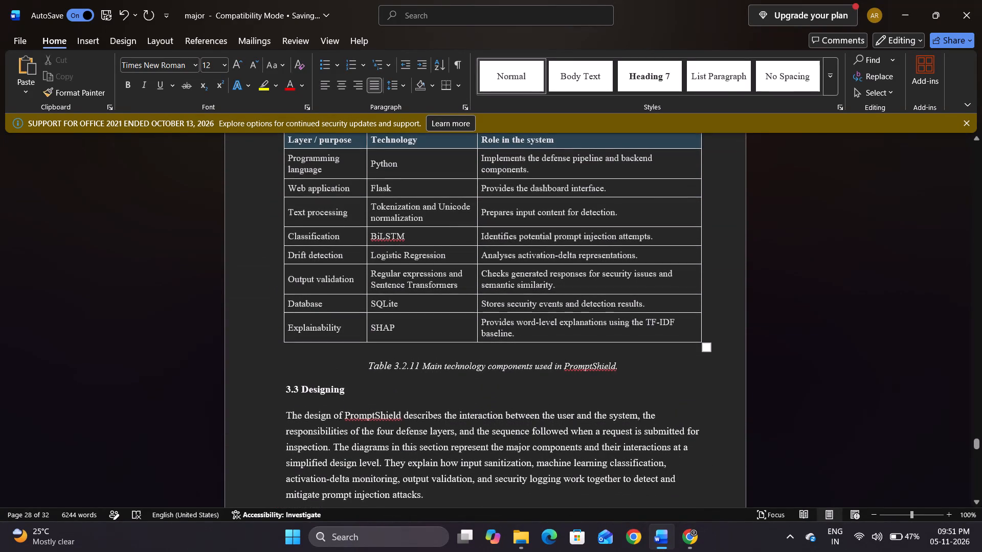
Renumber the high-level system architecture figure's caption as Figure 3.1.
{"action": "scroll", "coordinate": [538, 362], "scroll_direction": "up", "scroll_amount": 7}
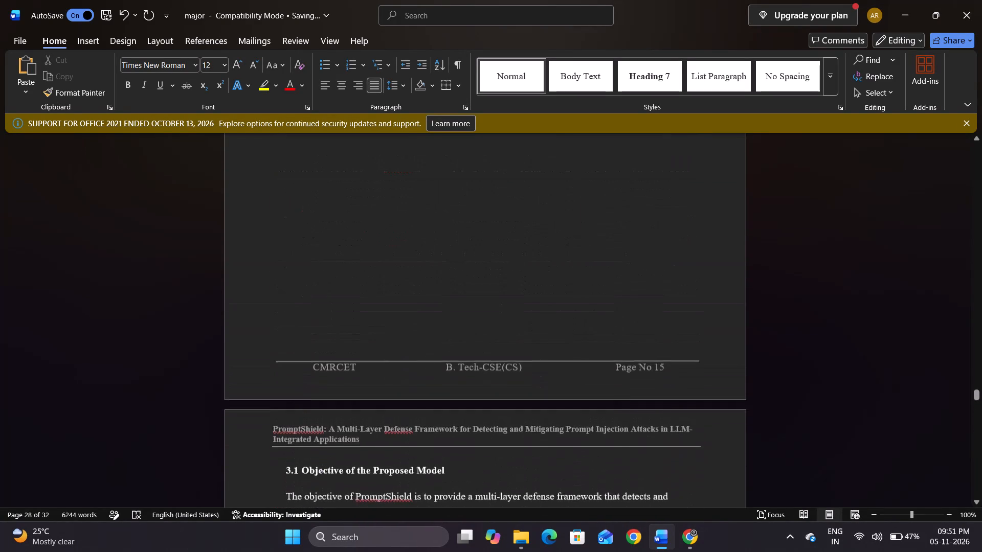
{"action": "scroll", "coordinate": [538, 362], "scroll_direction": "up", "scroll_amount": 2}
{"action": "scroll", "coordinate": [538, 362], "scroll_direction": "down", "scroll_amount": 3}
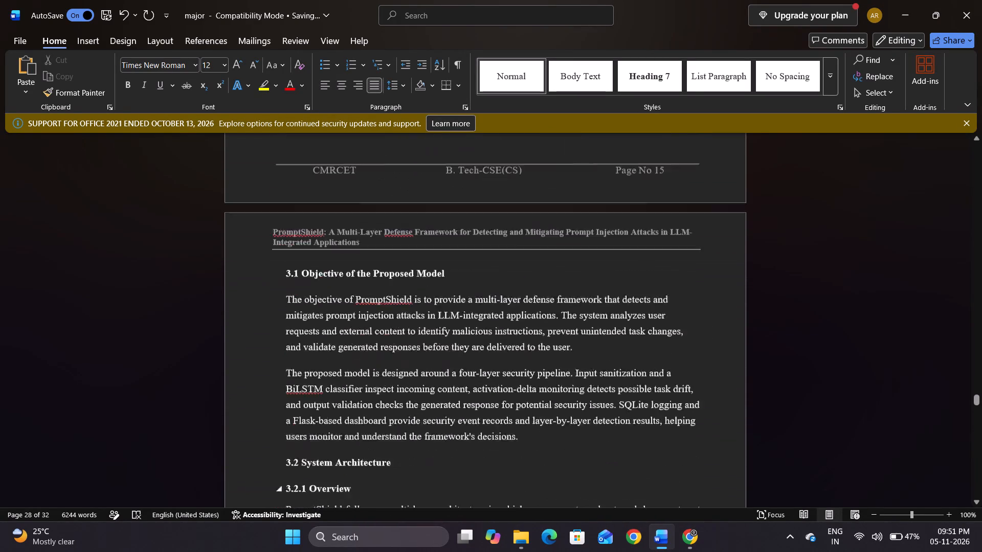
{"action": "scroll", "coordinate": [538, 362], "scroll_direction": "down", "scroll_amount": 2}
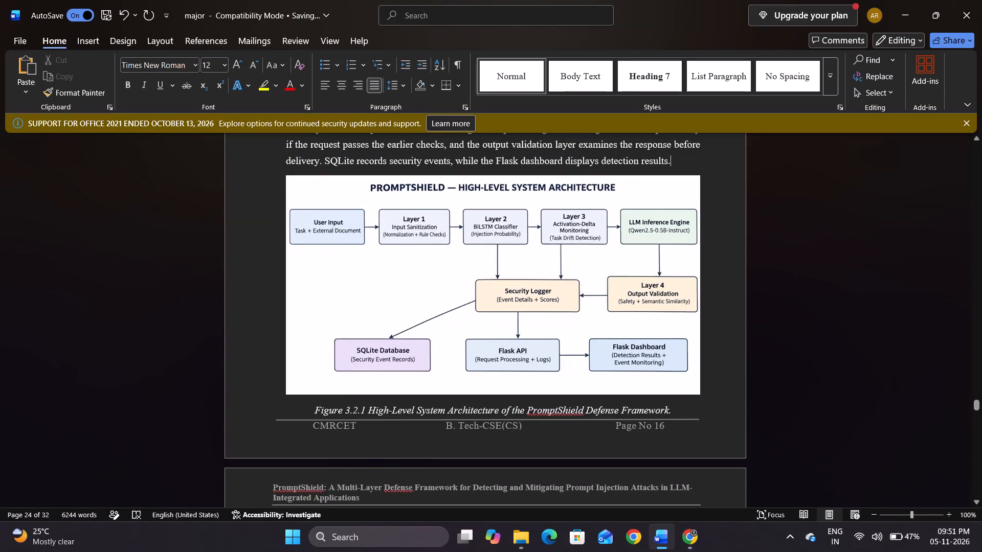
{"action": "left_click", "coordinate": [358, 409]}
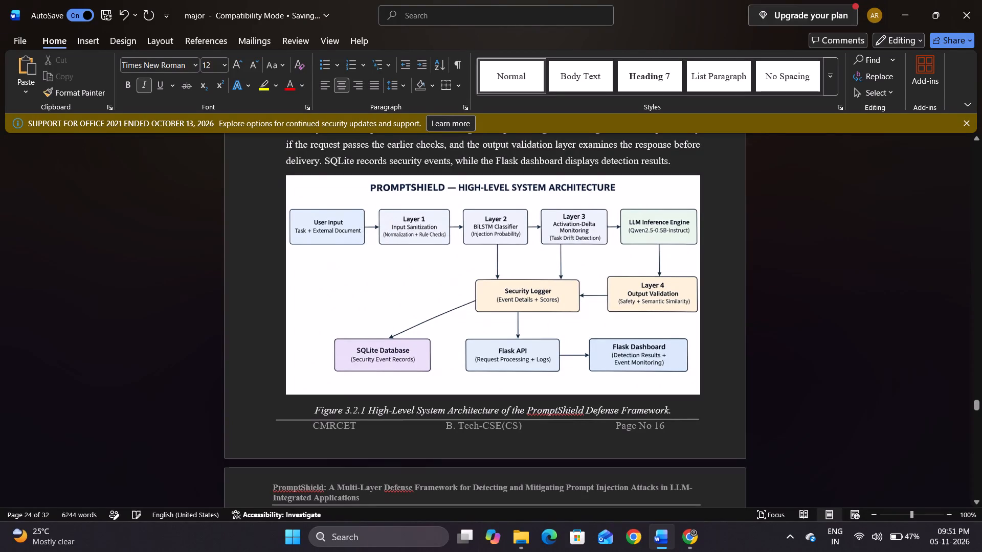
{"action": "key", "text": "BackSpace"}
{"action": "key", "text": "BackSpace"}
Renumber the caption of the PromptShield use-case diagram in section 3.3.1 as Figure 3.2, keeping the period after the number.
{"action": "scroll", "coordinate": [447, 409], "scroll_direction": "down", "scroll_amount": 2}
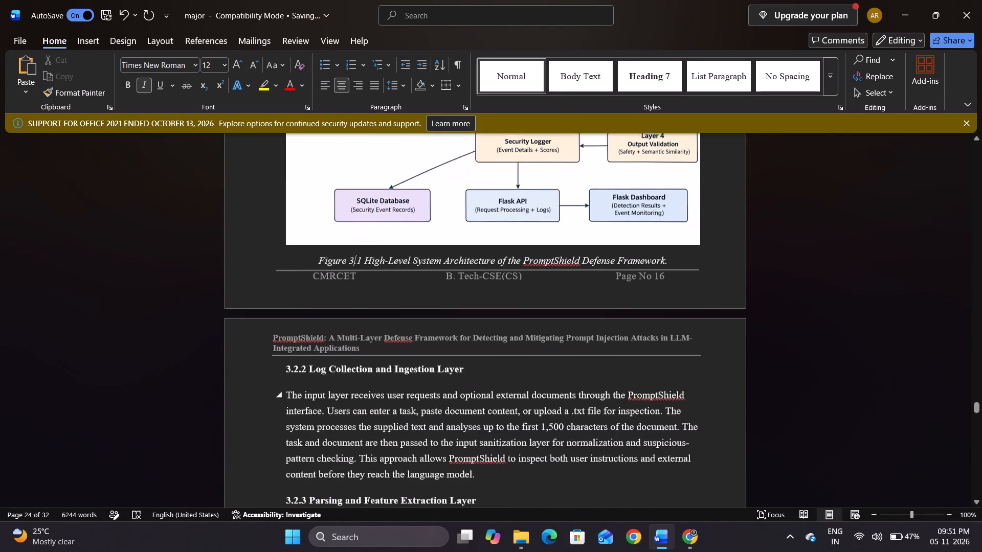
{"action": "scroll", "coordinate": [447, 409], "scroll_direction": "down", "scroll_amount": 4}
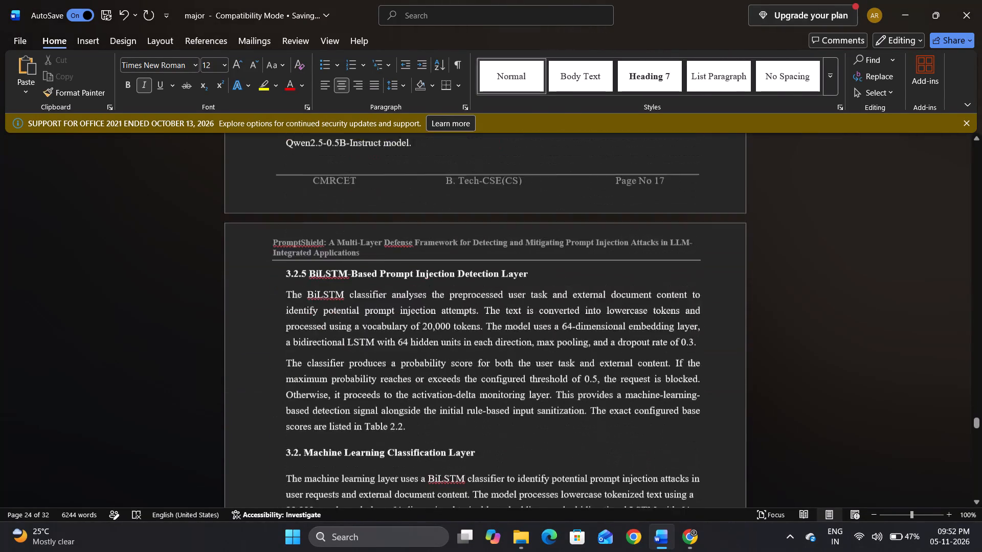
{"action": "scroll", "coordinate": [447, 409], "scroll_direction": "down", "scroll_amount": 4}
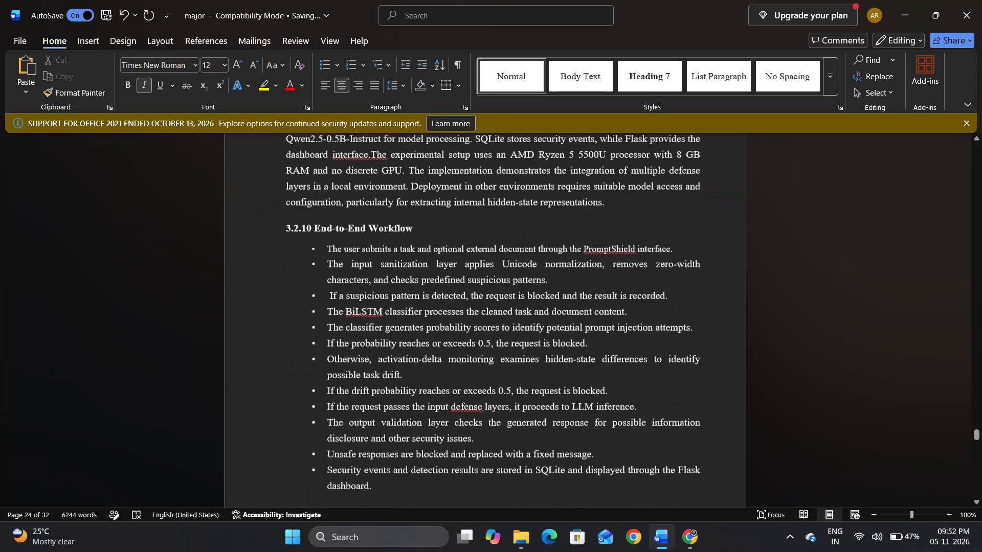
{"action": "scroll", "coordinate": [447, 409], "scroll_direction": "down", "scroll_amount": 3}
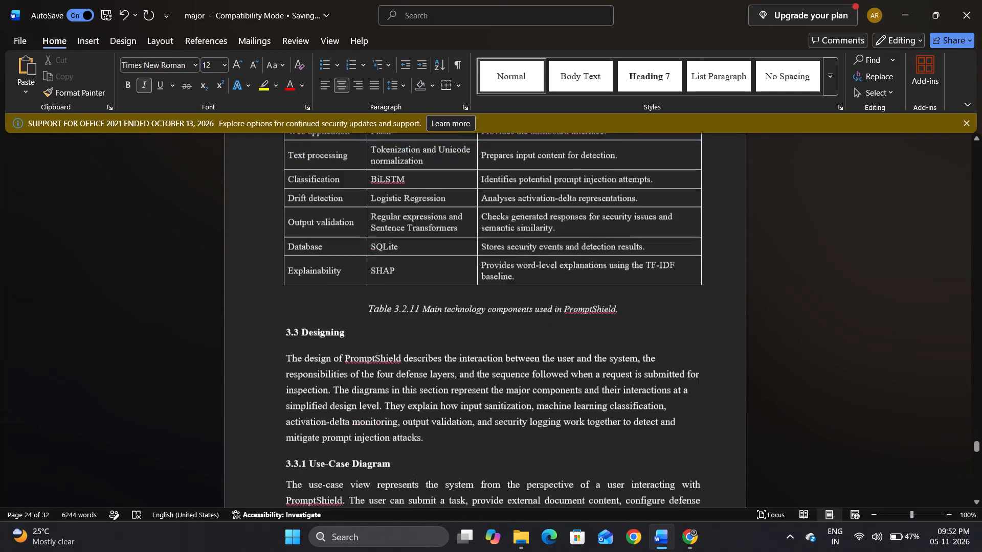
{"action": "scroll", "coordinate": [447, 409], "scroll_direction": "down", "scroll_amount": 4}
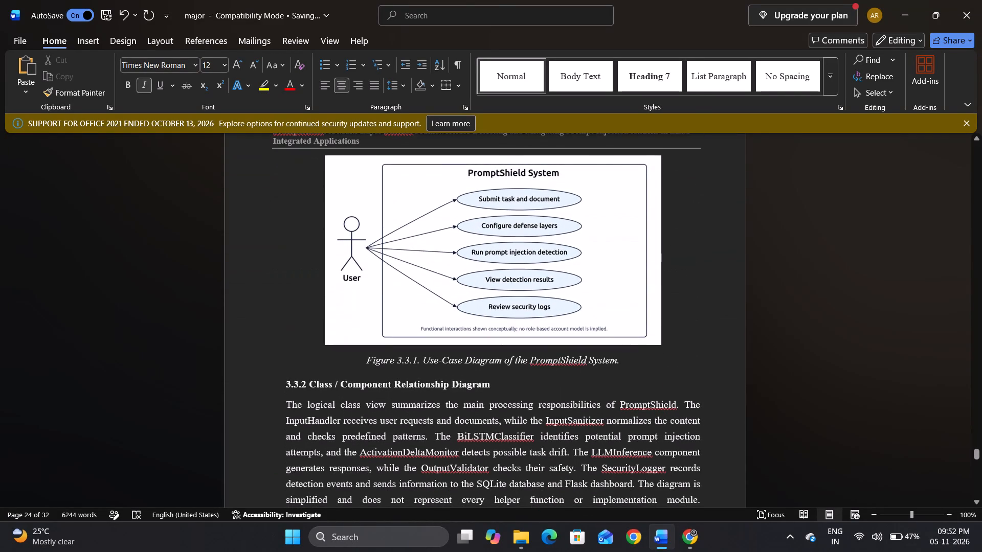
{"action": "left_click", "coordinate": [414, 358]}
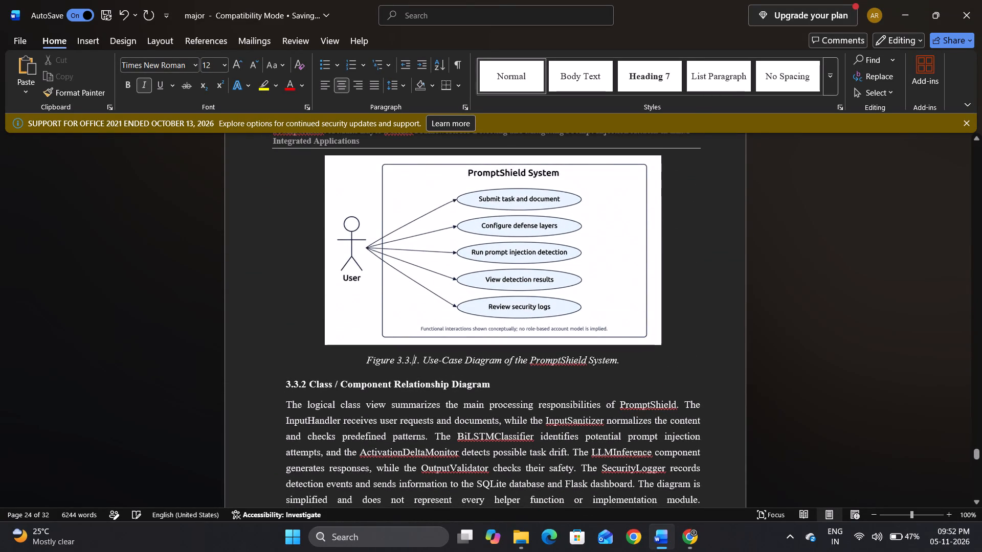
{"action": "key", "text": "BackSpace"}
{"action": "key", "text": "BackSpace"}
{"action": "key", "text": "Right"}
{"action": "key", "text": "BackSpace"}
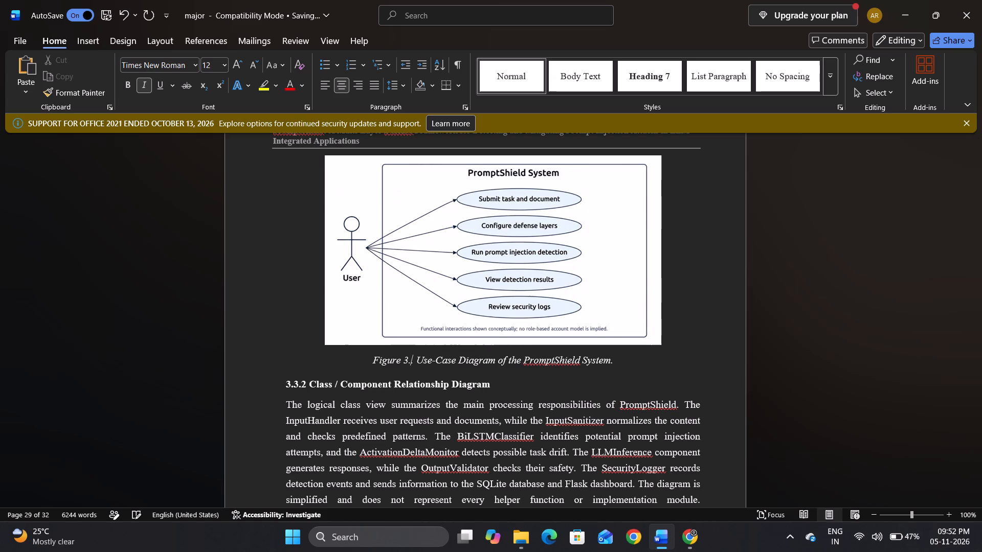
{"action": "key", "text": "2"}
Renumber the logical class relationships caption in section 3.3.2 as Figure 3.3, without a period after the number.
{"action": "scroll", "coordinate": [443, 371], "scroll_direction": "down", "scroll_amount": 1}
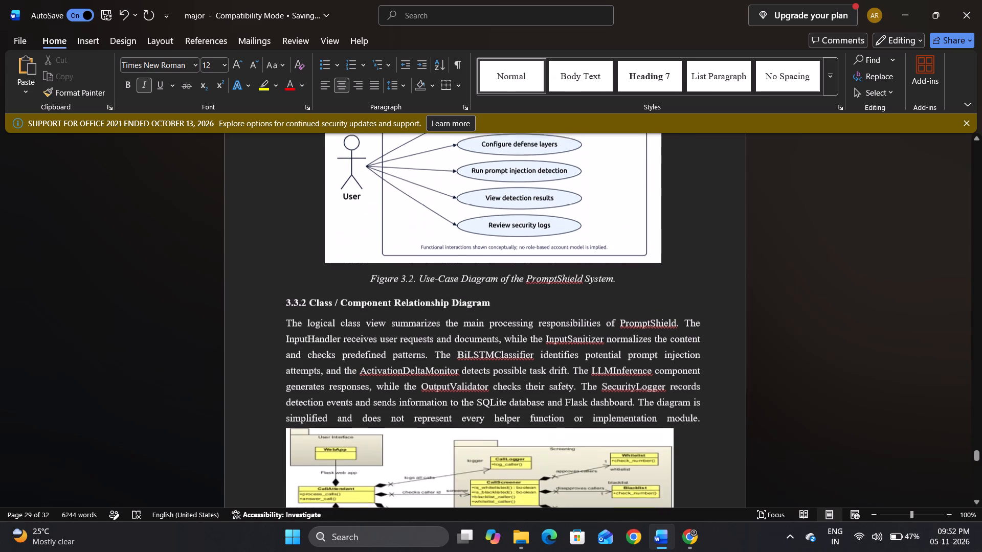
{"action": "scroll", "coordinate": [443, 371], "scroll_direction": "down", "scroll_amount": 1}
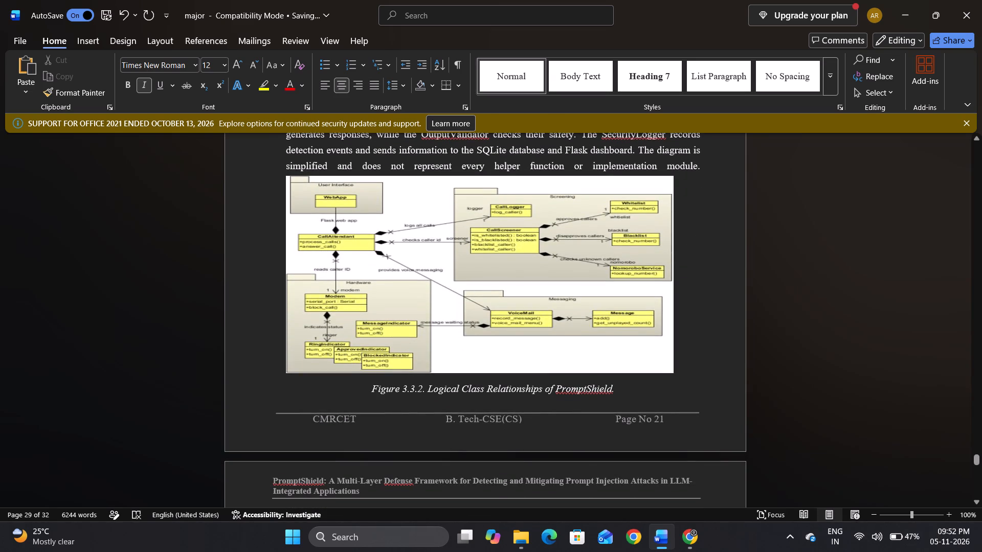
{"action": "left_click", "coordinate": [425, 388]}
{"action": "key", "text": "Right"}
{"action": "key", "text": "BackSpace"}
{"action": "key", "text": "BackSpace"}
{"action": "key", "text": "BackSpace"}
Renumber the sequence diagram's caption in section 3.3.3 as Figure 3.4.
{"action": "scroll", "coordinate": [443, 393], "scroll_direction": "down", "scroll_amount": 1}
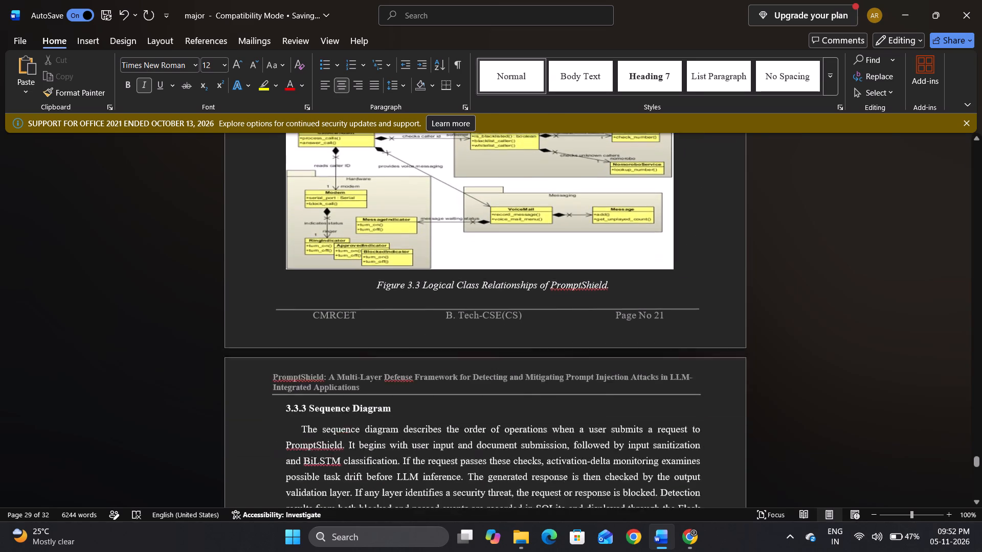
{"action": "scroll", "coordinate": [443, 393], "scroll_direction": "down", "scroll_amount": 2}
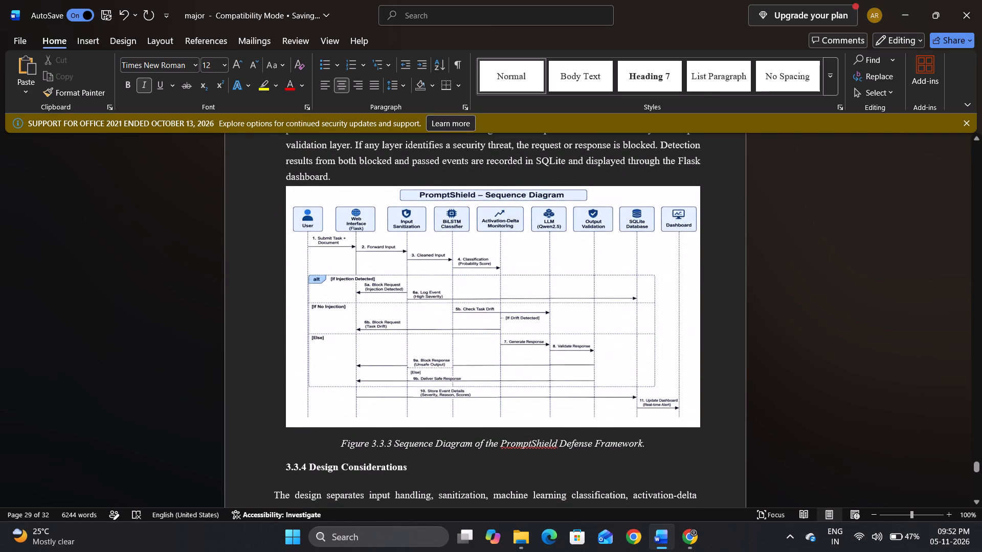
{"action": "left_click", "coordinate": [391, 443]}
{"action": "key", "text": "BackSpace"}
{"action": "key", "text": "BackSpace"}
{"action": "key", "text": "BackSpace"}
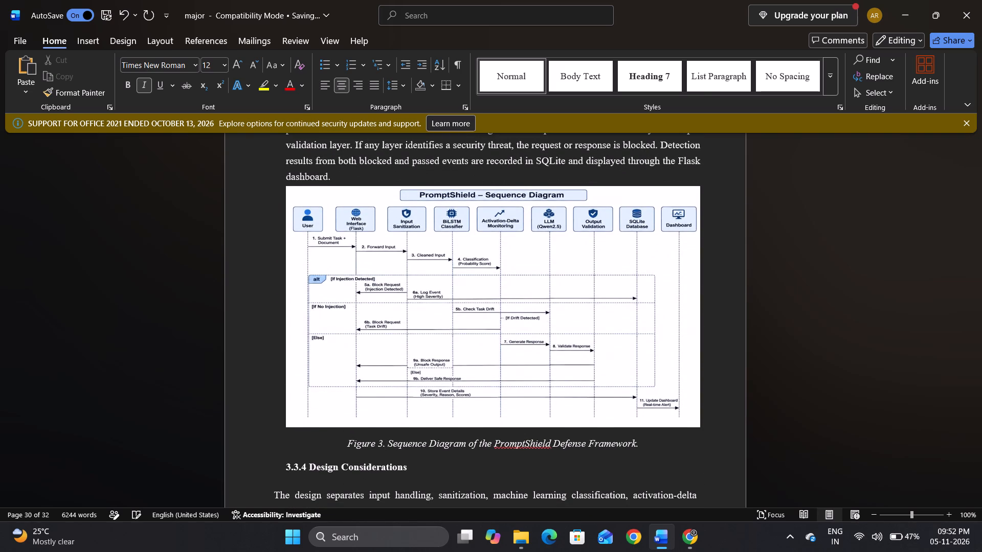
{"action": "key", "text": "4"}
Review the pages through the references, and go back over Chapter 3 to check its figure and table captions.
{"action": "scroll", "coordinate": [391, 443], "scroll_direction": "down", "scroll_amount": 2}
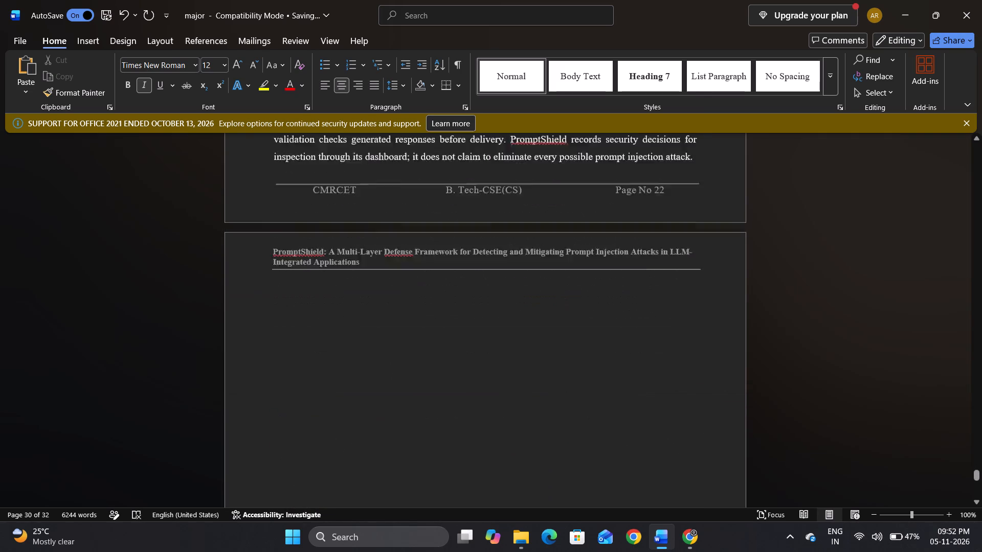
{"action": "scroll", "coordinate": [391, 443], "scroll_direction": "down", "scroll_amount": 5}
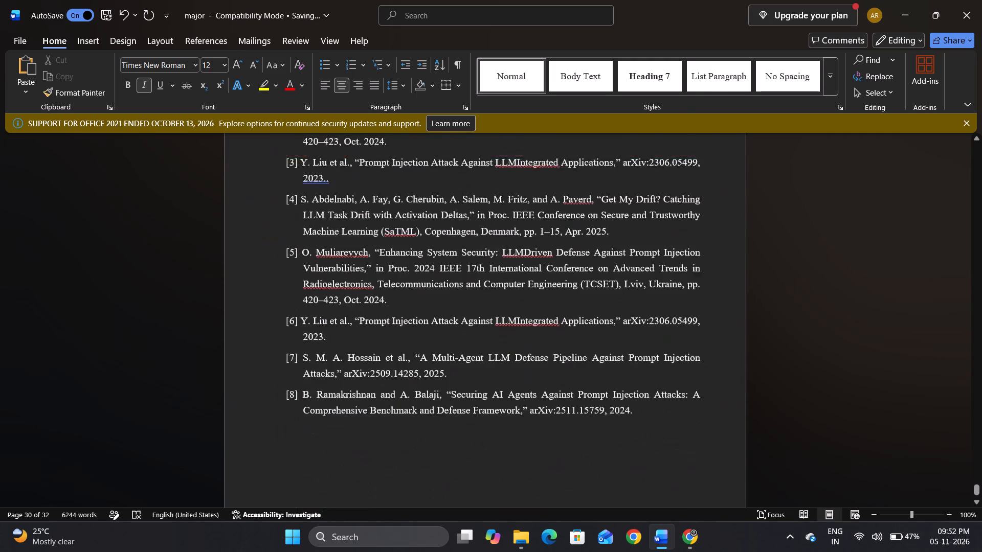
{"action": "scroll", "coordinate": [391, 443], "scroll_direction": "down", "scroll_amount": 4}
{"action": "scroll", "coordinate": [391, 443], "scroll_direction": "up", "scroll_amount": 5}
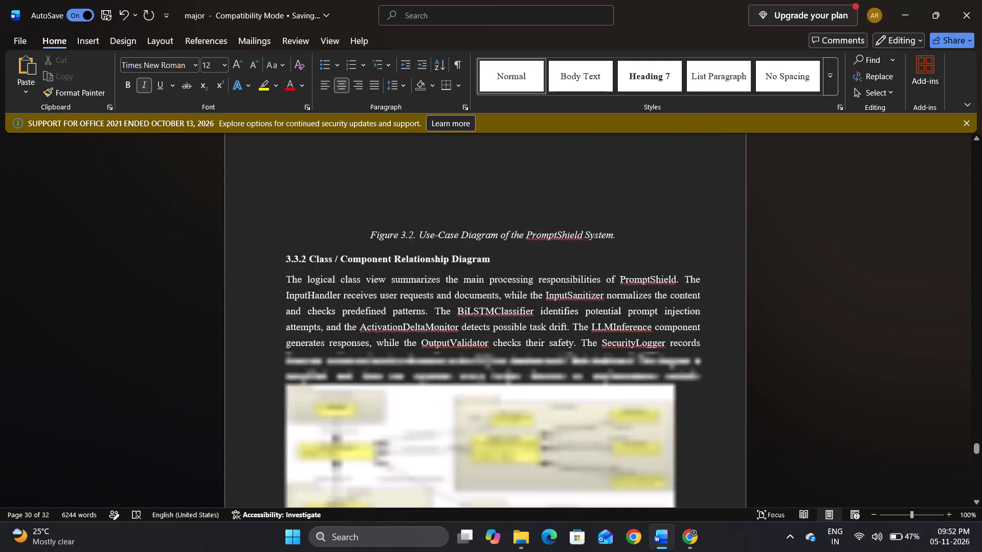
{"action": "scroll", "coordinate": [391, 443], "scroll_direction": "up", "scroll_amount": 4}
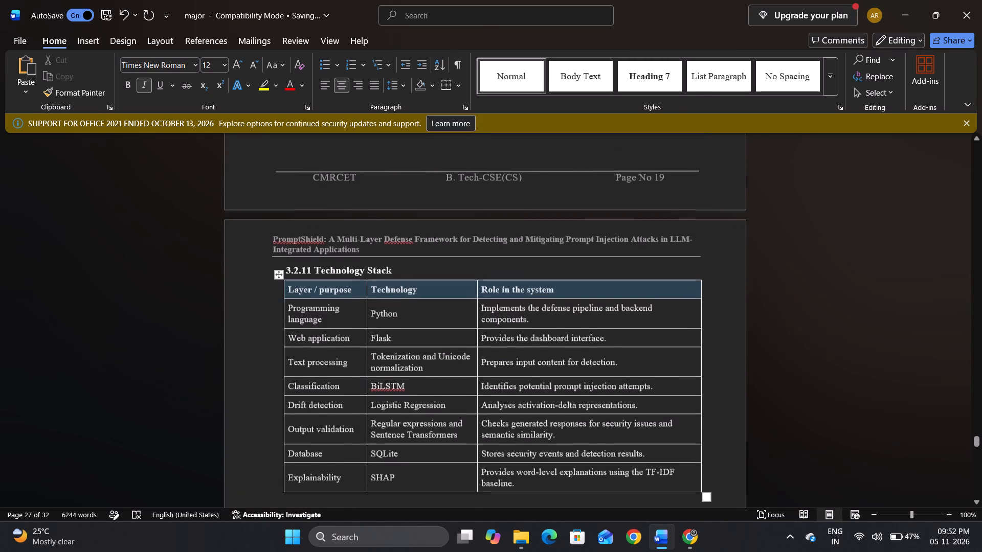
{"action": "scroll", "coordinate": [426, 449], "scroll_direction": "up", "scroll_amount": 3}
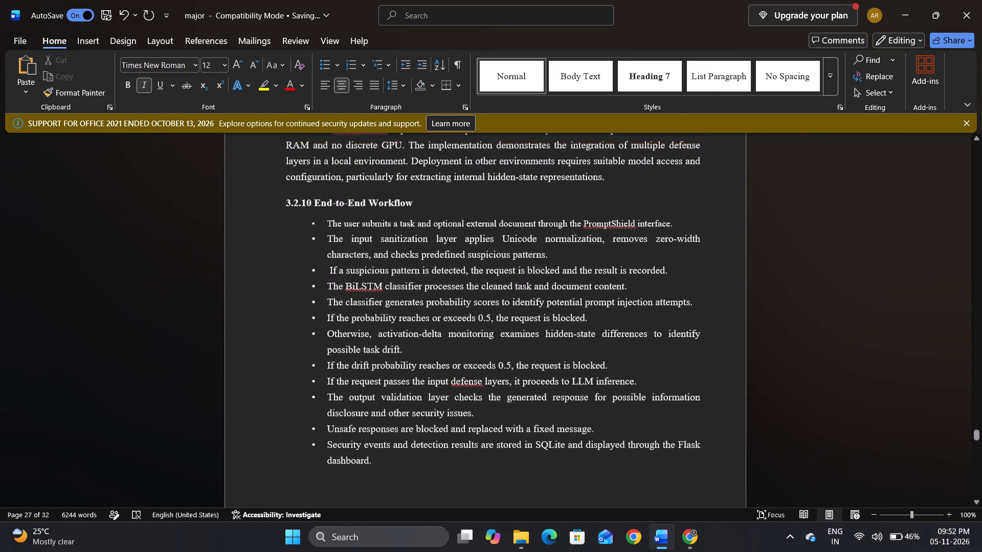
{"action": "scroll", "coordinate": [426, 449], "scroll_direction": "up", "scroll_amount": 2}
{"action": "scroll", "coordinate": [426, 449], "scroll_direction": "down", "scroll_amount": 3}
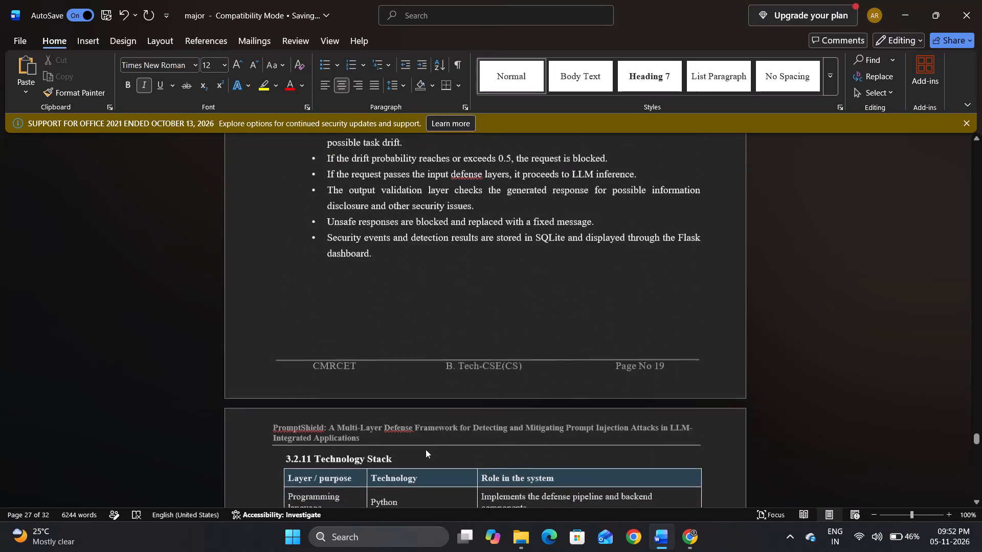
{"action": "scroll", "coordinate": [426, 449], "scroll_direction": "down", "scroll_amount": 2}
{"action": "scroll", "coordinate": [418, 457], "scroll_direction": "up", "scroll_amount": 1}
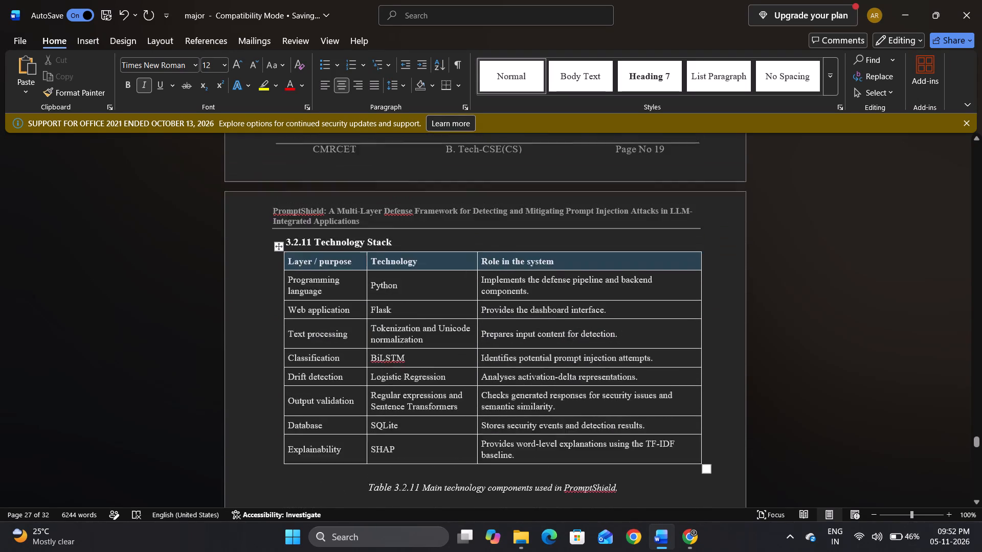
{"action": "scroll", "coordinate": [418, 457], "scroll_direction": "up", "scroll_amount": 9}
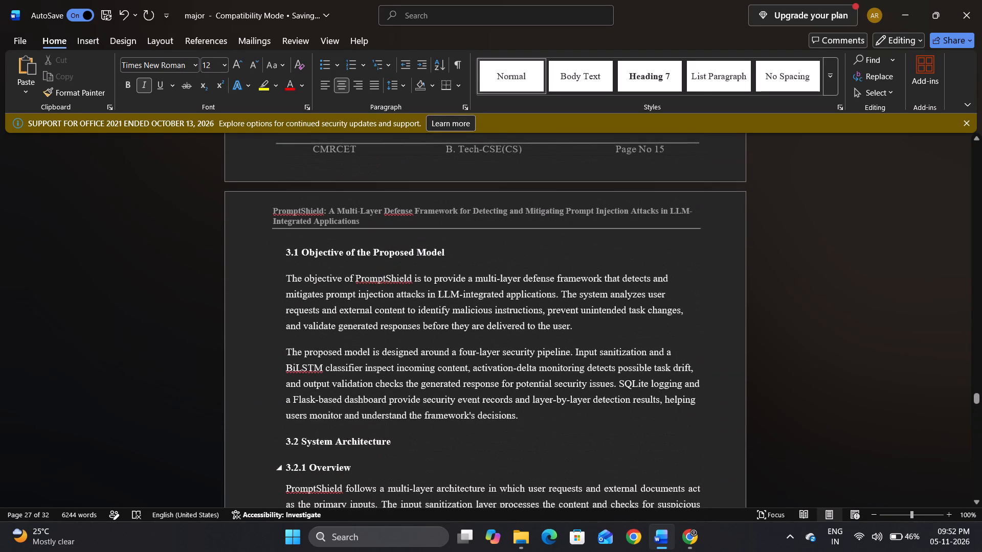
{"action": "scroll", "coordinate": [418, 457], "scroll_direction": "up", "scroll_amount": 1}
{"action": "scroll", "coordinate": [418, 457], "scroll_direction": "down", "scroll_amount": 3}
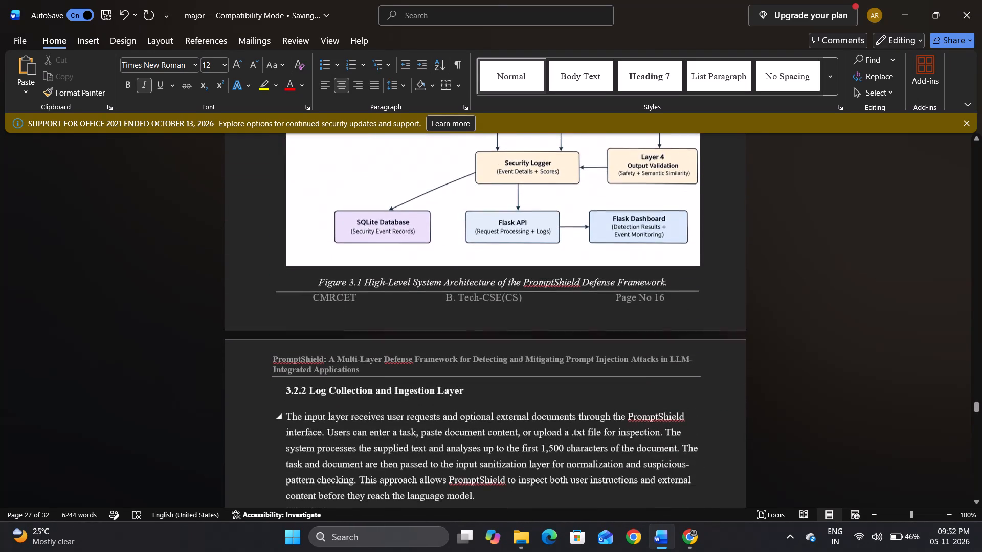
{"action": "scroll", "coordinate": [418, 457], "scroll_direction": "up", "scroll_amount": 4}
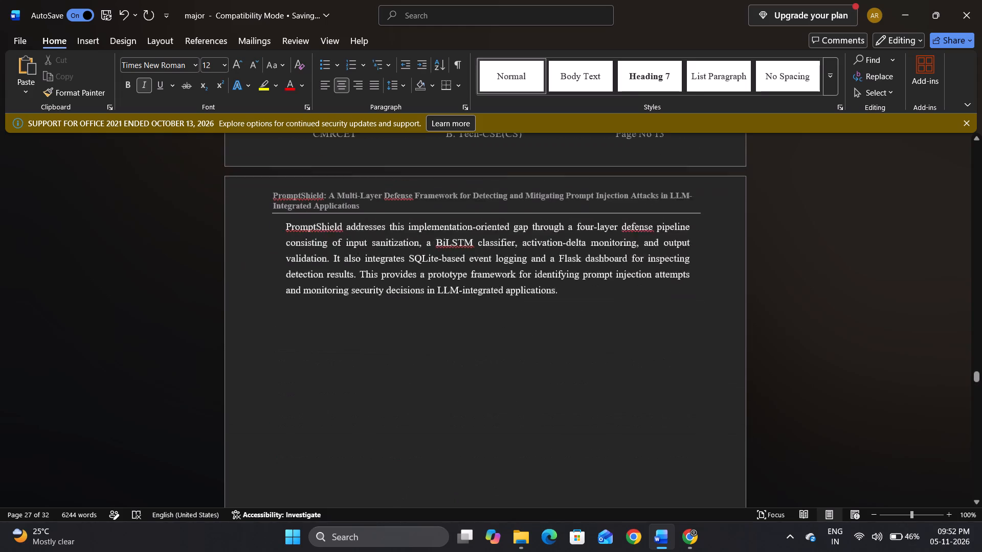
Renumber the caption of the rule categories and detection purposes table, just before section 2.4, as Table 2.1.
{"action": "scroll", "coordinate": [418, 457], "scroll_direction": "up", "scroll_amount": 5}
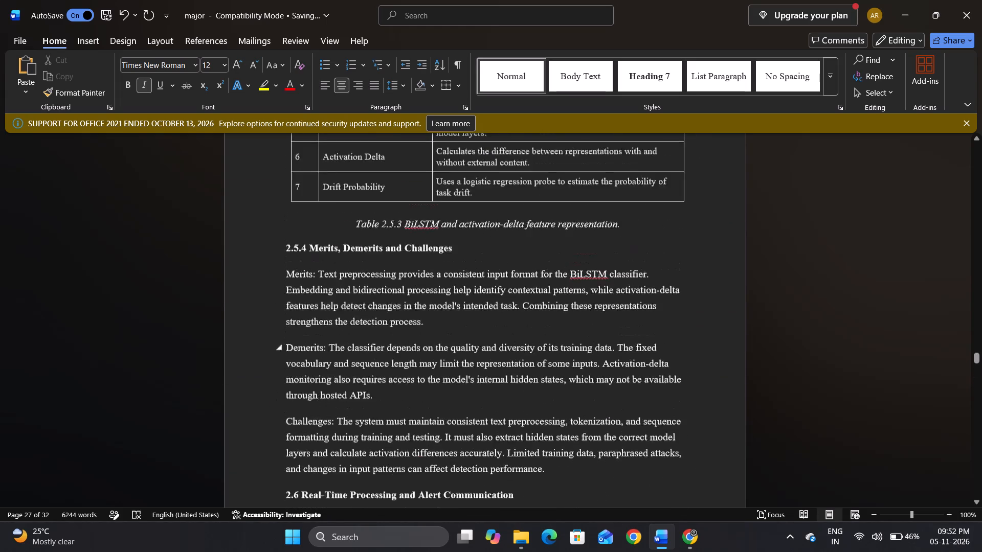
{"action": "scroll", "coordinate": [418, 457], "scroll_direction": "up", "scroll_amount": 12}
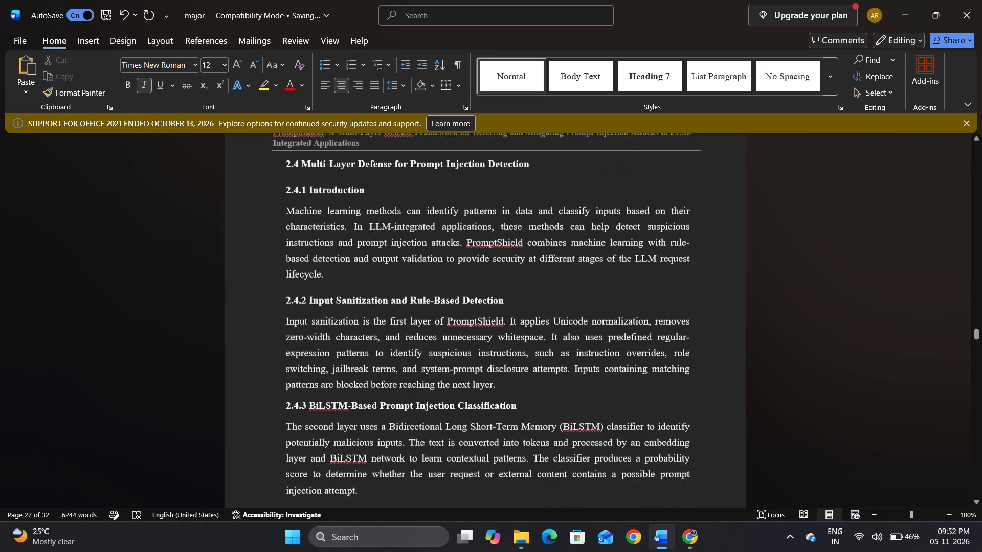
{"action": "scroll", "coordinate": [418, 457], "scroll_direction": "up", "scroll_amount": 1}
{"action": "scroll", "coordinate": [418, 457], "scroll_direction": "down", "scroll_amount": 3}
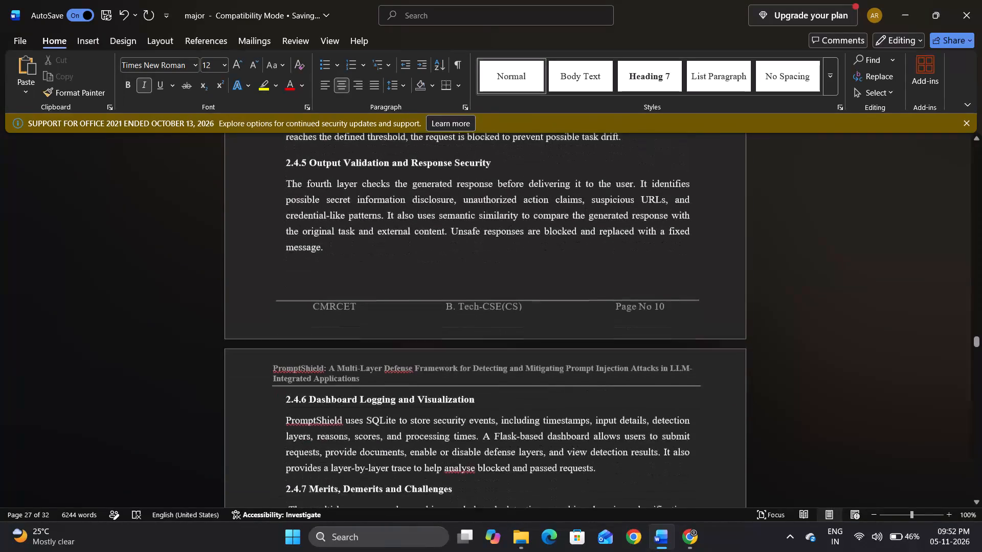
{"action": "scroll", "coordinate": [418, 457], "scroll_direction": "up", "scroll_amount": 4}
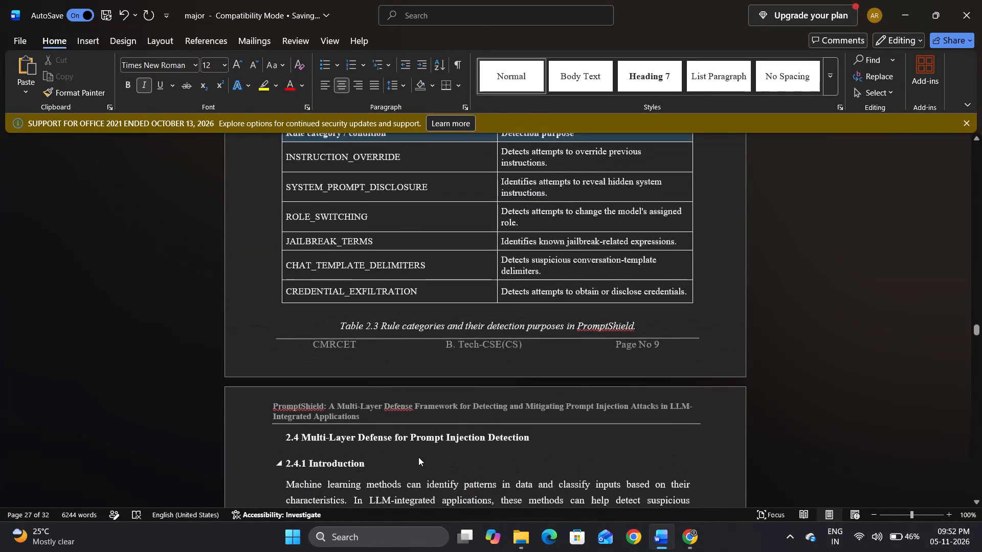
{"action": "scroll", "coordinate": [418, 457], "scroll_direction": "up", "scroll_amount": 1}
{"action": "right_click", "coordinate": [418, 457]}
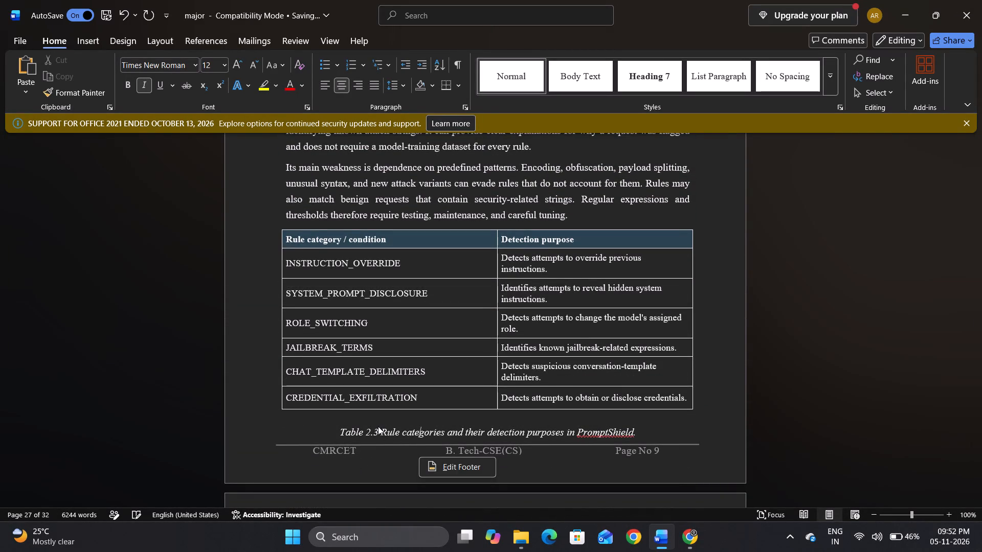
{"action": "left_click", "coordinate": [378, 426]}
{"action": "left_click", "coordinate": [378, 429]}
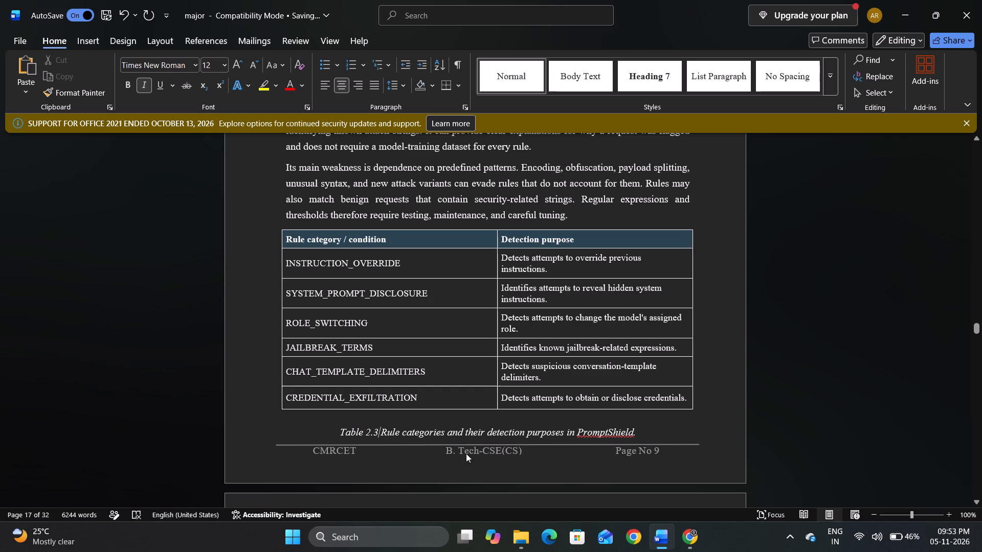
{"action": "key", "text": "BackSpace"}
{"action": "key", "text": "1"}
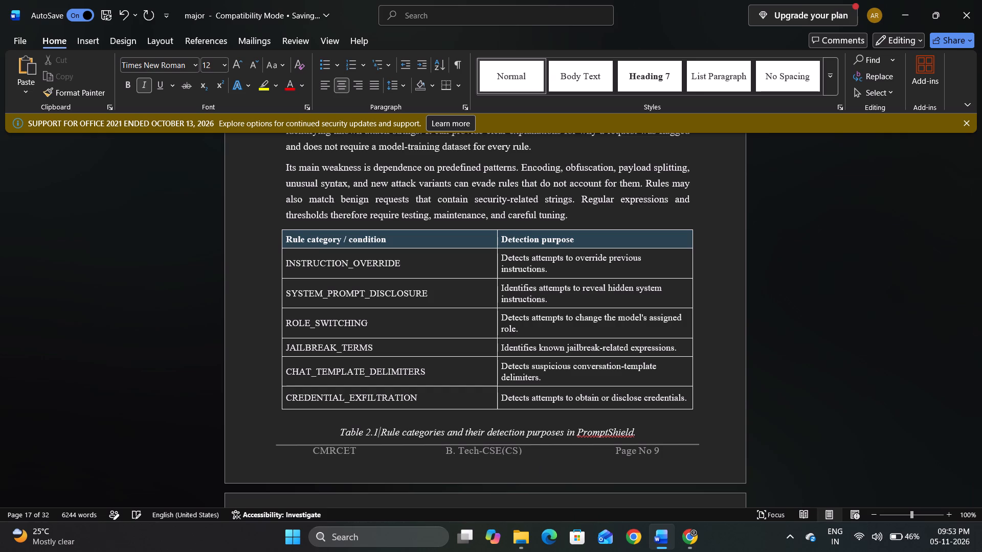
Renumber the text preprocessing features table caption in section 2.5.2 as Table 2.2, keeping the period after the number.
{"action": "scroll", "coordinate": [541, 465], "scroll_direction": "up", "scroll_amount": 3}
{"action": "scroll", "coordinate": [555, 376], "scroll_direction": "up", "scroll_amount": 1}
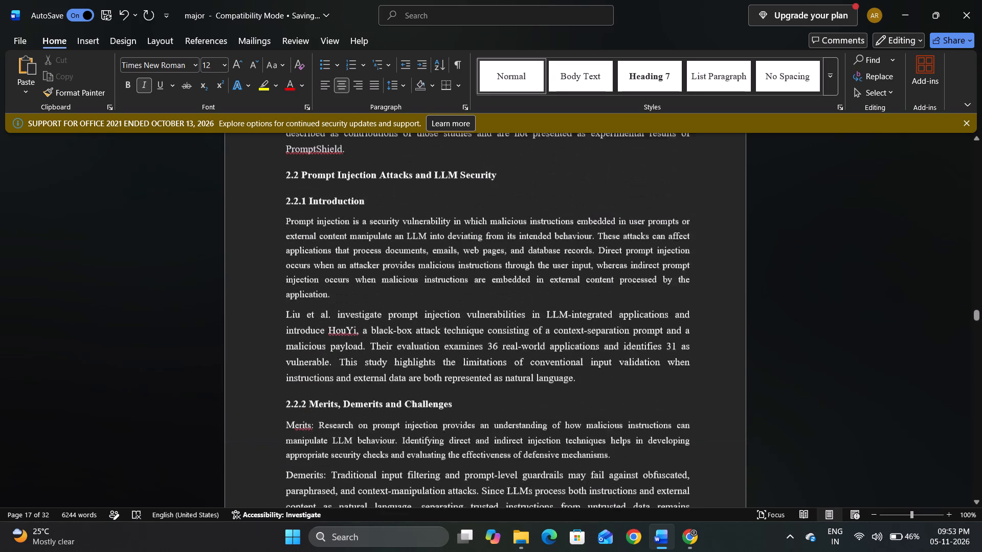
{"action": "scroll", "coordinate": [555, 376], "scroll_direction": "up", "scroll_amount": 2}
{"action": "scroll", "coordinate": [555, 376], "scroll_direction": "down", "scroll_amount": 6}
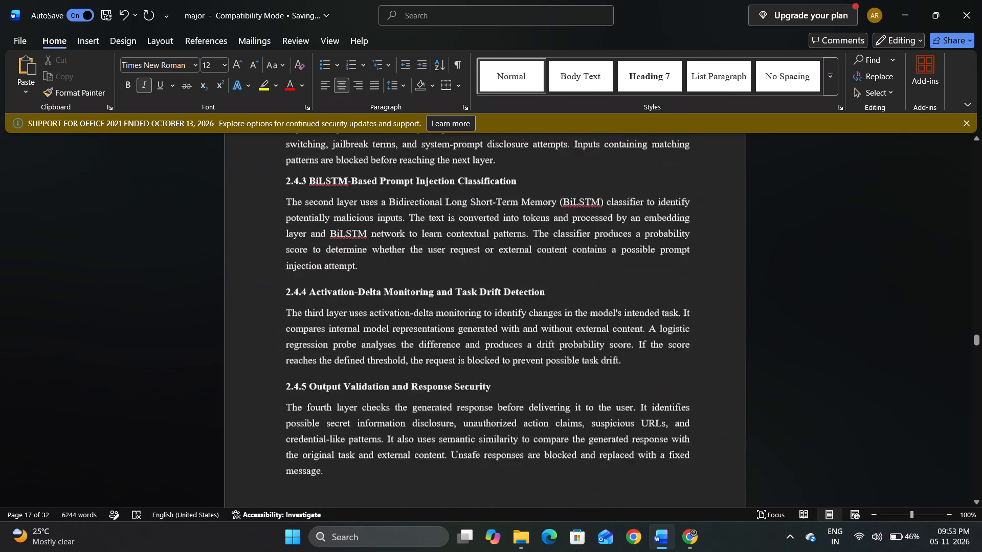
{"action": "scroll", "coordinate": [555, 376], "scroll_direction": "up", "scroll_amount": 5}
{"action": "scroll", "coordinate": [555, 376], "scroll_direction": "down", "scroll_amount": 1}
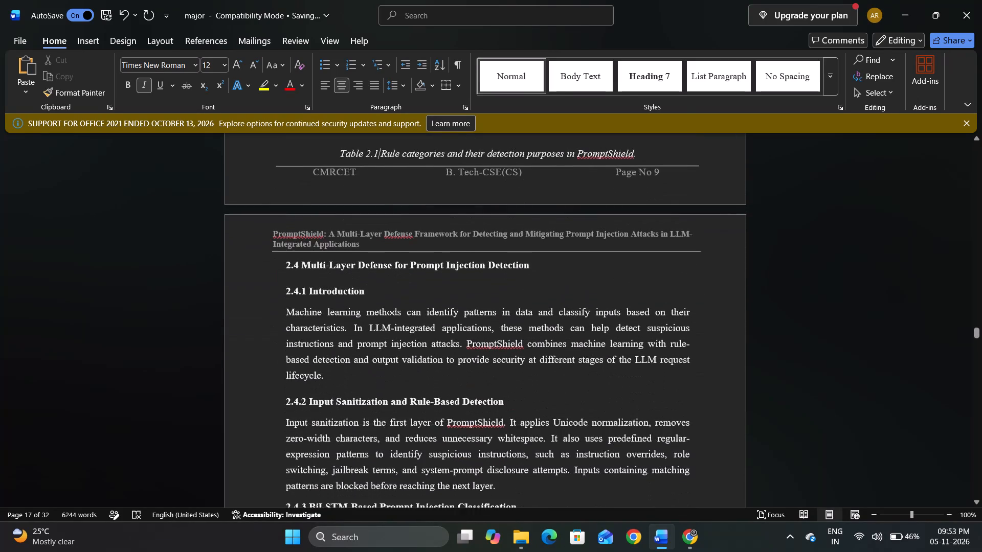
{"action": "scroll", "coordinate": [555, 376], "scroll_direction": "down", "scroll_amount": 4}
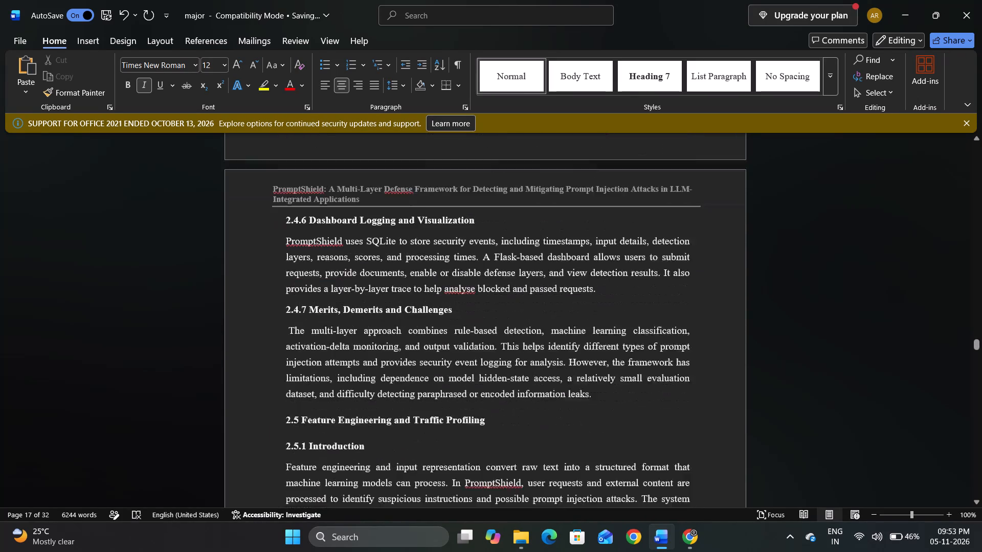
{"action": "scroll", "coordinate": [555, 376], "scroll_direction": "down", "scroll_amount": 2}
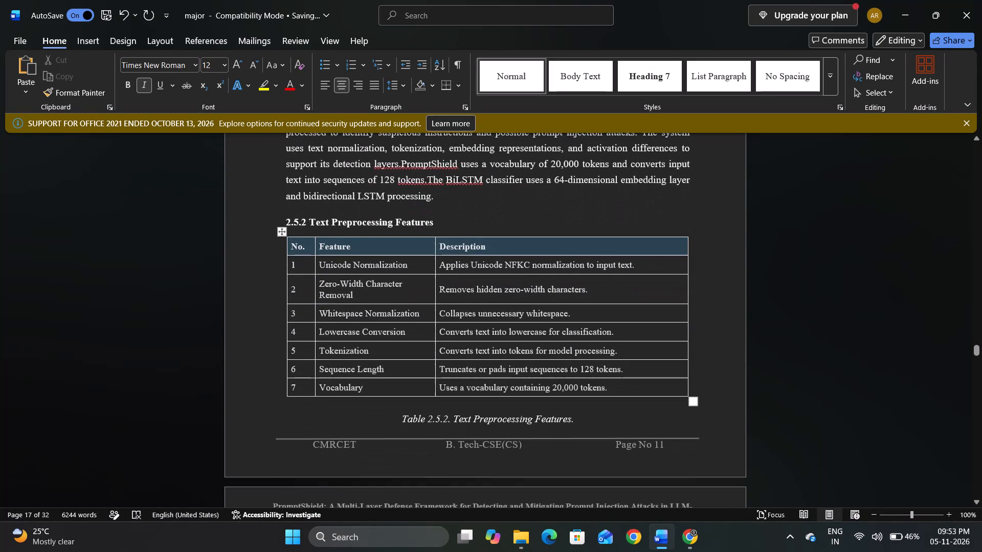
{"action": "left_click", "coordinate": [449, 419]}
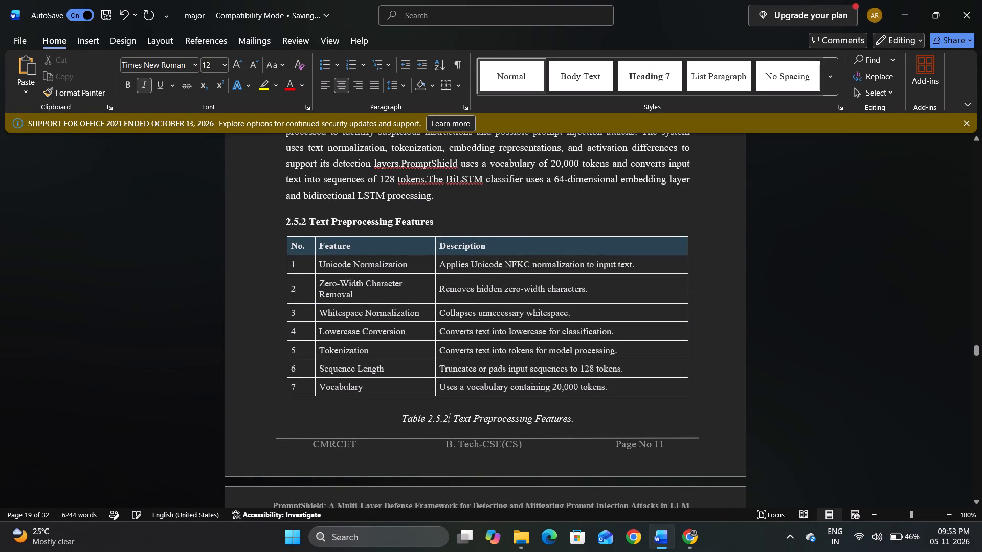
{"action": "key", "text": "Left"}
{"action": "key", "text": "Left"}
{"action": "key", "text": "BackSpace"}
{"action": "key", "text": "BackSpace"}
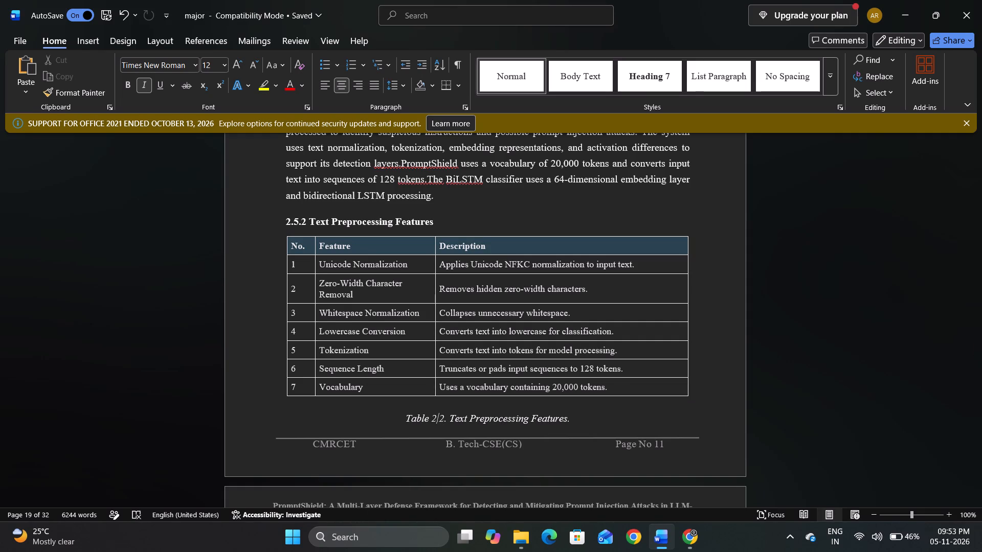
Renumber the BiLSTM and activation-delta feature representation caption in section 2.5.3 as Table 2.3.
{"action": "scroll", "coordinate": [540, 436], "scroll_direction": "down", "scroll_amount": 3}
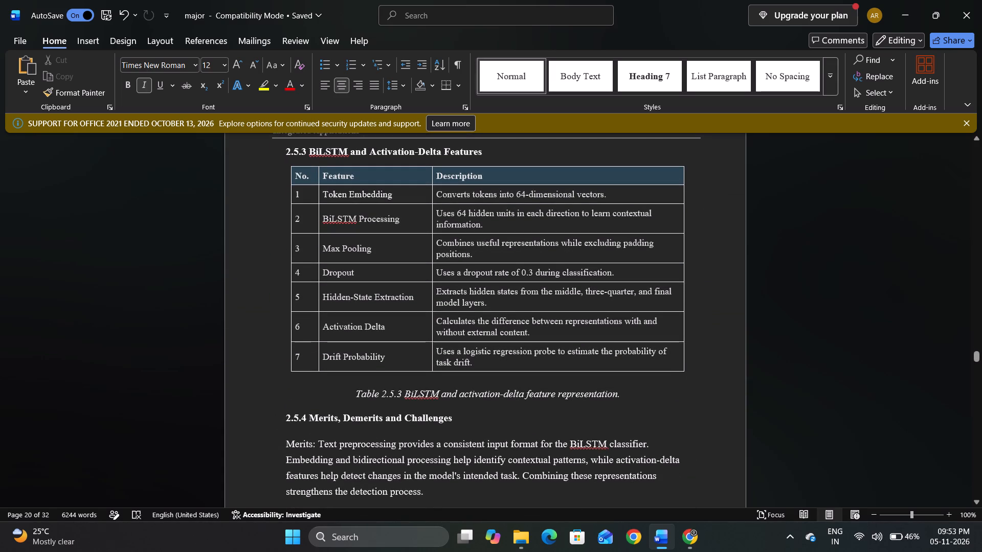
{"action": "left_click", "coordinate": [396, 394]}
{"action": "key", "text": "BackSpace"}
{"action": "key", "text": "BackSpace"}
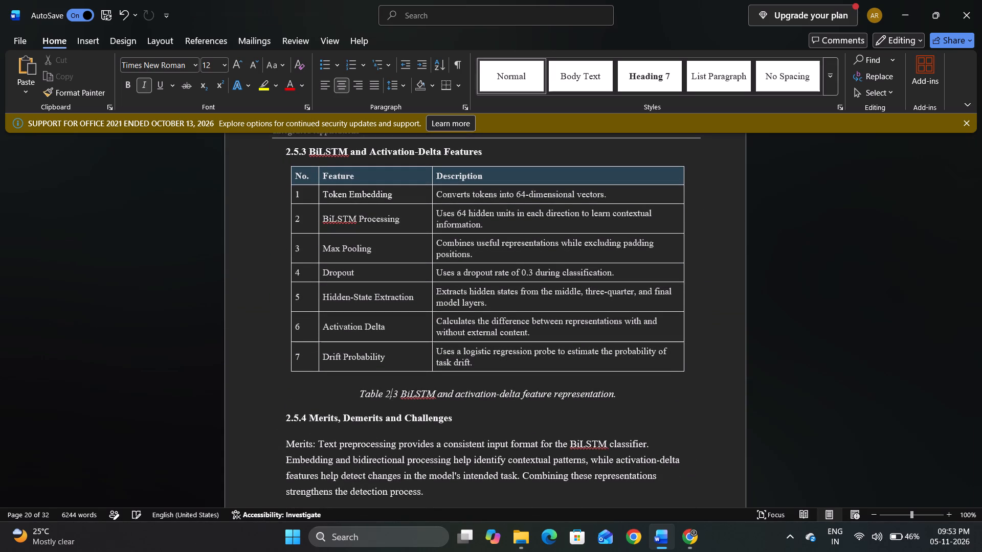
Renumber the caption of the main technology components table, just before section 3.3 Designing, as Table 3.1.
{"action": "scroll", "coordinate": [546, 380], "scroll_direction": "down", "scroll_amount": 1}
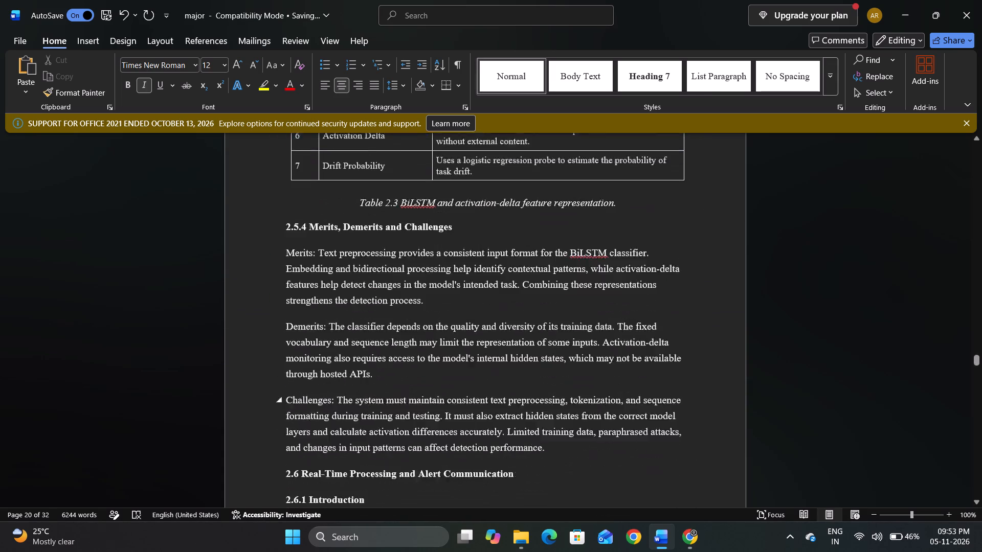
{"action": "scroll", "coordinate": [546, 380], "scroll_direction": "down", "scroll_amount": 4}
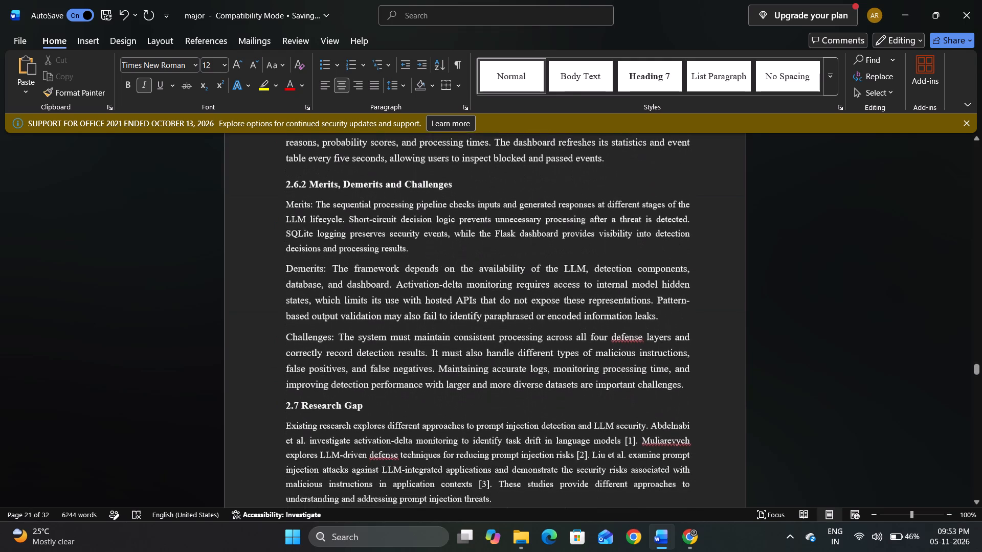
{"action": "scroll", "coordinate": [546, 380], "scroll_direction": "down", "scroll_amount": 3}
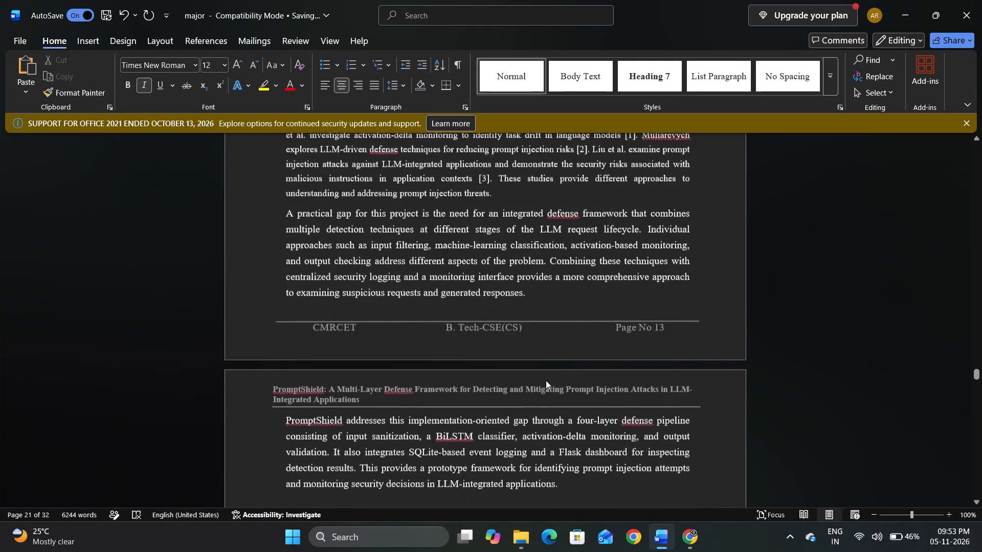
{"action": "scroll", "coordinate": [546, 380], "scroll_direction": "down", "scroll_amount": 5}
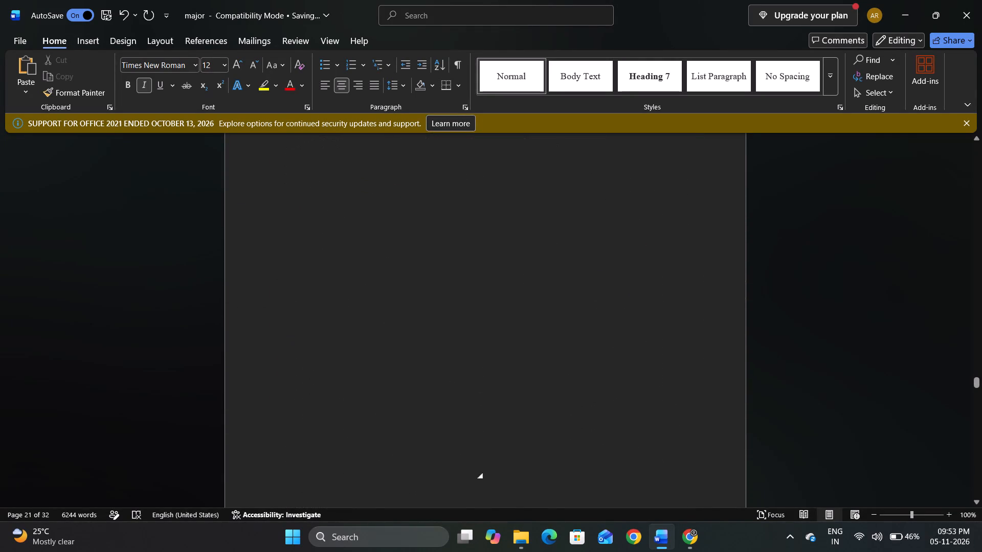
{"action": "scroll", "coordinate": [546, 380], "scroll_direction": "down", "scroll_amount": 3}
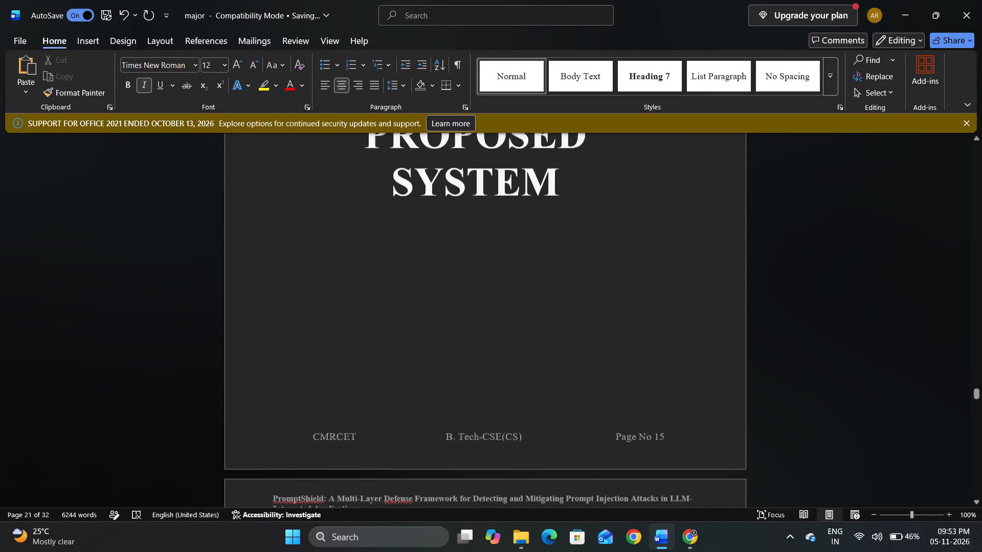
{"action": "scroll", "coordinate": [546, 380], "scroll_direction": "down", "scroll_amount": 7}
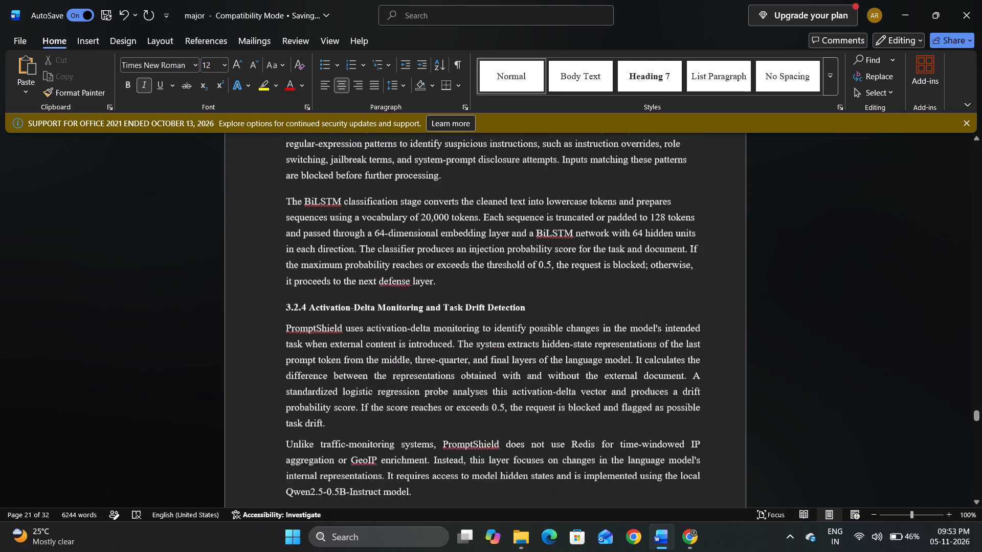
{"action": "scroll", "coordinate": [546, 380], "scroll_direction": "down", "scroll_amount": 3}
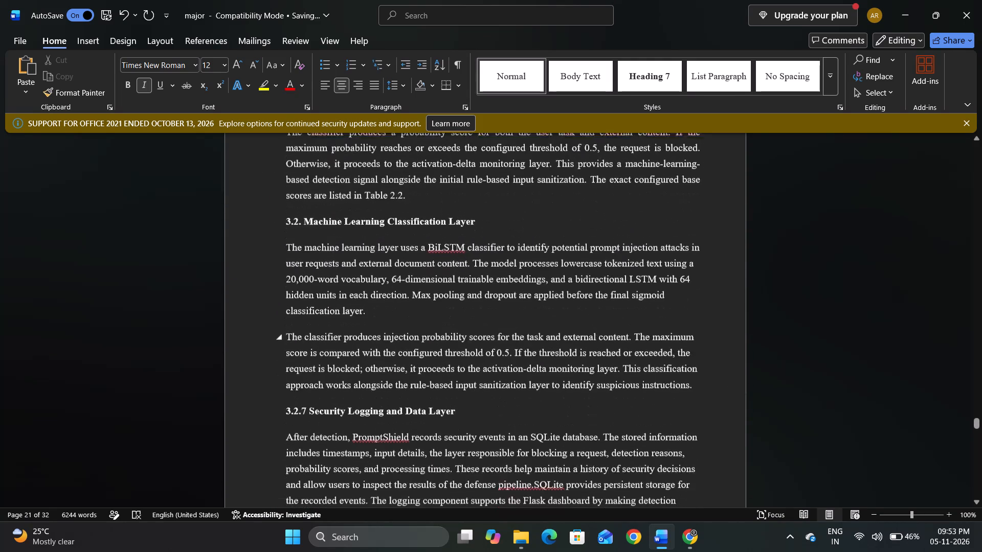
{"action": "scroll", "coordinate": [546, 380], "scroll_direction": "down", "scroll_amount": 4}
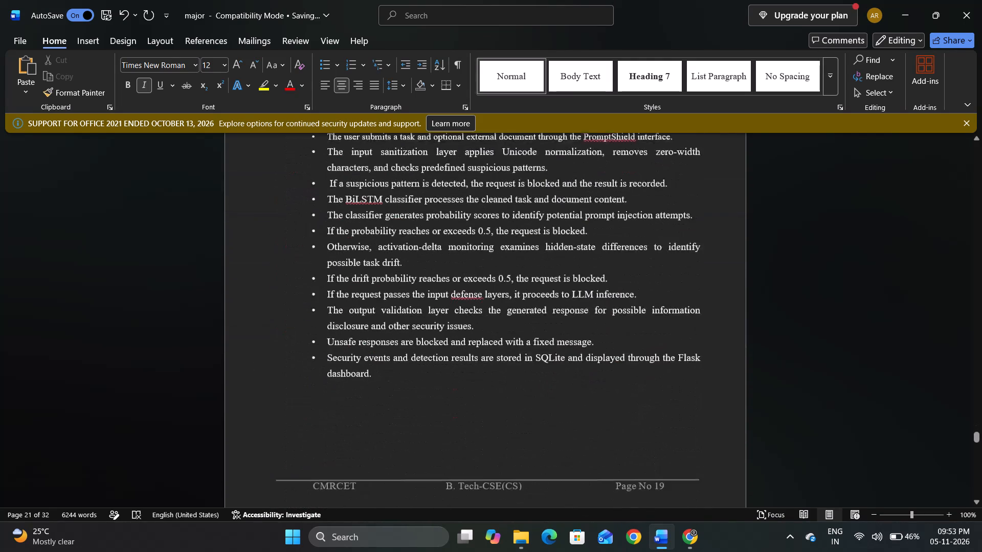
{"action": "scroll", "coordinate": [546, 380], "scroll_direction": "down", "scroll_amount": 4}
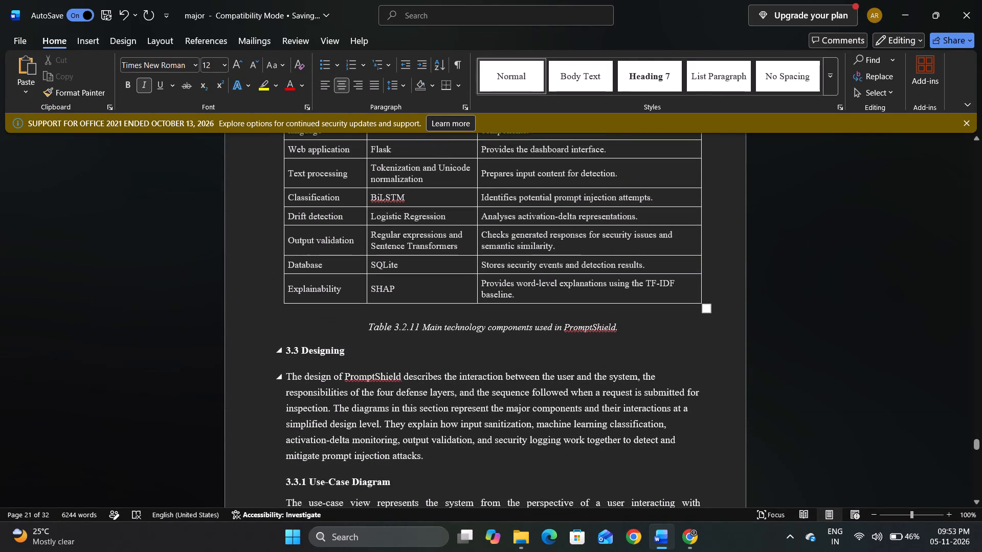
{"action": "left_click", "coordinate": [410, 322]}
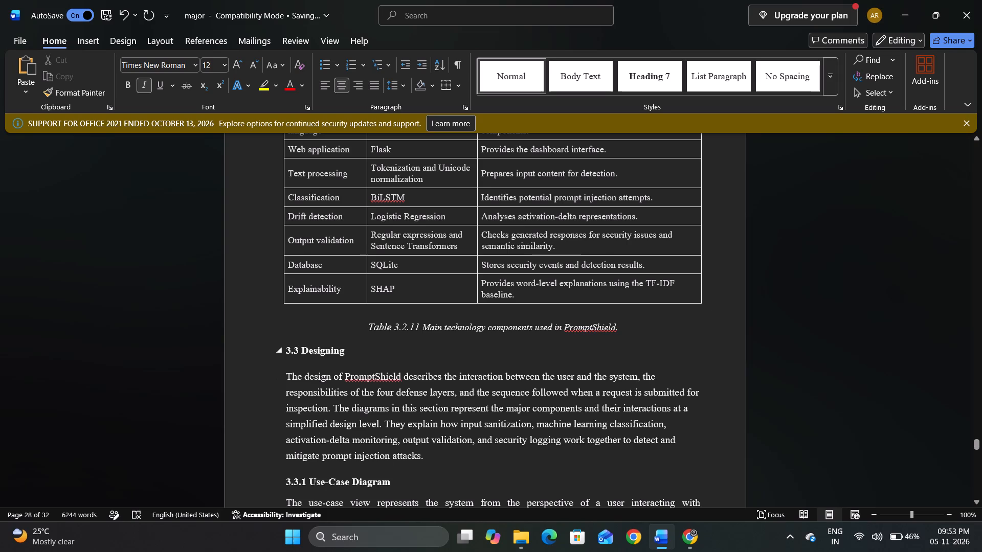
{"action": "key", "text": "BackSpace"}
{"action": "key", "text": "BackSpace"}
{"action": "key", "text": "Right"}
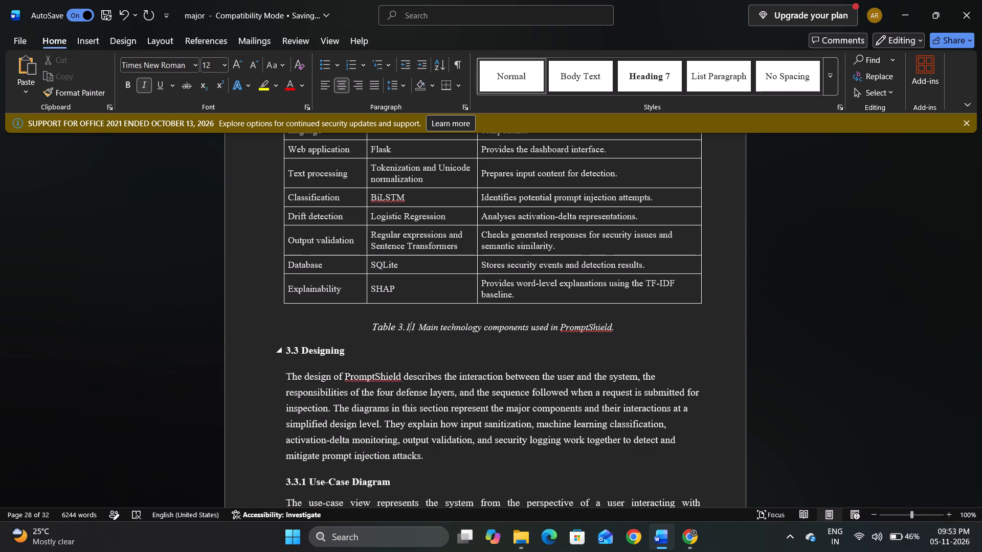
{"action": "key", "text": "BackSpace"}
Check the remaining captions from section 3.3 Designing through the references.
{"action": "scroll", "coordinate": [497, 358], "scroll_direction": "down", "scroll_amount": 1}
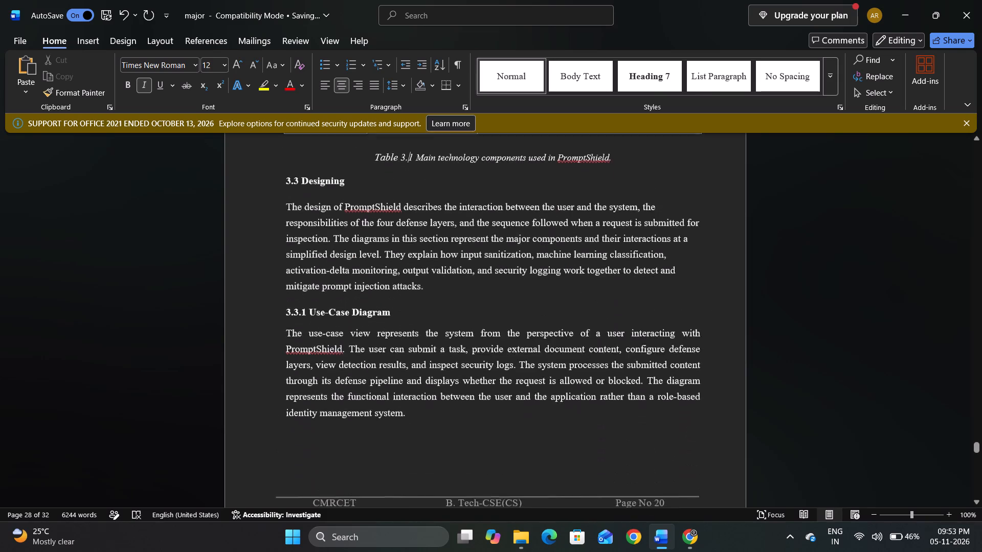
{"action": "scroll", "coordinate": [497, 358], "scroll_direction": "down", "scroll_amount": 5}
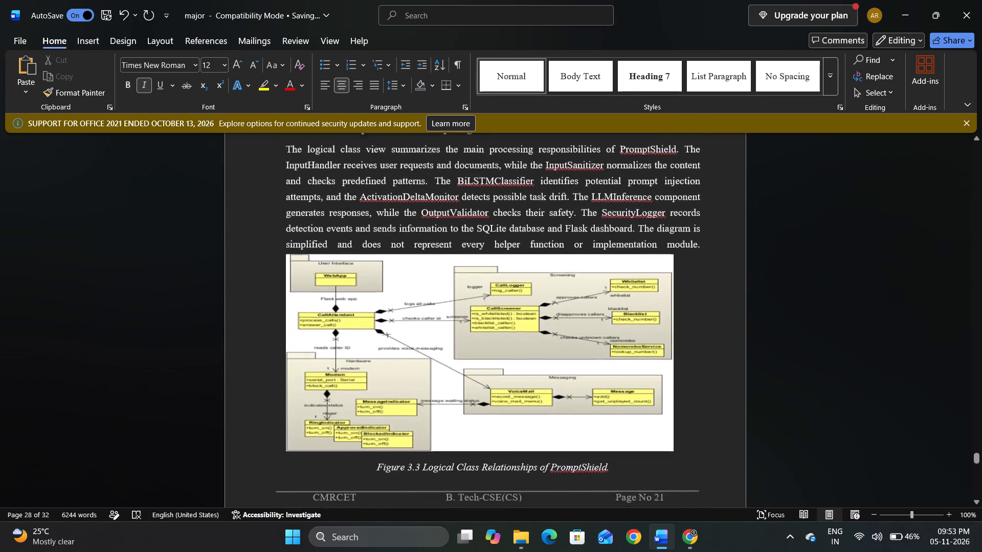
{"action": "scroll", "coordinate": [497, 358], "scroll_direction": "down", "scroll_amount": 6}
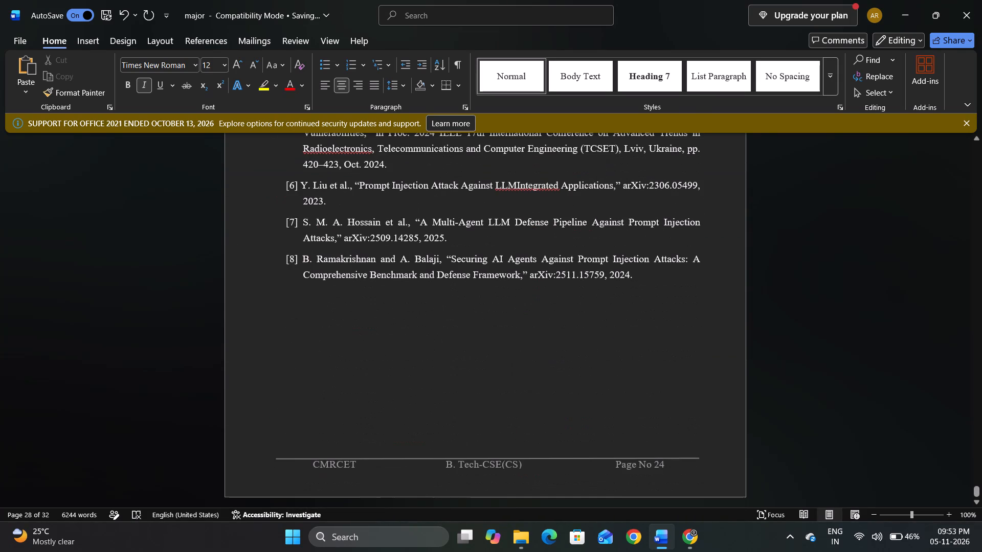
In the table of contents, add one space before the page number of 2.4 Multi-Layer Defense to align it with the 2.4.1 entry.
{"action": "scroll", "coordinate": [497, 358], "scroll_direction": "up", "scroll_amount": 20}
{"action": "scroll", "coordinate": [497, 358], "scroll_direction": "up", "scroll_amount": 19}
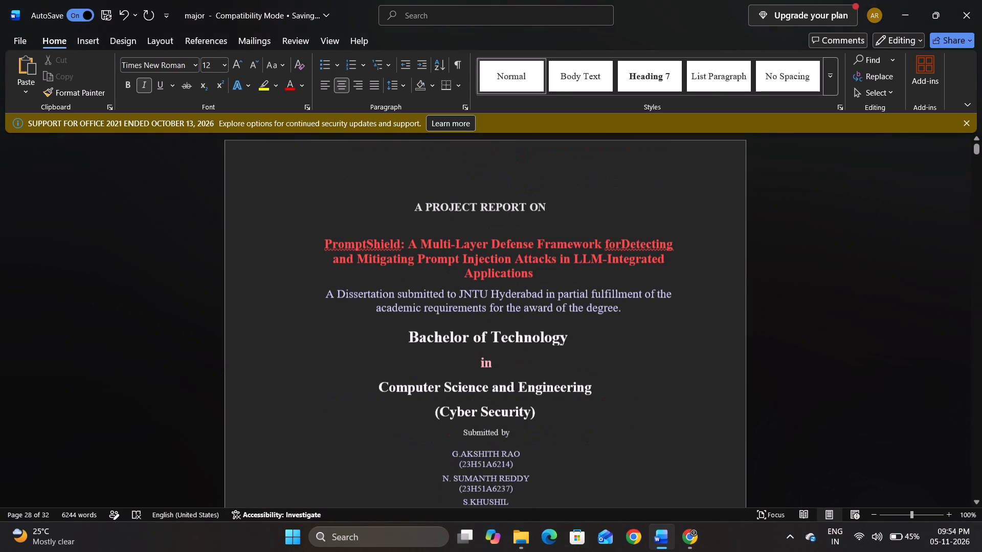
{"action": "scroll", "coordinate": [631, 338], "scroll_direction": "down", "scroll_amount": 4}
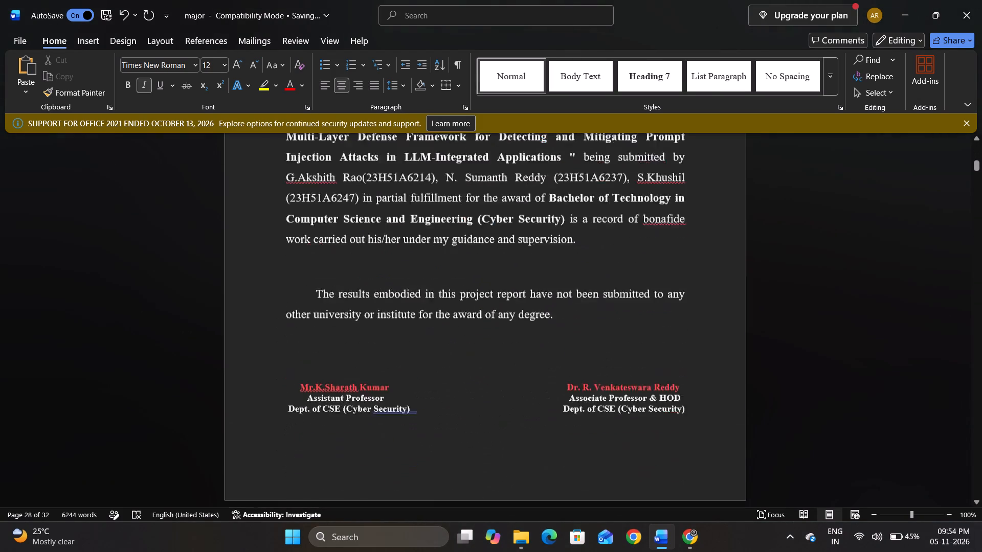
{"action": "scroll", "coordinate": [631, 338], "scroll_direction": "down", "scroll_amount": 6}
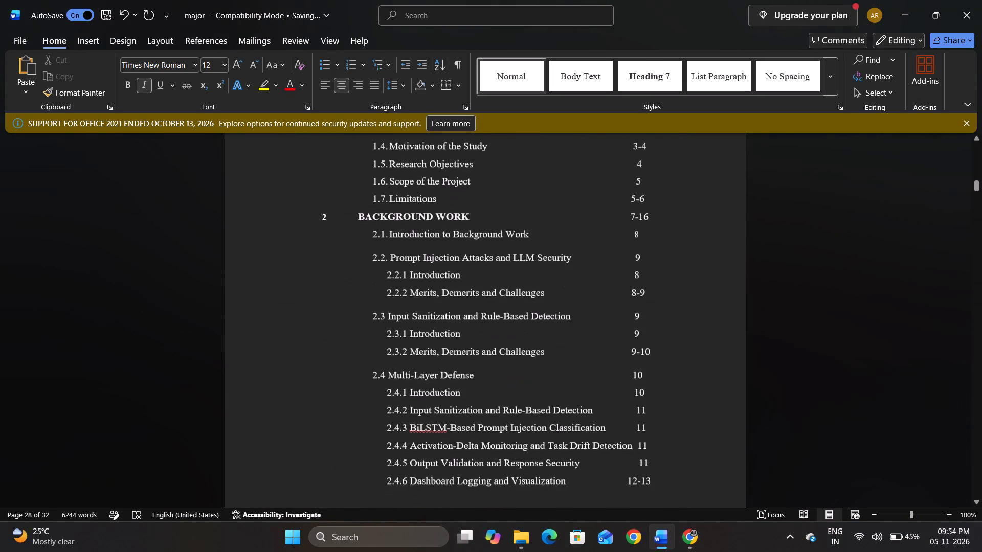
{"action": "scroll", "coordinate": [631, 338], "scroll_direction": "down", "scroll_amount": 1}
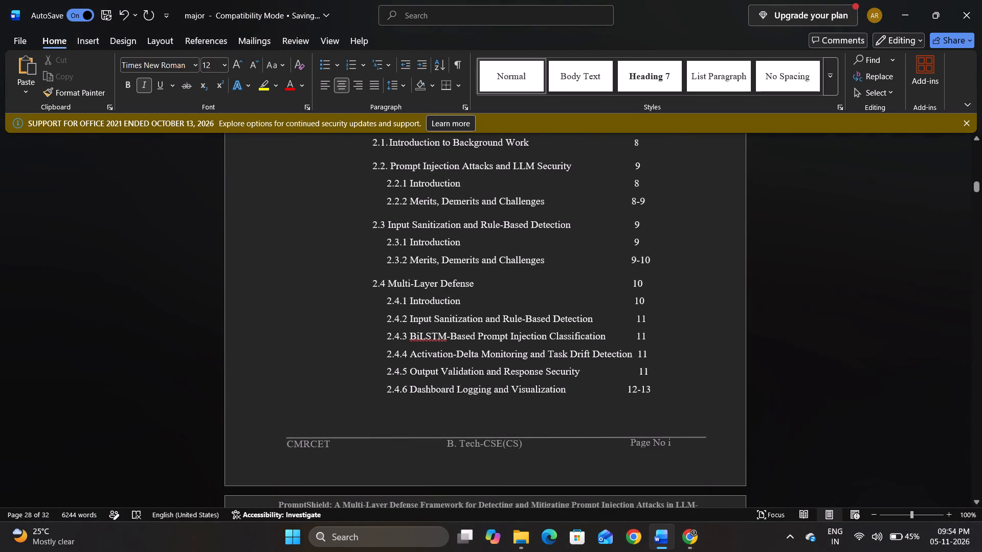
{"action": "scroll", "coordinate": [639, 315], "scroll_direction": "up", "scroll_amount": 1}
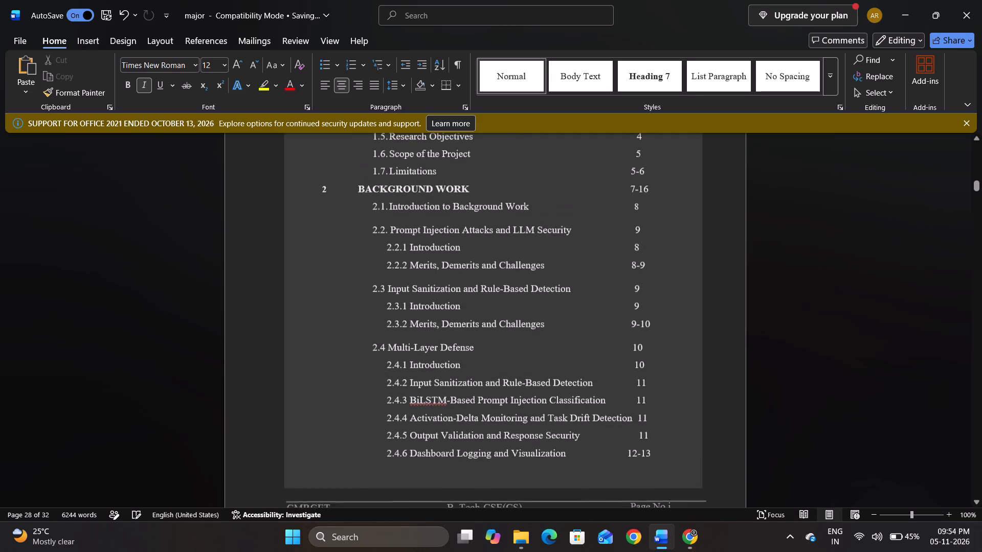
{"action": "left_click", "coordinate": [634, 349]}
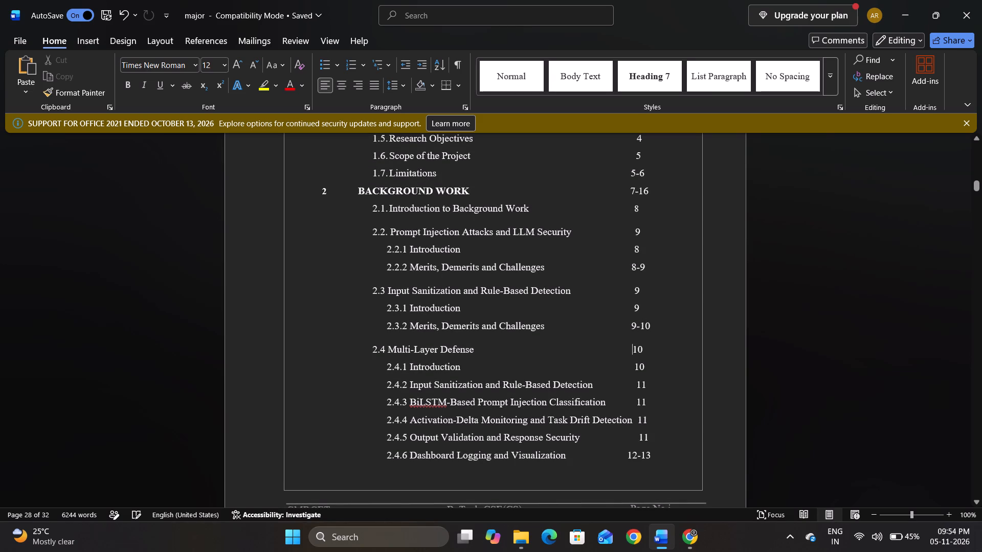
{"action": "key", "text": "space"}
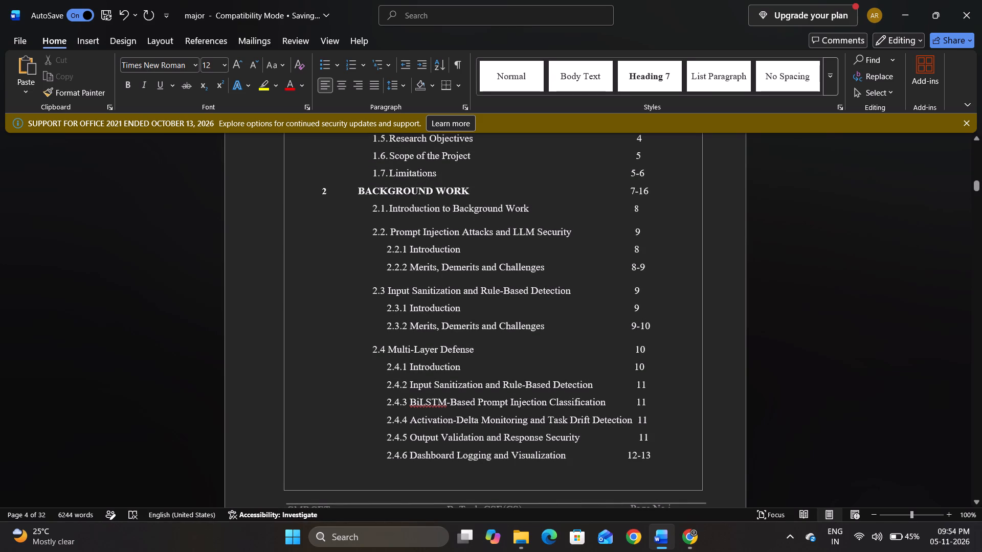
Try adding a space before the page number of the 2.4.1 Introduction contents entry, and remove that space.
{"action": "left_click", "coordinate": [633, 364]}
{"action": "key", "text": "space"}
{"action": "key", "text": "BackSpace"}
In the table of contents, add one space before the page number of 1.2 Prompt Injection in LLM-Integrated Applications to align it.
{"action": "scroll", "coordinate": [652, 382], "scroll_direction": "up", "scroll_amount": 1}
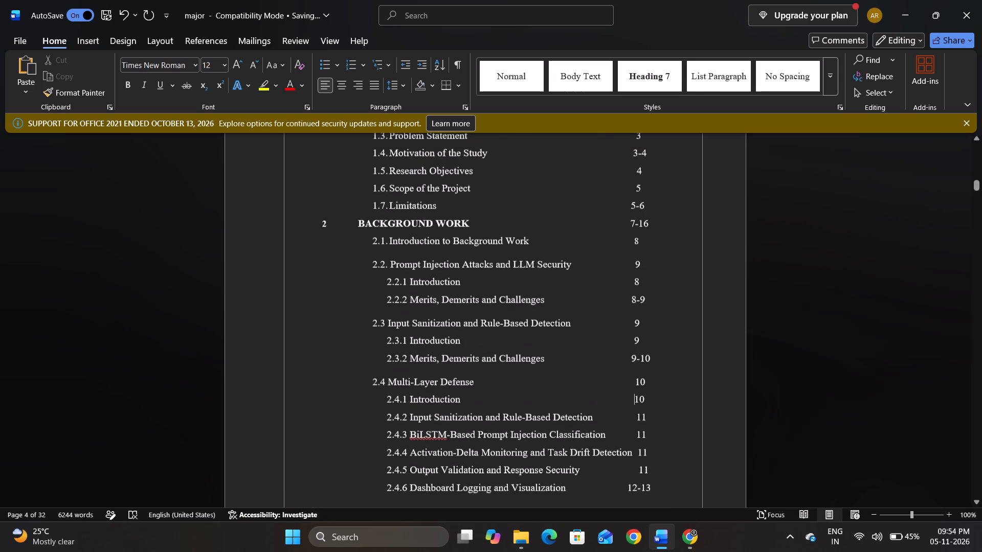
{"action": "scroll", "coordinate": [652, 382], "scroll_direction": "up", "scroll_amount": 1}
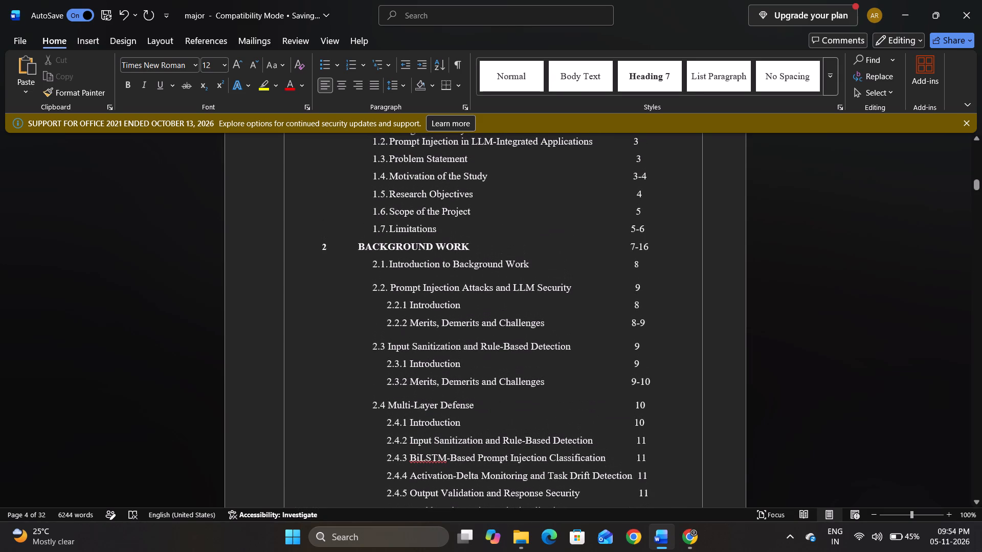
{"action": "scroll", "coordinate": [652, 382], "scroll_direction": "up", "scroll_amount": 1}
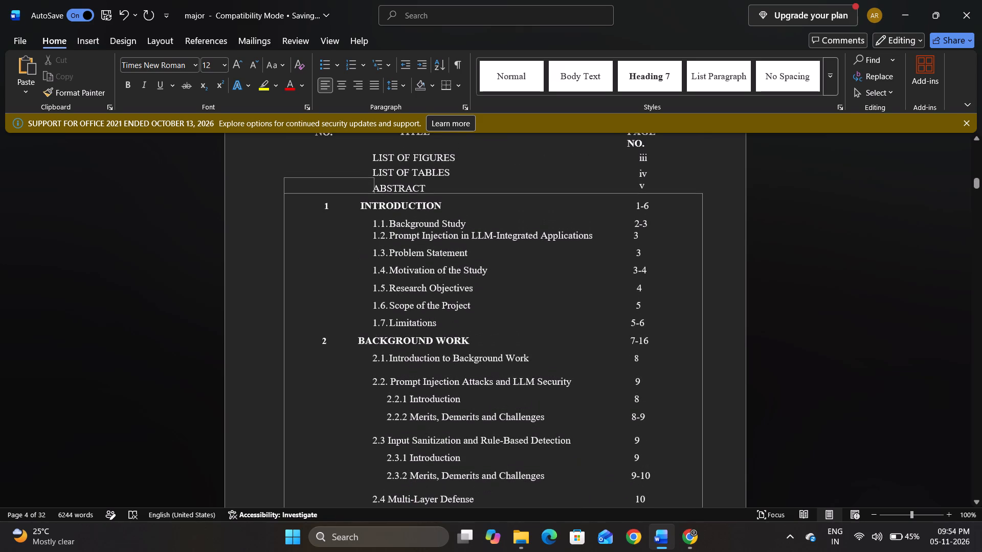
{"action": "left_click", "coordinate": [631, 235]}
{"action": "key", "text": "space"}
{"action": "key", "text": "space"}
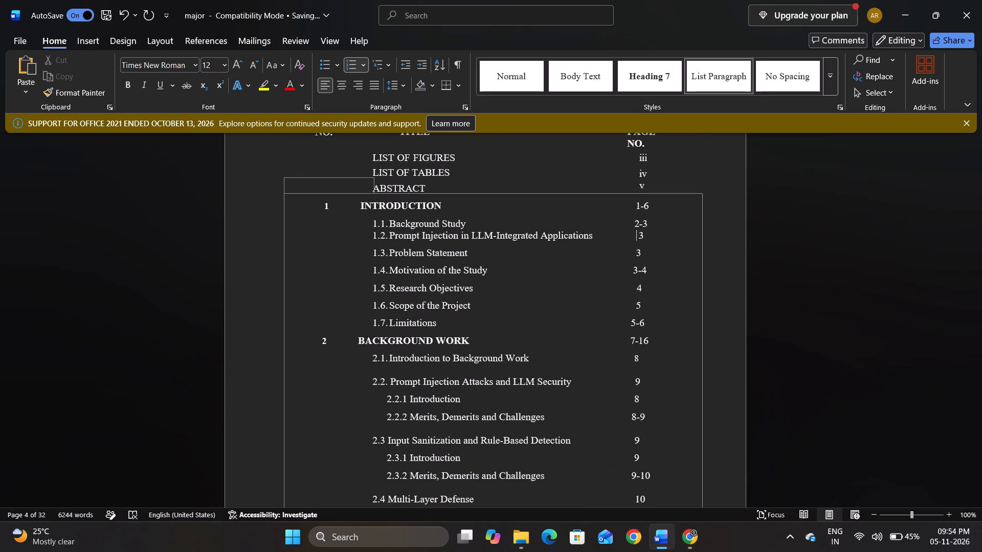
{"action": "key", "text": "BackSpace"}
In the List of Figures, renumber the HighLevel System Architecture entry as 3.1.
{"action": "scroll", "coordinate": [667, 273], "scroll_direction": "down", "scroll_amount": 2}
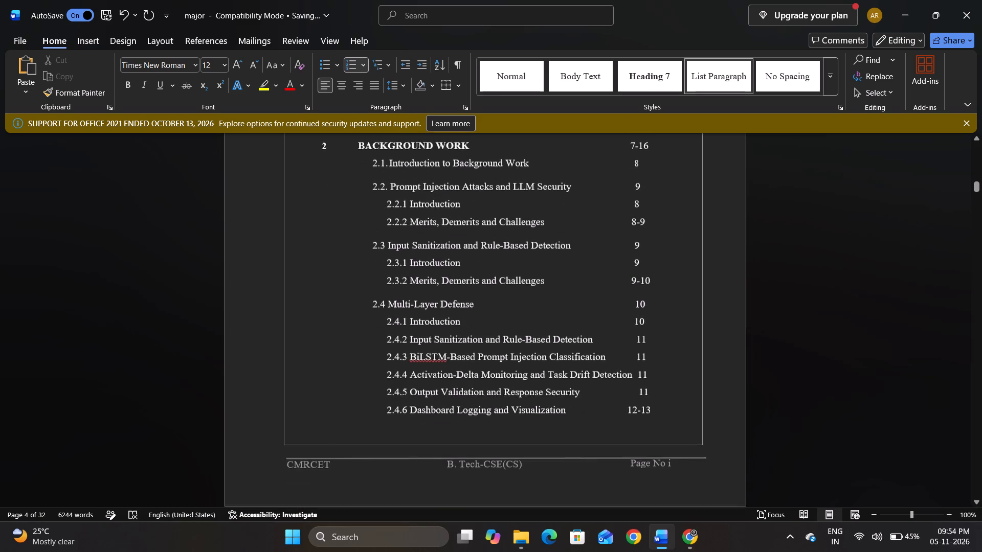
{"action": "scroll", "coordinate": [667, 273], "scroll_direction": "down", "scroll_amount": 3}
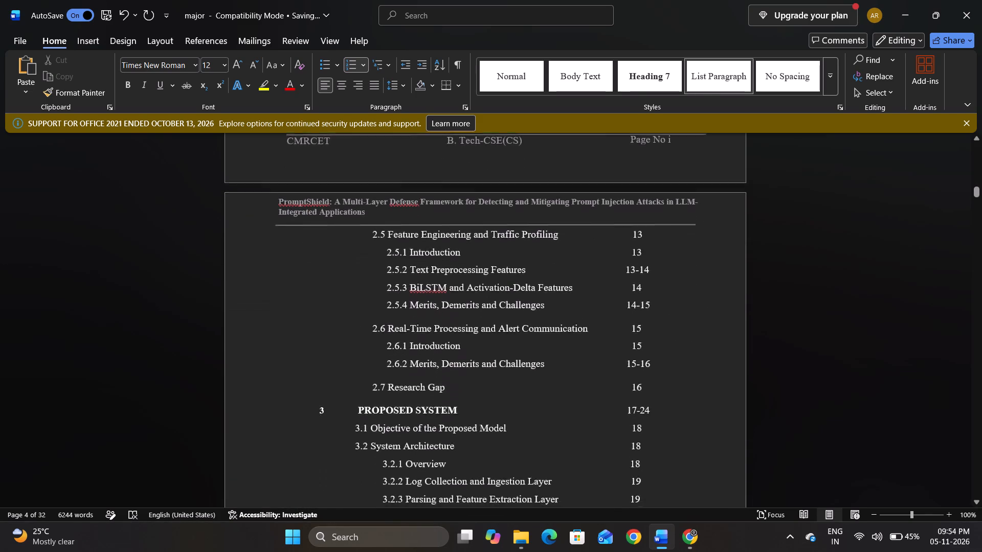
{"action": "scroll", "coordinate": [667, 273], "scroll_direction": "down", "scroll_amount": 3}
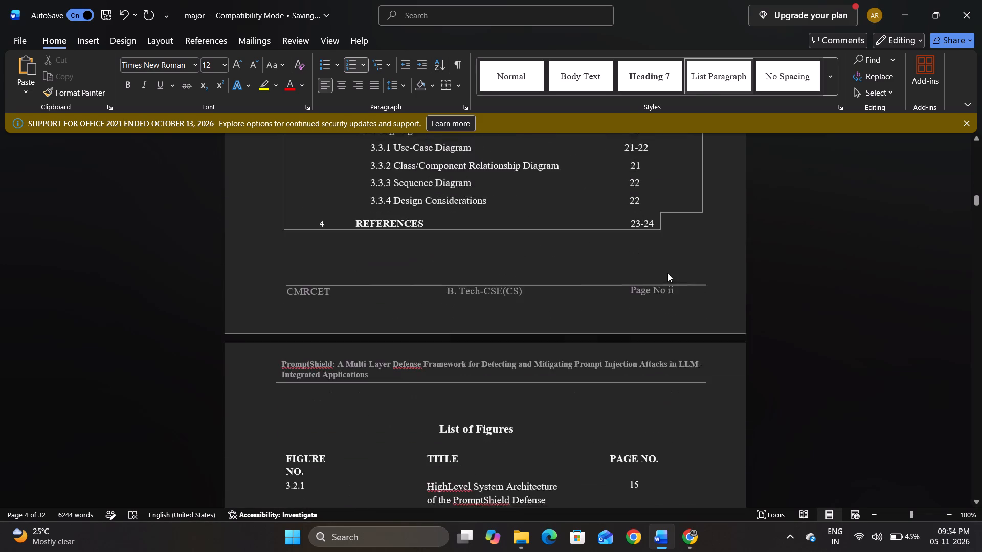
{"action": "scroll", "coordinate": [667, 273], "scroll_direction": "down", "scroll_amount": 2}
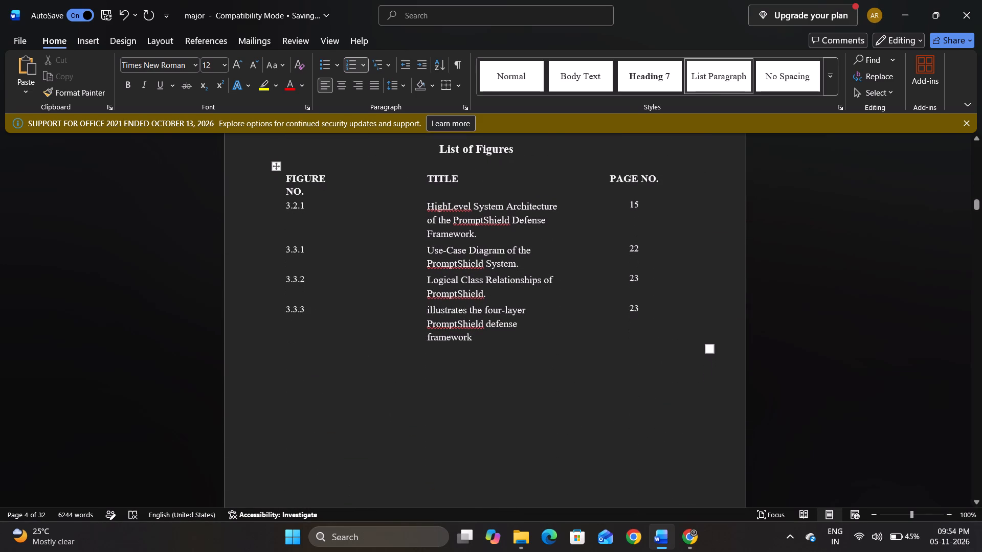
{"action": "scroll", "coordinate": [667, 273], "scroll_direction": "down", "scroll_amount": 3}
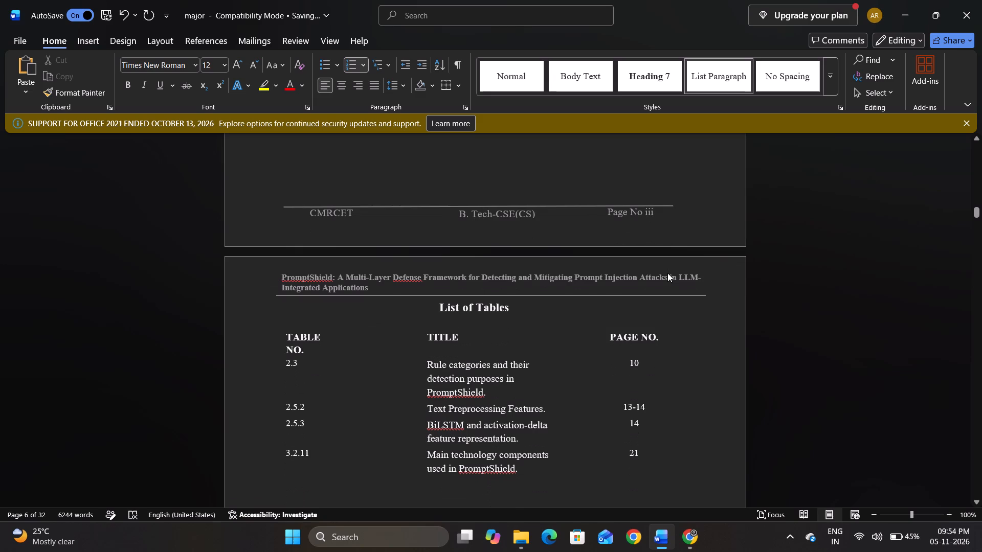
{"action": "scroll", "coordinate": [410, 366], "scroll_direction": "up", "scroll_amount": 1}
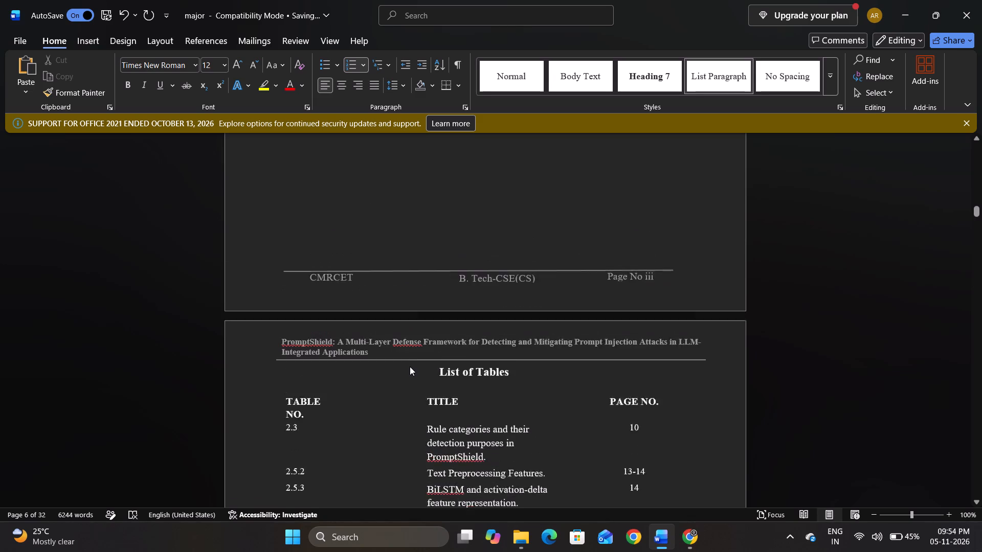
{"action": "scroll", "coordinate": [410, 366], "scroll_direction": "up", "scroll_amount": 3}
{"action": "scroll", "coordinate": [410, 366], "scroll_direction": "down", "scroll_amount": 1}
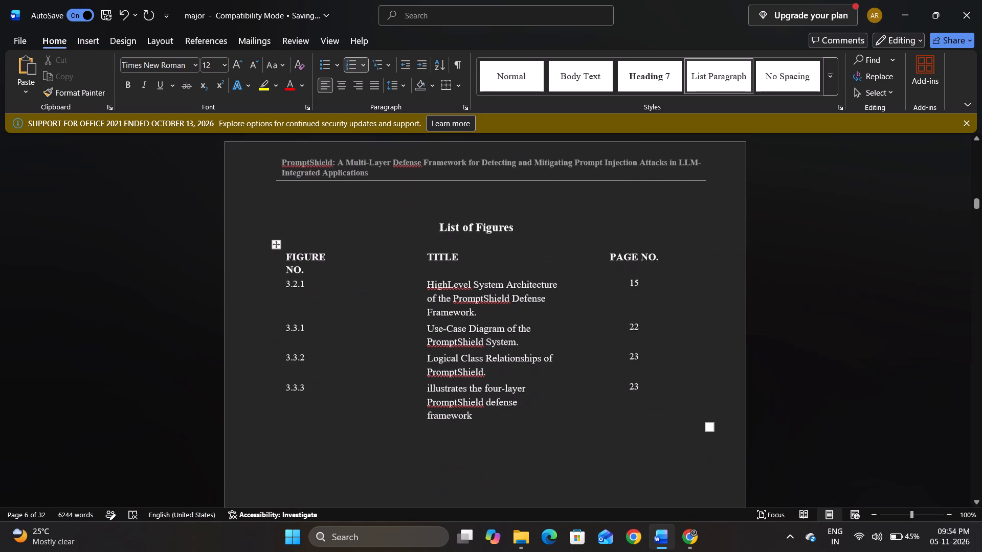
{"action": "left_click", "coordinate": [300, 282]}
{"action": "key", "text": "BackSpace"}
{"action": "key", "text": "BackSpace"}
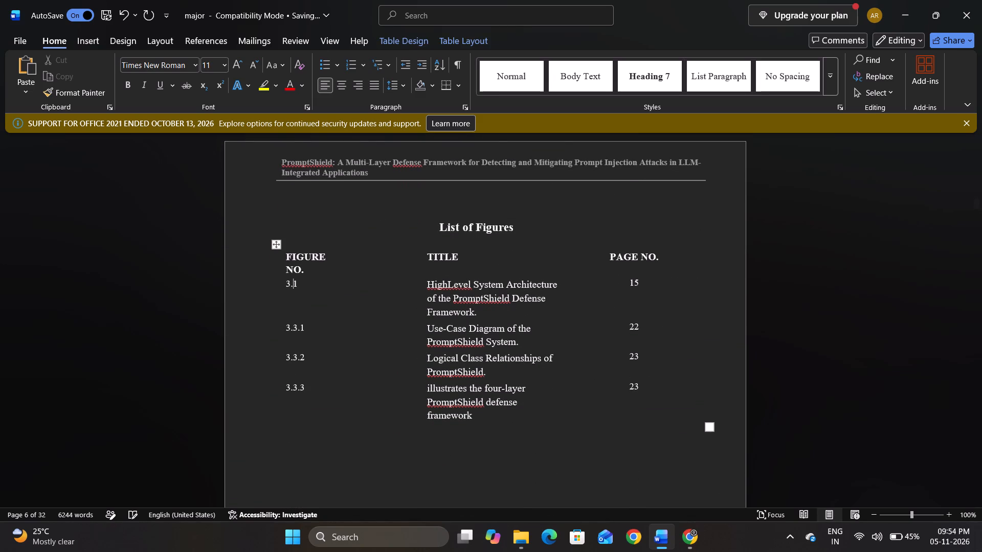
Renumber the Logical Class Relationships of PromptShield entry in the List of Figures as 3.3.
{"action": "key", "text": "Down"}
{"action": "key", "text": "Down"}
{"action": "key", "text": "BackSpace"}
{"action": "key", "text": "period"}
{"action": "key", "text": "Right"}
{"action": "key", "text": "Right"}
{"action": "key", "text": "Right"}
{"action": "key", "text": "BackSpace"}
{"action": "key", "text": "BackSpace"}
Renumber the Use-Case Diagram of the PromptShield System entry in the List of Figures as 3.2.
{"action": "key", "text": "Up"}
{"action": "key", "text": "Right"}
{"action": "key", "text": "Right"}
{"action": "key", "text": "BackSpace"}
{"action": "key", "text": "BackSpace"}
{"action": "key", "text": "BackSpace"}
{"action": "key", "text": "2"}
Renumber the four-layer PromptShield defense framework entry, the last in the List of Figures, as 3.4.
{"action": "key", "text": "Down"}
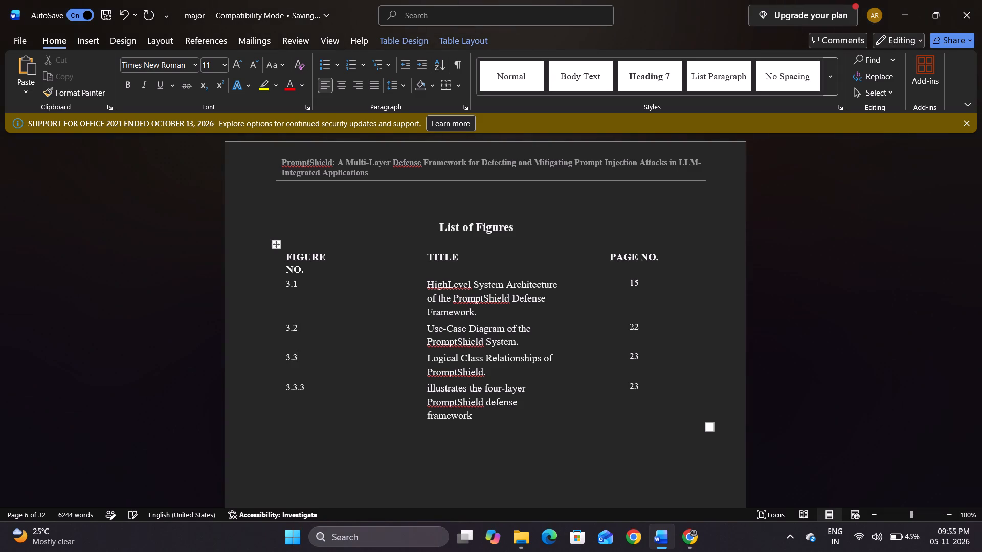
{"action": "key", "text": "Down"}
{"action": "key", "text": "Down"}
{"action": "key", "text": "Up"}
{"action": "key", "text": "Right"}
{"action": "key", "text": "Right"}
{"action": "key", "text": "BackSpace"}
{"action": "key", "text": "BackSpace"}
{"action": "key", "text": "BackSpace"}
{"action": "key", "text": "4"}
In the List of Tables, renumber the rule categories and detection purposes entry as 2.1.
{"action": "scroll", "coordinate": [431, 307], "scroll_direction": "down", "scroll_amount": 1}
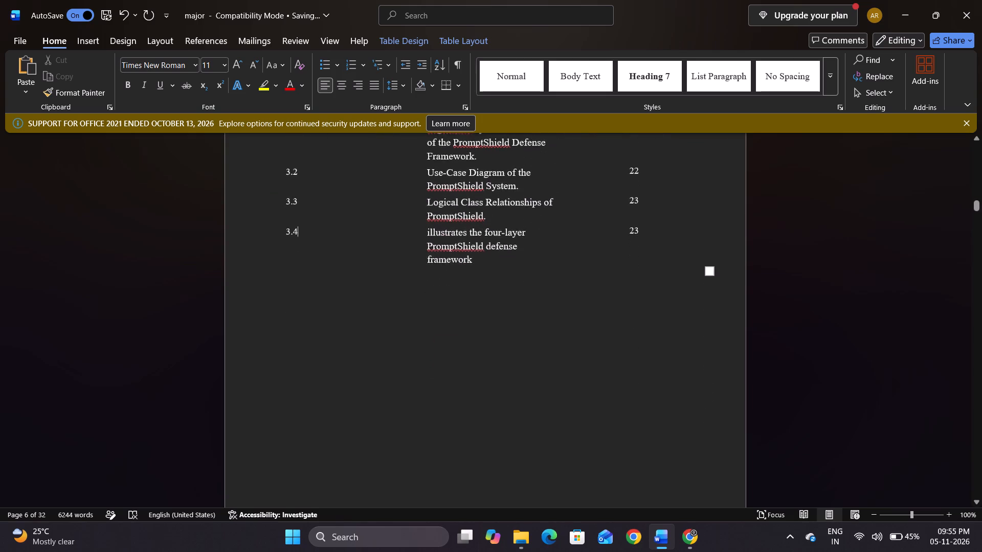
{"action": "scroll", "coordinate": [431, 307], "scroll_direction": "down", "scroll_amount": 4}
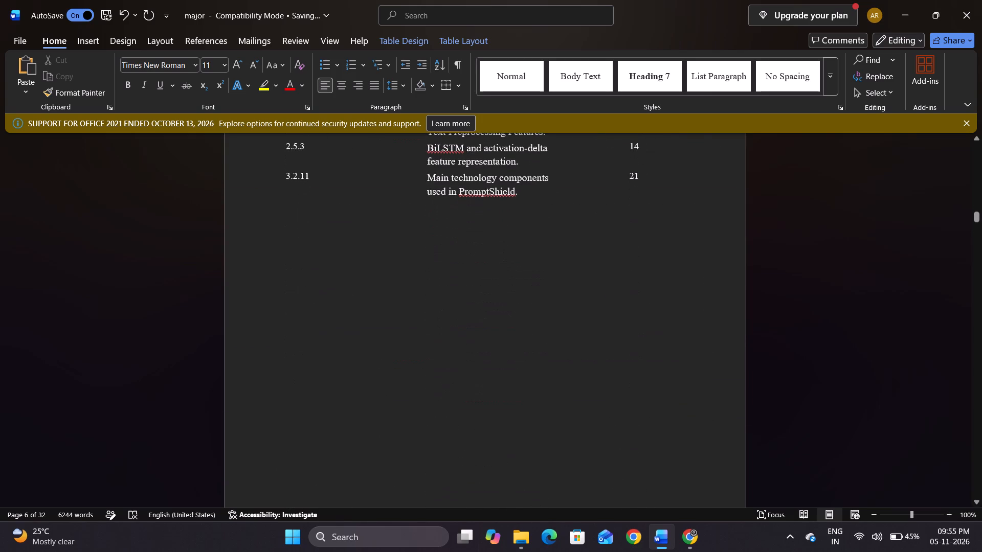
{"action": "scroll", "coordinate": [398, 266], "scroll_direction": "up", "scroll_amount": 1}
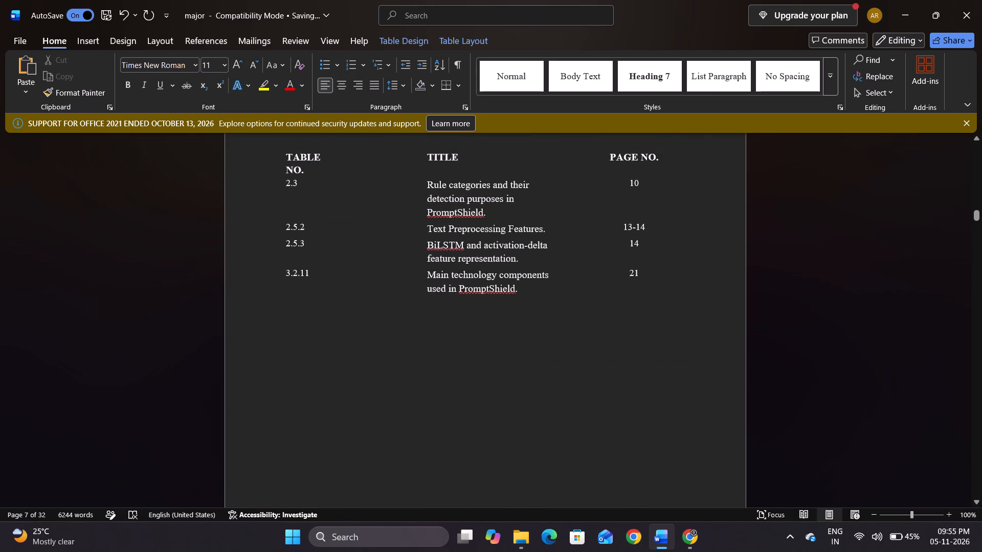
{"action": "left_click", "coordinate": [303, 187]}
{"action": "key", "text": "BackSpace"}
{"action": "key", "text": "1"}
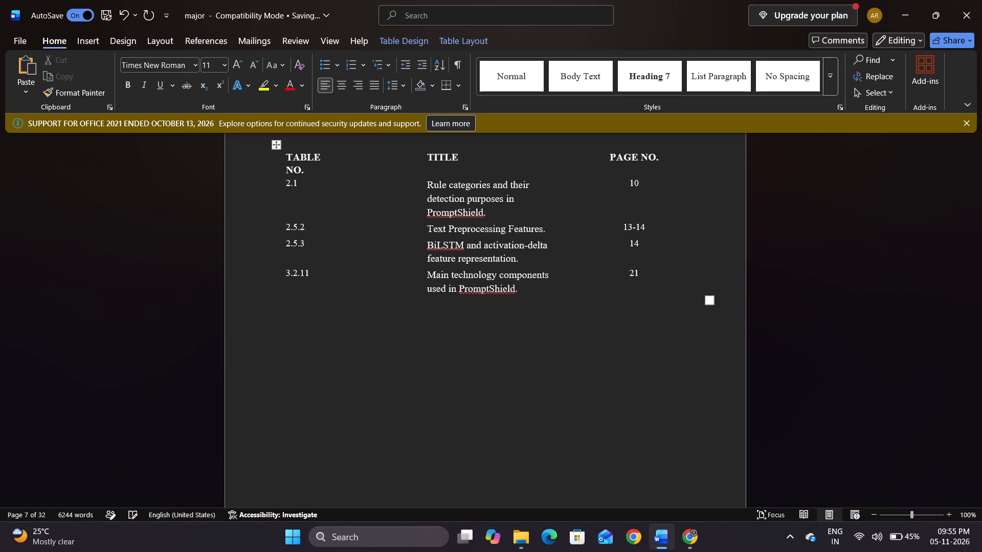
Renumber the Text Preprocessing Features entry in the List of Tables as 2.2.
{"action": "key", "text": "Down"}
{"action": "key", "text": "backslash"}
{"action": "key", "text": "BackSpace"}
{"action": "key", "text": "BackSpace"}
{"action": "key", "text": "BackSpace"}
Renumber the BiLSTM and activation-delta feature representation entry in the List of Tables as 2.3.
{"action": "key", "text": "Down"}
{"action": "key", "text": "Right"}
{"action": "key", "text": "Right"}
{"action": "key", "text": "BackSpace"}
{"action": "key", "text": "BackSpace"}
Renumber the main technology components entry in the List of Tables as 3.1.
{"action": "key", "text": "Down"}
{"action": "key", "text": "Right"}
{"action": "key", "text": "Right"}
{"action": "key", "text": "Right"}
{"action": "key", "text": "Right"}
{"action": "key", "text": "BackSpace"}
{"action": "key", "text": "BackSpace"}
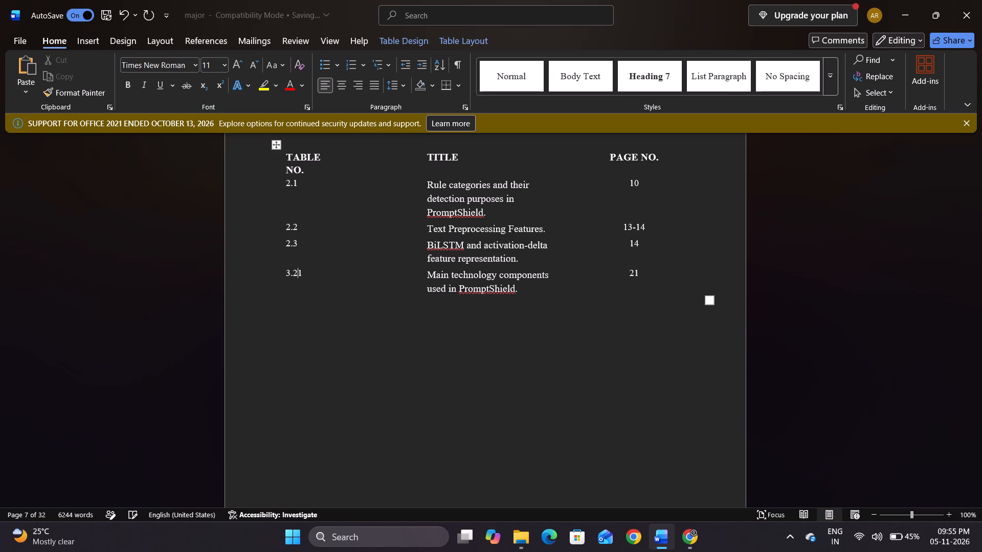
{"action": "key", "text": "BackSpace"}
Delete "in PromptShield." from the title of the Table 2.1 entry in the List of Tables.
{"action": "scroll", "coordinate": [376, 192], "scroll_direction": "up", "scroll_amount": 1}
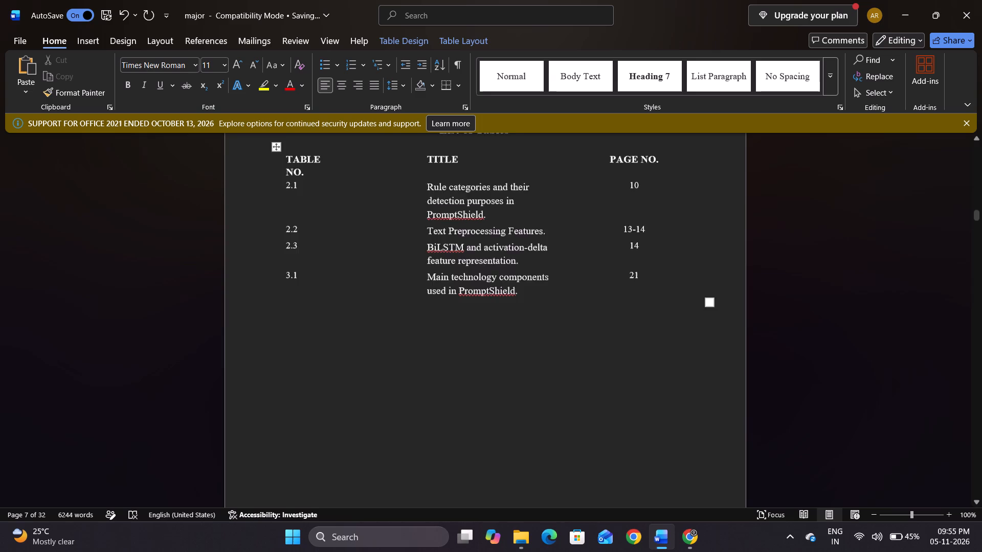
{"action": "scroll", "coordinate": [376, 192], "scroll_direction": "up", "scroll_amount": 1}
{"action": "scroll", "coordinate": [376, 192], "scroll_direction": "down", "scroll_amount": 1}
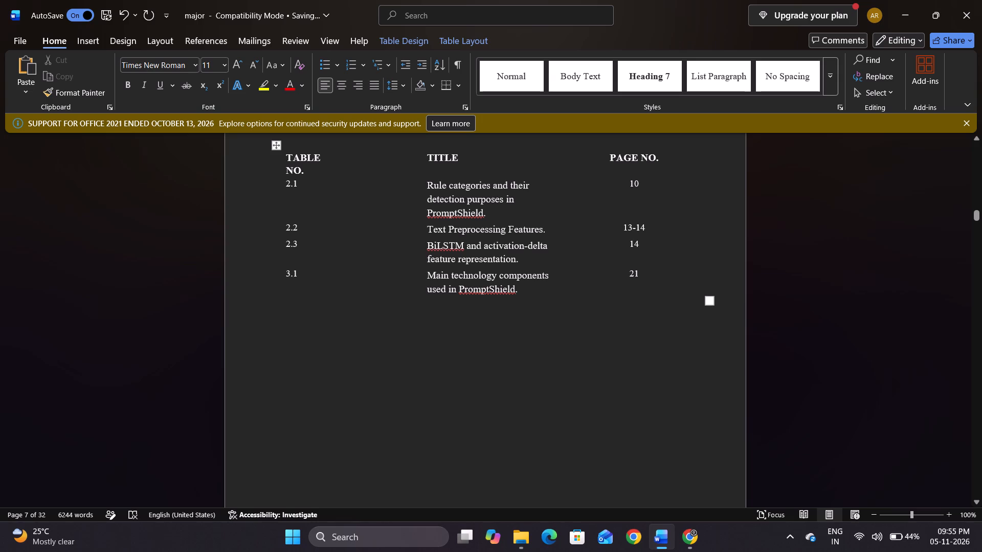
{"action": "left_click_drag", "start_coordinate": [487, 214], "coordinate": [513, 203]}
{"action": "key", "text": "BackSpace"}
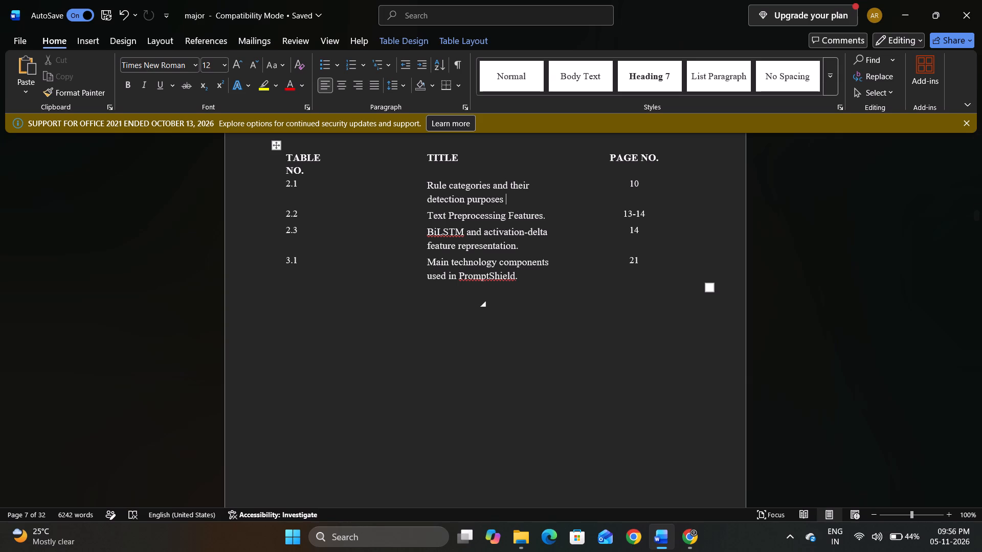
Review the front matter pages around the List of Tables, table of contents, certificate and Acknowledgement.
{"action": "scroll", "coordinate": [575, 297], "scroll_direction": "up", "scroll_amount": 1}
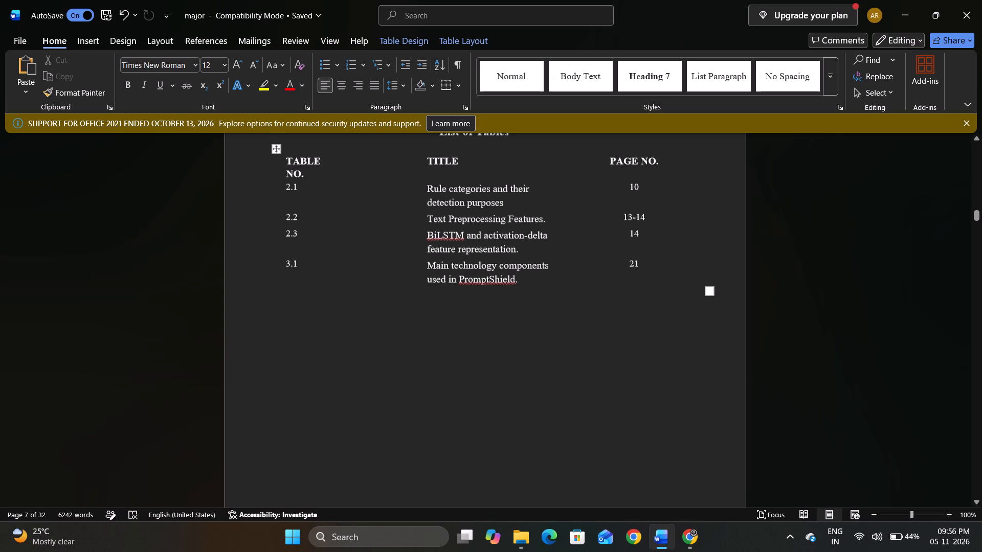
{"action": "scroll", "coordinate": [575, 297], "scroll_direction": "up", "scroll_amount": 1}
{"action": "scroll", "coordinate": [575, 297], "scroll_direction": "down", "scroll_amount": 3}
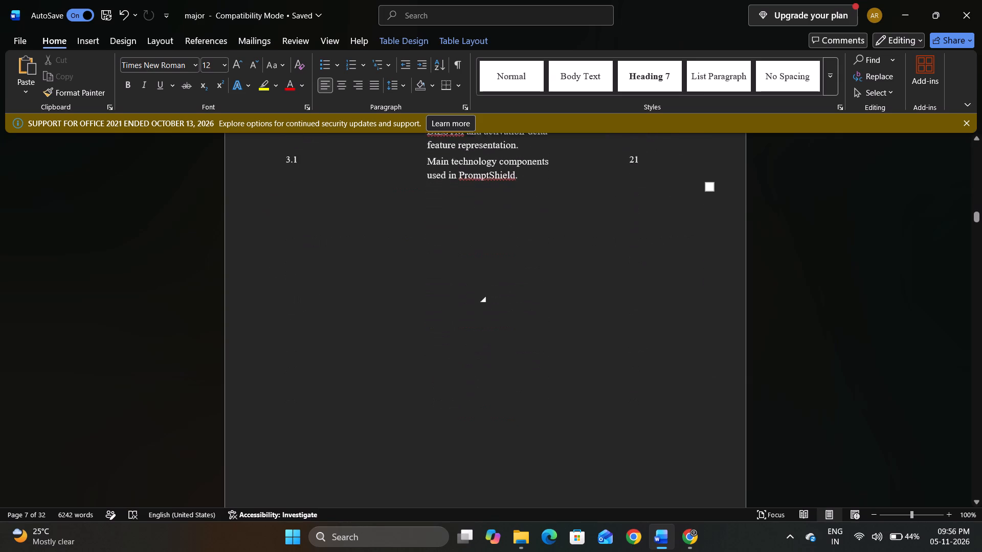
{"action": "scroll", "coordinate": [575, 297], "scroll_direction": "down", "scroll_amount": 1}
{"action": "scroll", "coordinate": [575, 297], "scroll_direction": "up", "scroll_amount": 9}
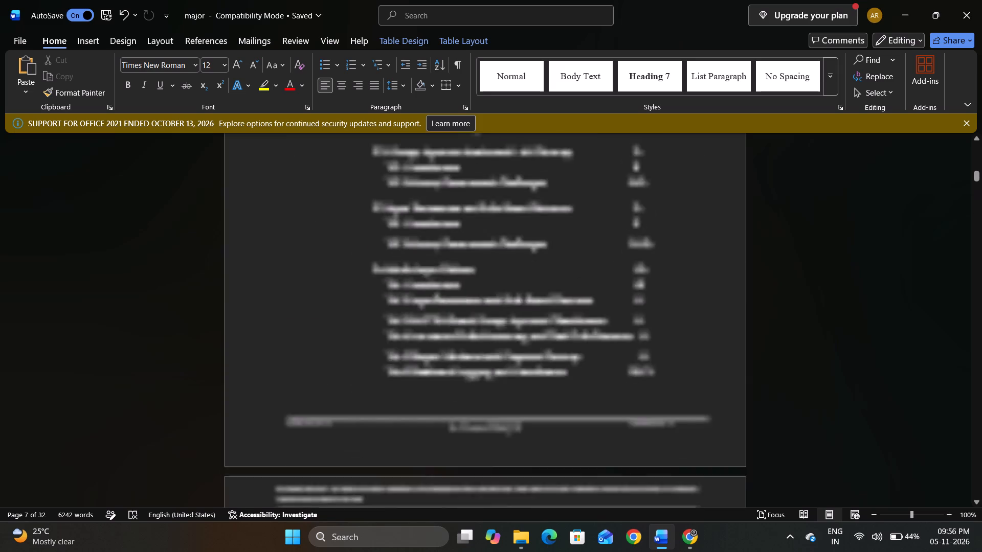
{"action": "scroll", "coordinate": [575, 297], "scroll_direction": "up", "scroll_amount": 6}
{"action": "scroll", "coordinate": [575, 297], "scroll_direction": "down", "scroll_amount": 4}
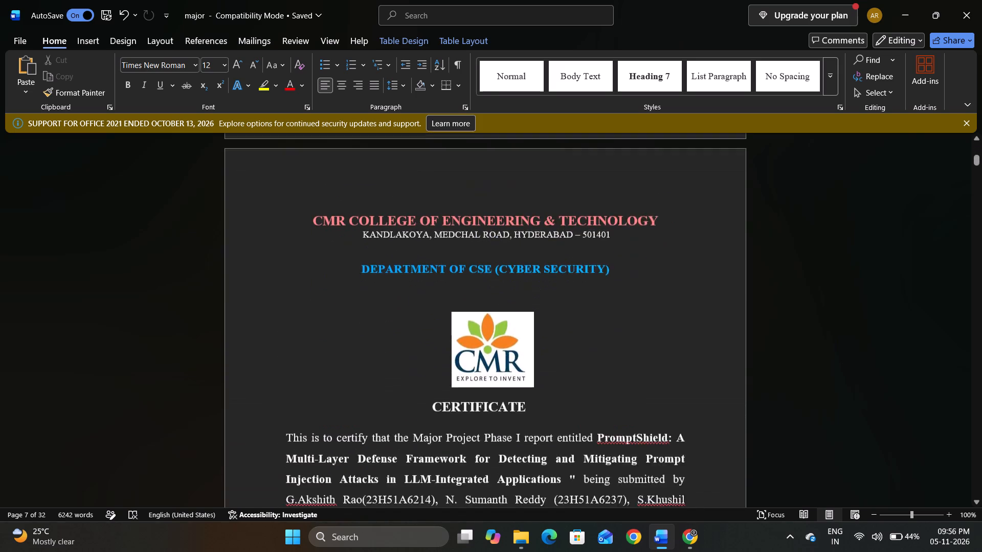
{"action": "scroll", "coordinate": [575, 297], "scroll_direction": "down", "scroll_amount": 3}
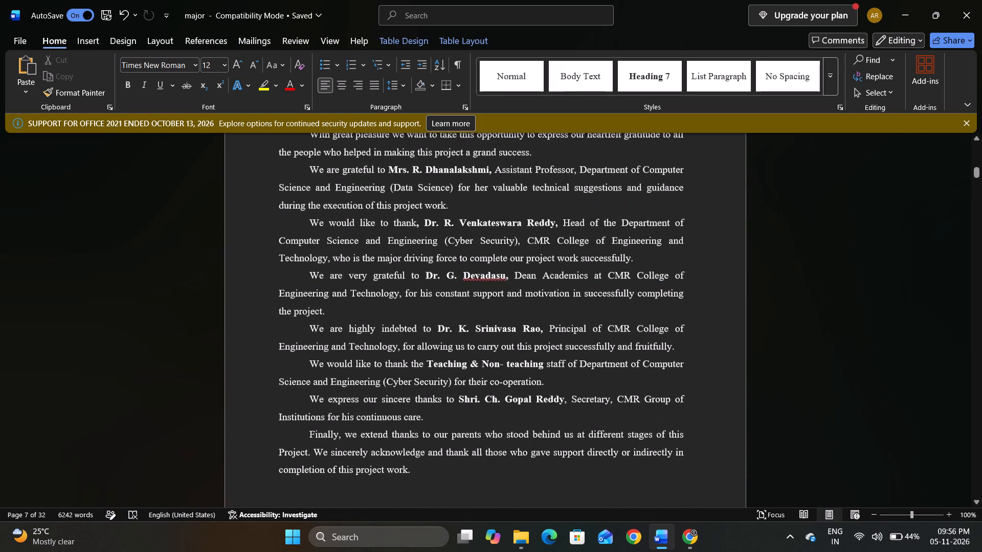
Delete the Assistant Professor's name and cut the title back to "Mr" in the Acknowledgement's "We are grateful to" paragraph.
{"action": "left_click", "coordinate": [487, 171]}
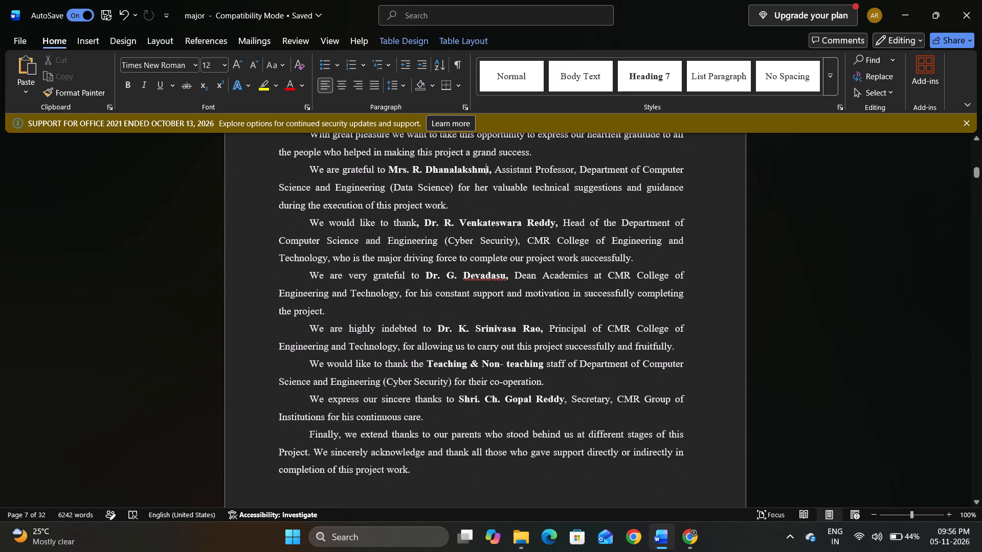
{"action": "key", "text": "Right"}
{"action": "key", "text": "backslash"}
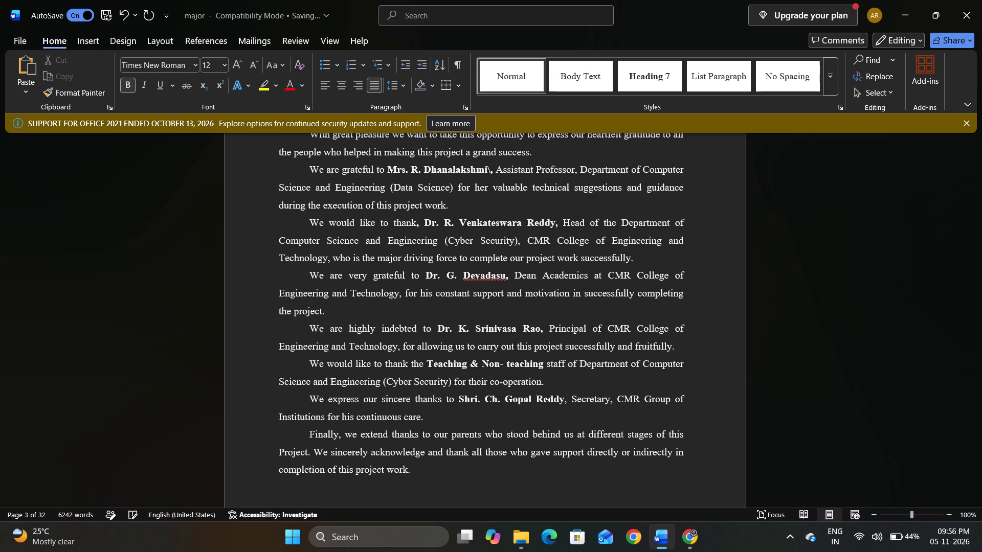
{"action": "key", "text": "BackSpace"}
{"action": "key", "text": "BackSpace"}
{"action": "key", "text": "BackSpace"}
{"action": "key", "text": "BackSpace"}
{"action": "key", "text": "BackSpace"}
{"action": "key", "text": "BackSpace"}
{"action": "key", "text": "BackSpace"}
{"action": "key", "text": "BackSpace"}
{"action": "key", "text": "BackSpace"}
{"action": "key", "text": "BackSpace"}
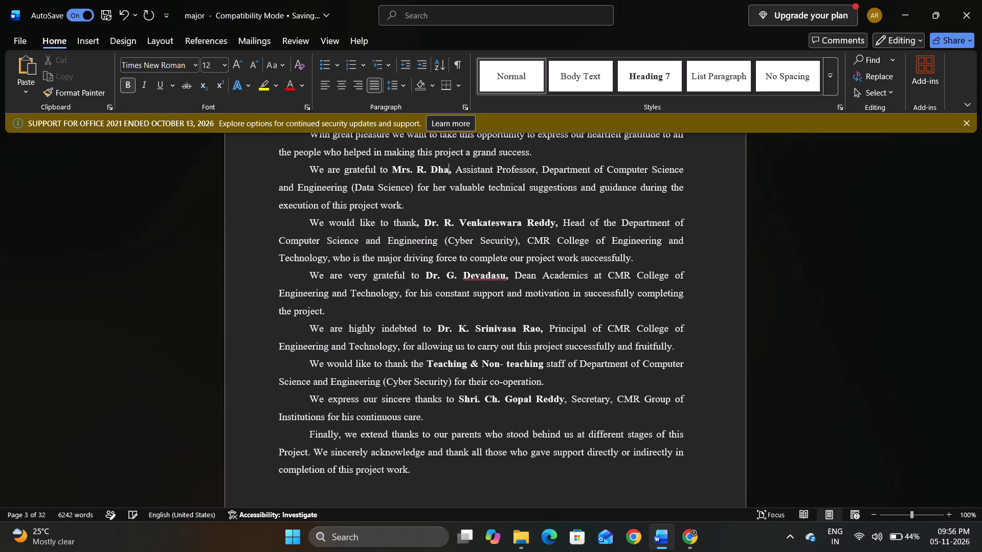
{"action": "key", "text": "BackSpace"}
{"action": "key", "text": "BackSpace"}
{"action": "key", "text": "BackSpace"}
{"action": "key", "text": "BackSpace"}
{"action": "key", "text": "BackSpace"}
{"action": "key", "text": "BackSpace"}
{"action": "key", "text": "BackSpace"}
{"action": "key", "text": "BackSpace"}
{"action": "key", "text": "BackSpace"}
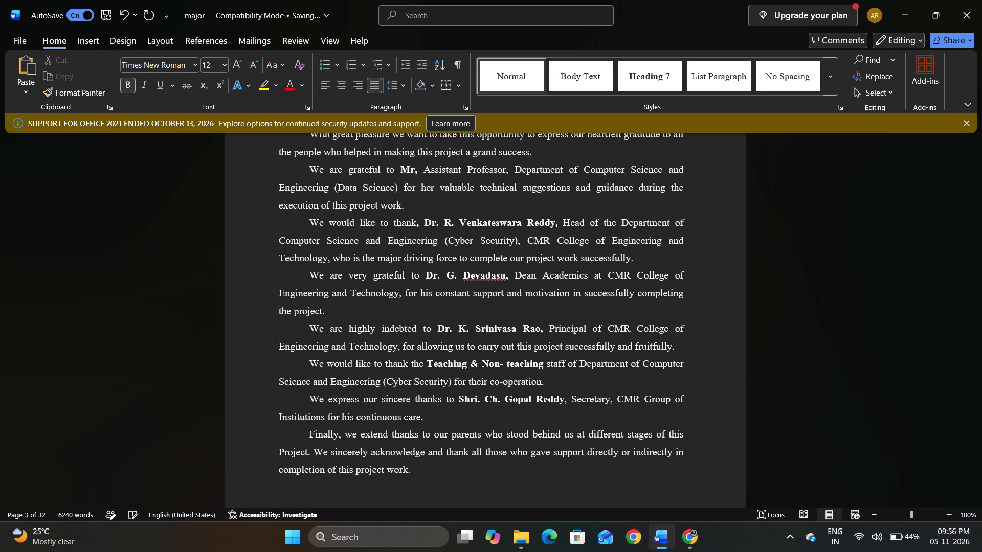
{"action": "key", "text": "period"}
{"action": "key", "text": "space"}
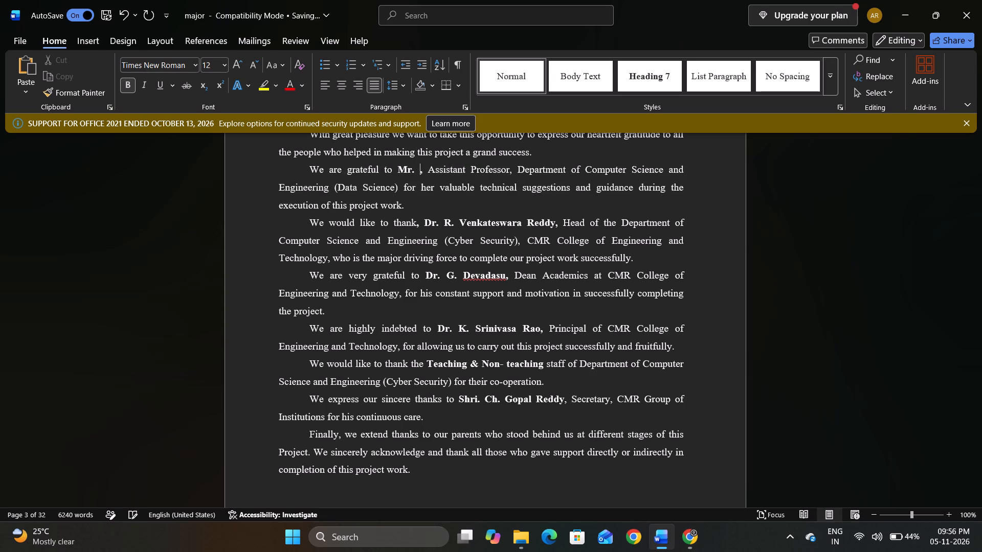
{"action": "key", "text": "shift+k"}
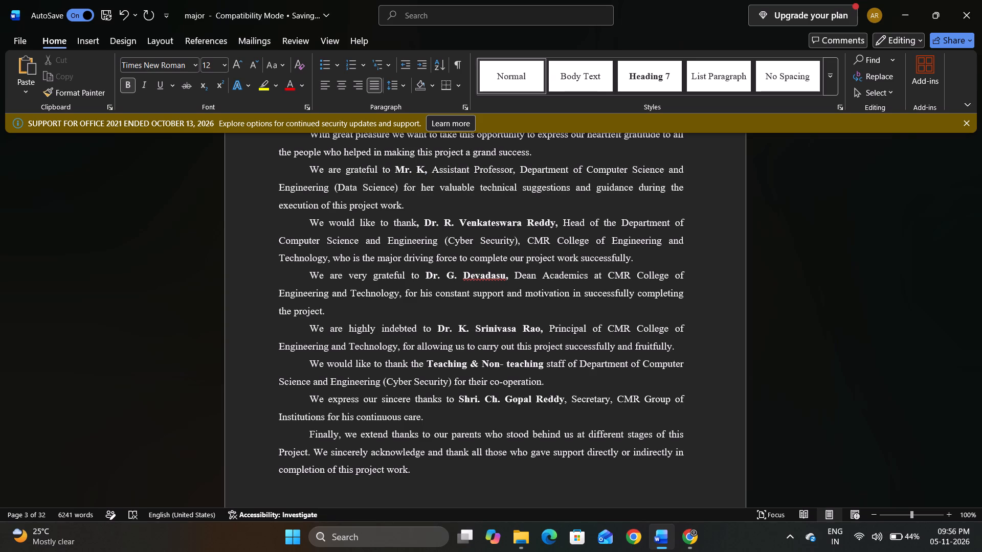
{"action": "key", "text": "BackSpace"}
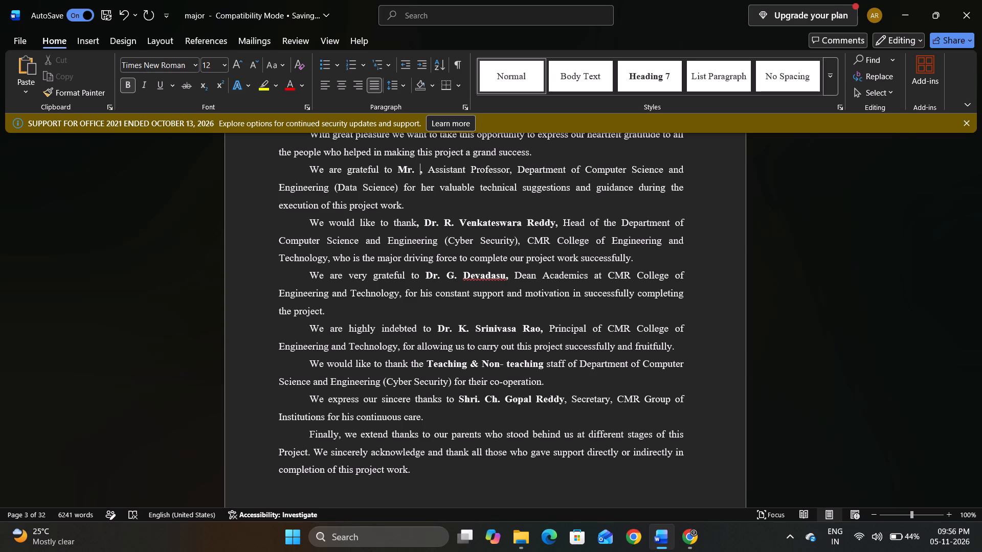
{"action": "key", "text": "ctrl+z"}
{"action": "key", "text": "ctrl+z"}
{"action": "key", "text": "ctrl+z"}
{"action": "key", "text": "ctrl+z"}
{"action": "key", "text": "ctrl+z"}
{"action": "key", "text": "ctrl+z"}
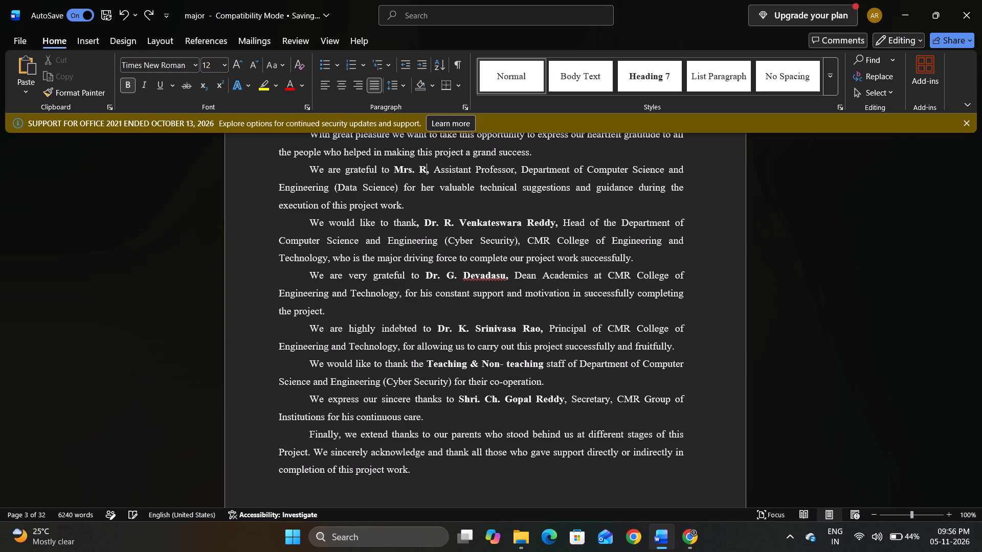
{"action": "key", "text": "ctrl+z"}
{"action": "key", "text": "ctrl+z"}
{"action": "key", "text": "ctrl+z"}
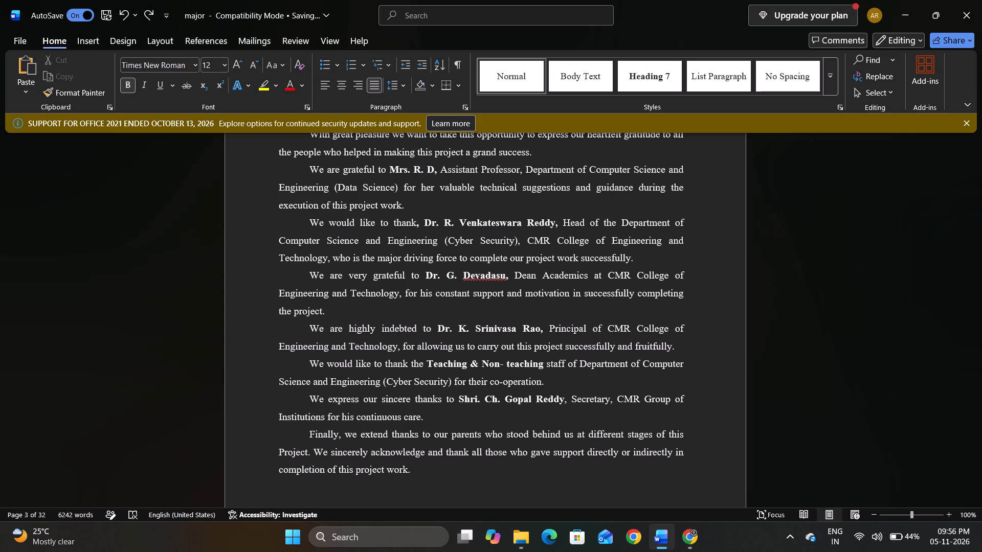
Replace the remaining title and initials with "Mr." and the Assistant Professor's name as given on the certificate.
{"action": "key", "text": "BackSpace"}
{"action": "key", "text": "BackSpace"}
{"action": "key", "text": "BackSpace"}
{"action": "key", "text": "BackSpace"}
{"action": "key", "text": "BackSpace"}
{"action": "key", "text": "BackSpace"}
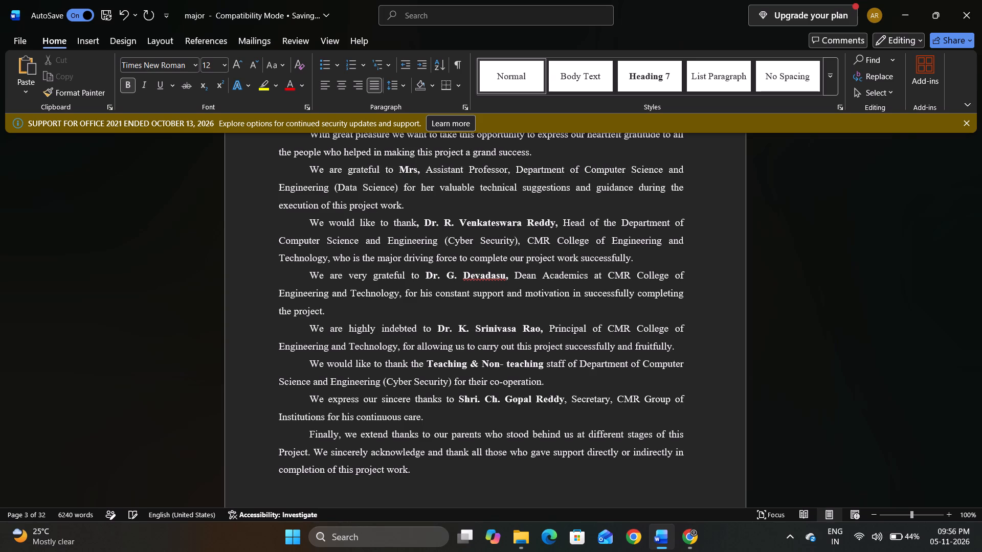
{"action": "key", "text": "BackSpace"}
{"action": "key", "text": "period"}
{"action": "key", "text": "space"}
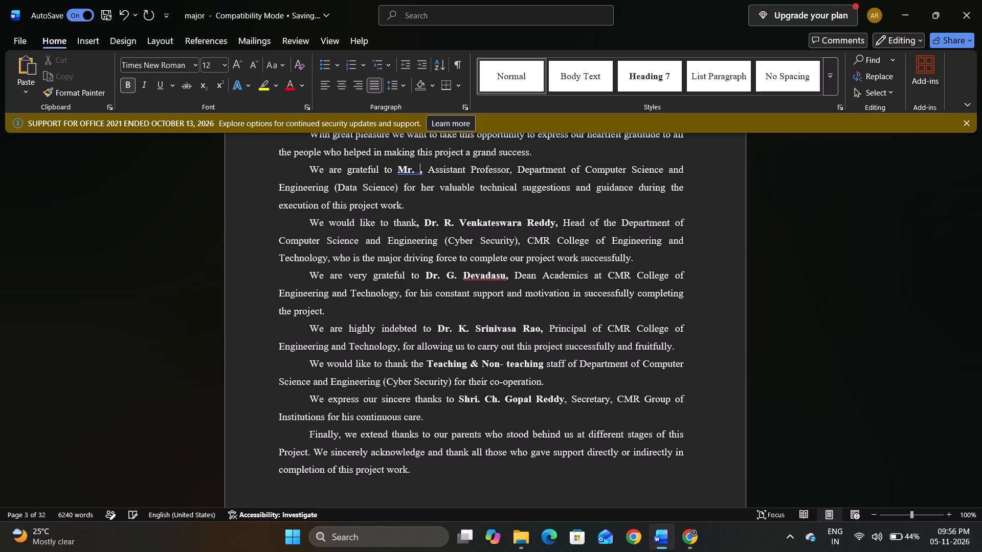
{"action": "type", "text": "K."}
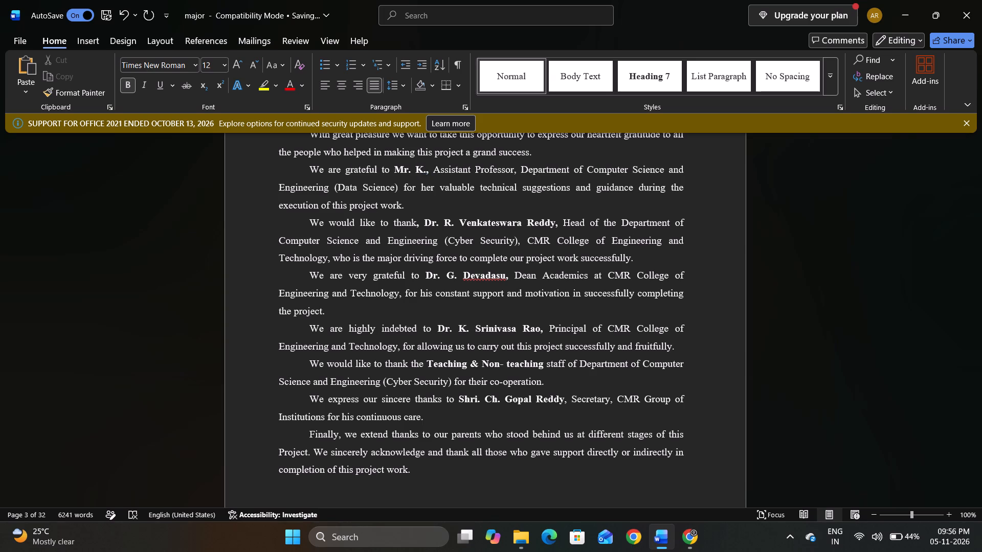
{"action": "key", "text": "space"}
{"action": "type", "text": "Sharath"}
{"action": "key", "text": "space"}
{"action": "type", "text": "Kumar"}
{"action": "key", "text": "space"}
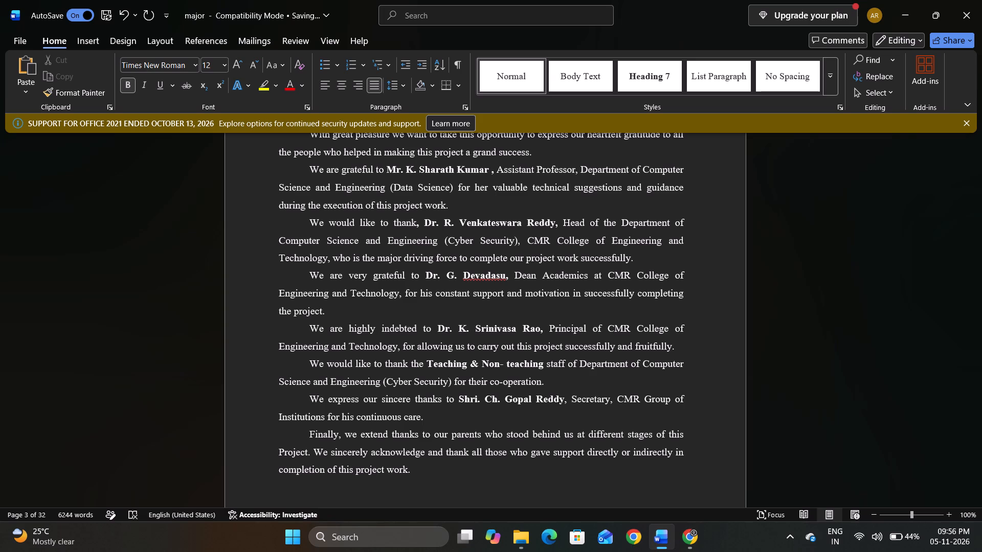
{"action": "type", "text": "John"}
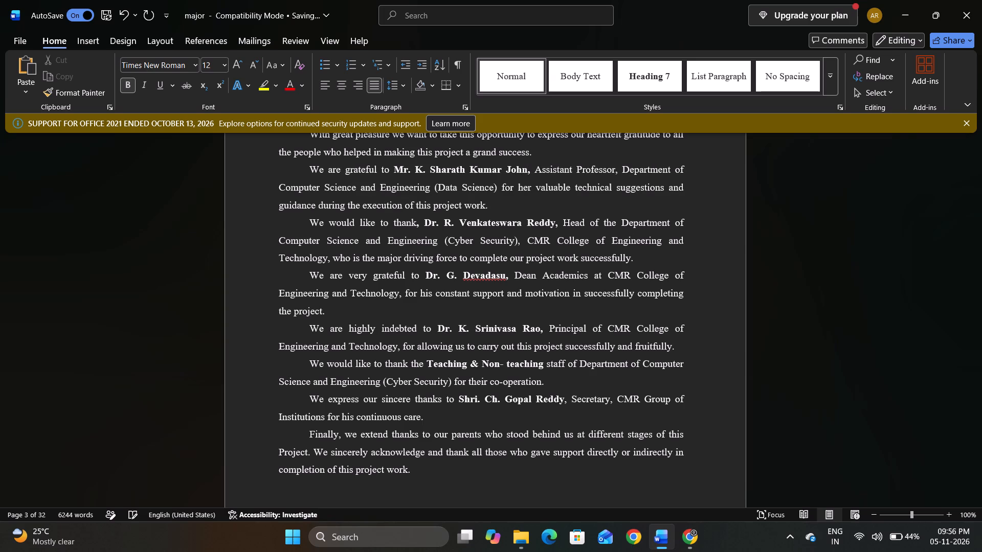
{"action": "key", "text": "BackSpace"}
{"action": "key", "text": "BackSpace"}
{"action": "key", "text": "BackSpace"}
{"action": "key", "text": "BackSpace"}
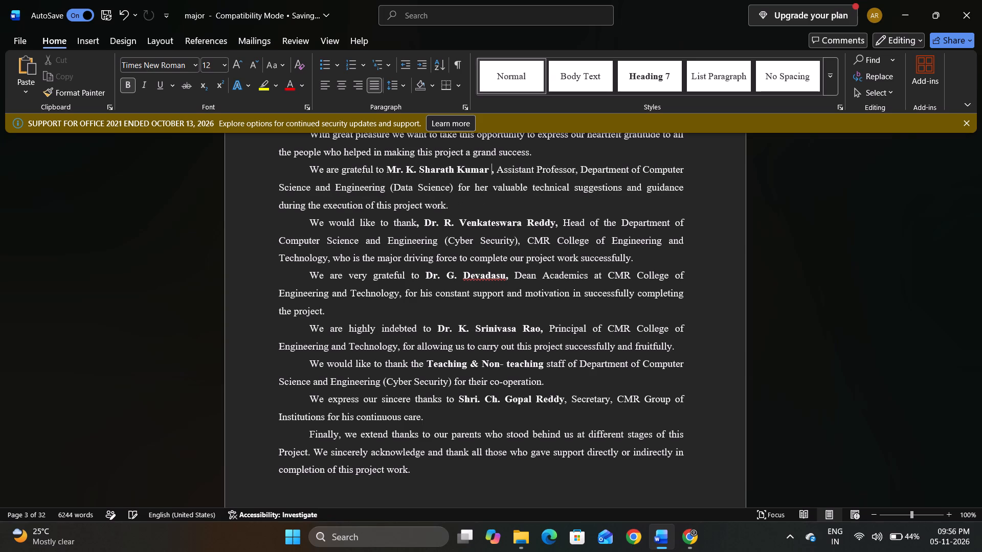
Change "Data Science" to "Cyber Security" in the Assistant Professor's department in the Acknowledgement.
{"action": "left_click", "coordinate": [449, 186]}
{"action": "key", "text": "BackSpace"}
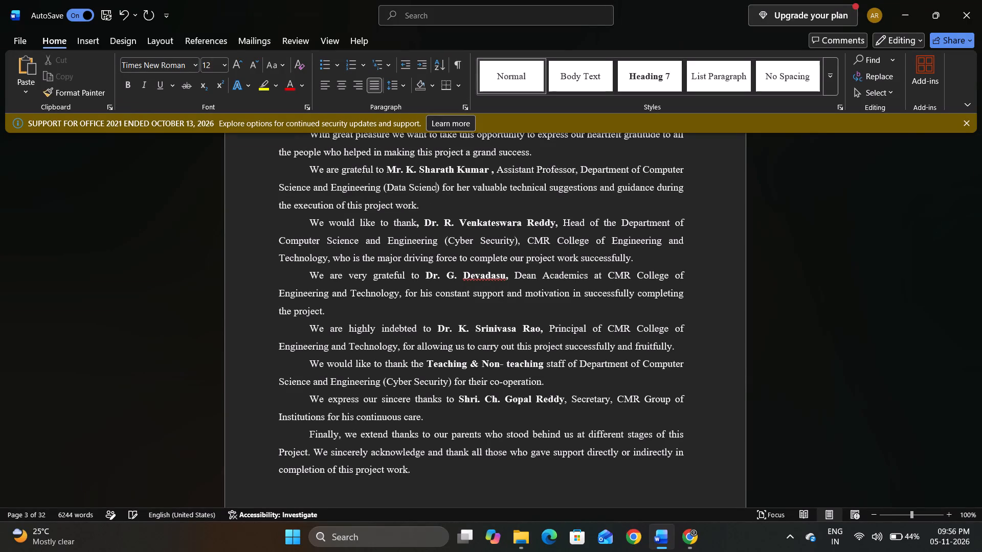
{"action": "key", "text": "BackSpace"}
{"action": "key", "text": "BackSpace"}
{"action": "key", "text": "BackSpace"}
{"action": "key", "text": "BackSpace"}
{"action": "key", "text": "BackSpace"}
{"action": "key", "text": "BackSpace"}
{"action": "key", "text": "BackSpace"}
{"action": "key", "text": "BackSpace"}
{"action": "key", "text": "BackSpace"}
{"action": "key", "text": "BackSpace"}
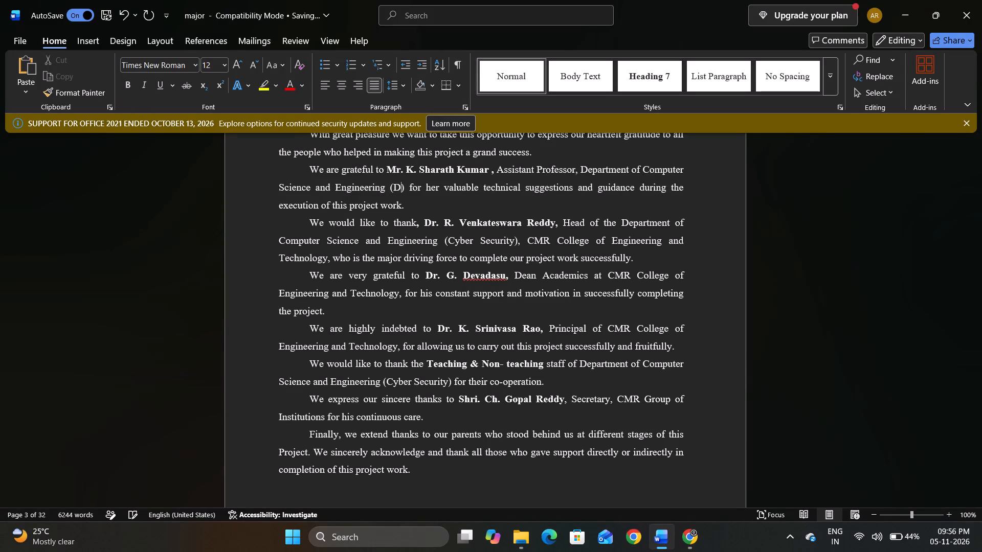
{"action": "key", "text": "BackSpace"}
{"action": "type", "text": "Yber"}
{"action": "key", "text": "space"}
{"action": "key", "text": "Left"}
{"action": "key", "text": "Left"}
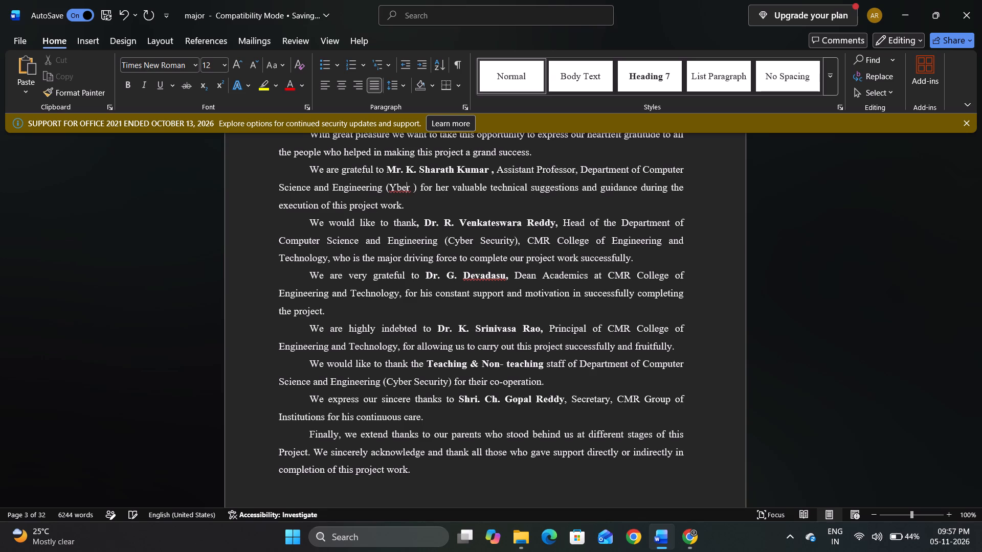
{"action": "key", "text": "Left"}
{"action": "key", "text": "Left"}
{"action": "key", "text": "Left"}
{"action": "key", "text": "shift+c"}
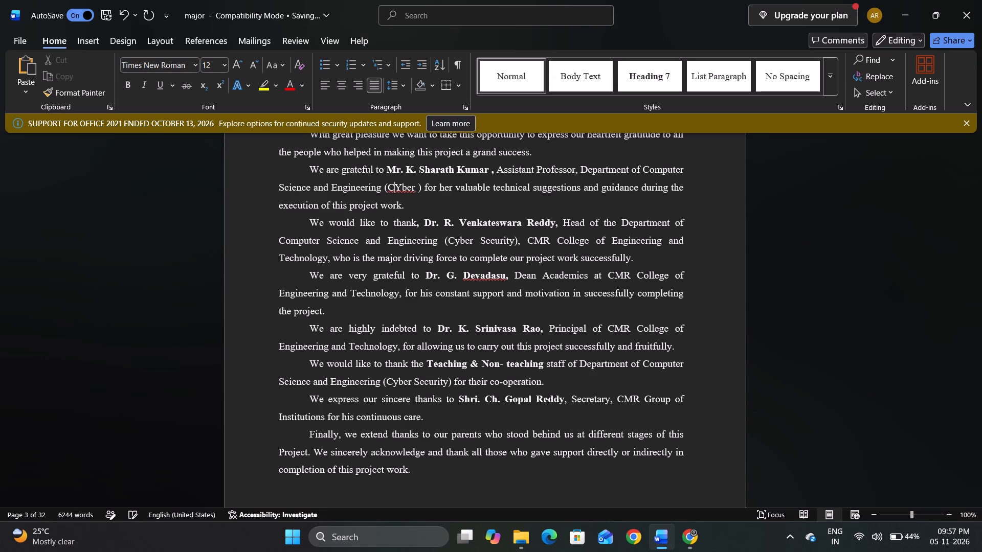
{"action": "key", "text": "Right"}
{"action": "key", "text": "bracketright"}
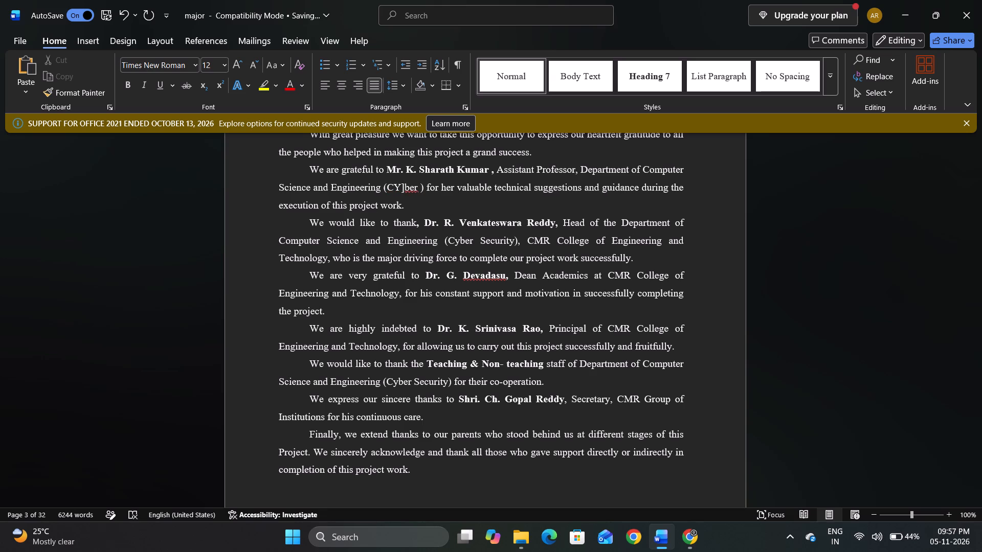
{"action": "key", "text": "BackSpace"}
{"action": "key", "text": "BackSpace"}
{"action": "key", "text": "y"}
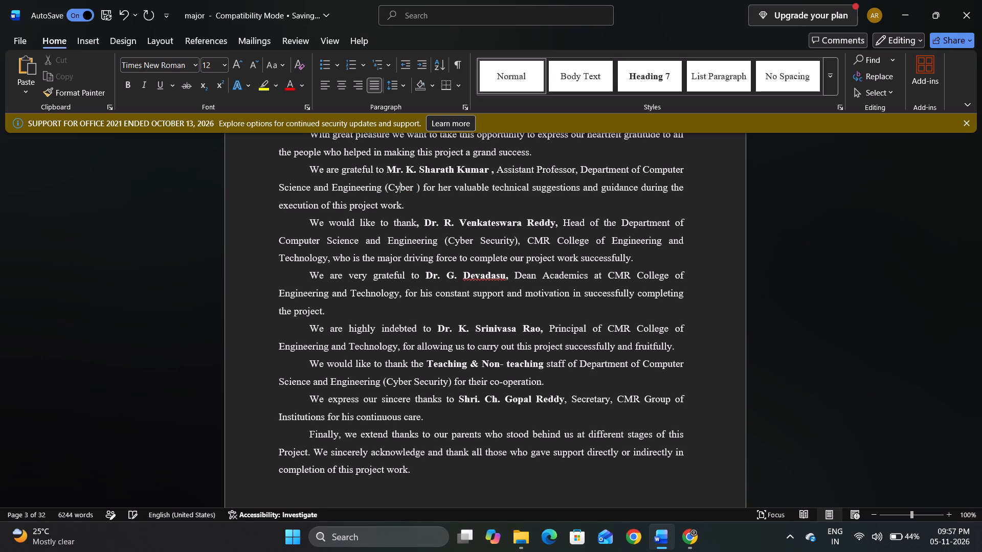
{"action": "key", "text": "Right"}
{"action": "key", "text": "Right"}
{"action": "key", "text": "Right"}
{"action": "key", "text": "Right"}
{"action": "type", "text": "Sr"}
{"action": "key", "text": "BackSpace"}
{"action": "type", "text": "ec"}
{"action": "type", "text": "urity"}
Review the certificate signatures, Acknowledgement, table of contents, List of Figures page and List of Tables.
{"action": "scroll", "coordinate": [509, 186], "scroll_direction": "up", "scroll_amount": 1}
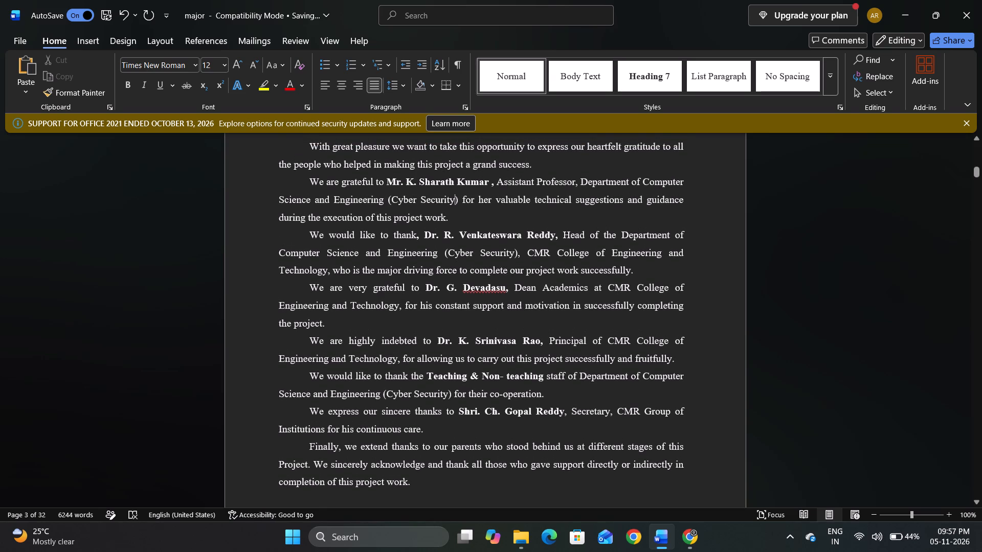
{"action": "scroll", "coordinate": [498, 262], "scroll_direction": "up", "scroll_amount": 1}
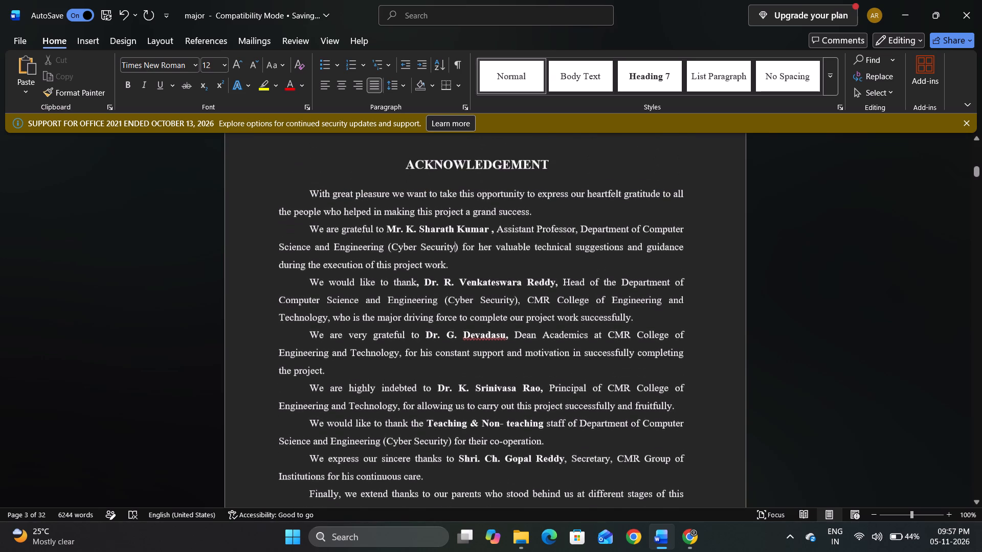
{"action": "scroll", "coordinate": [498, 262], "scroll_direction": "up", "scroll_amount": 1}
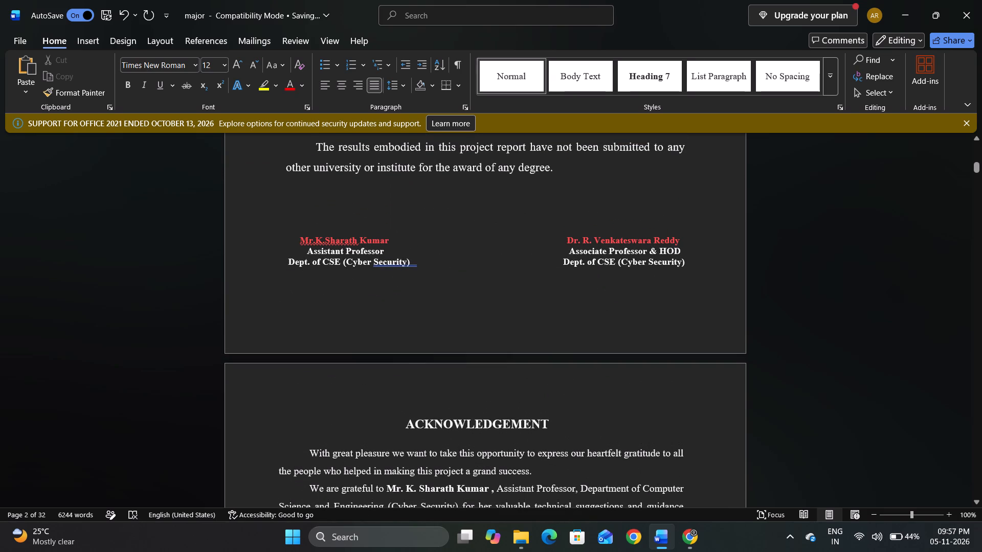
{"action": "scroll", "coordinate": [619, 296], "scroll_direction": "down", "scroll_amount": 1}
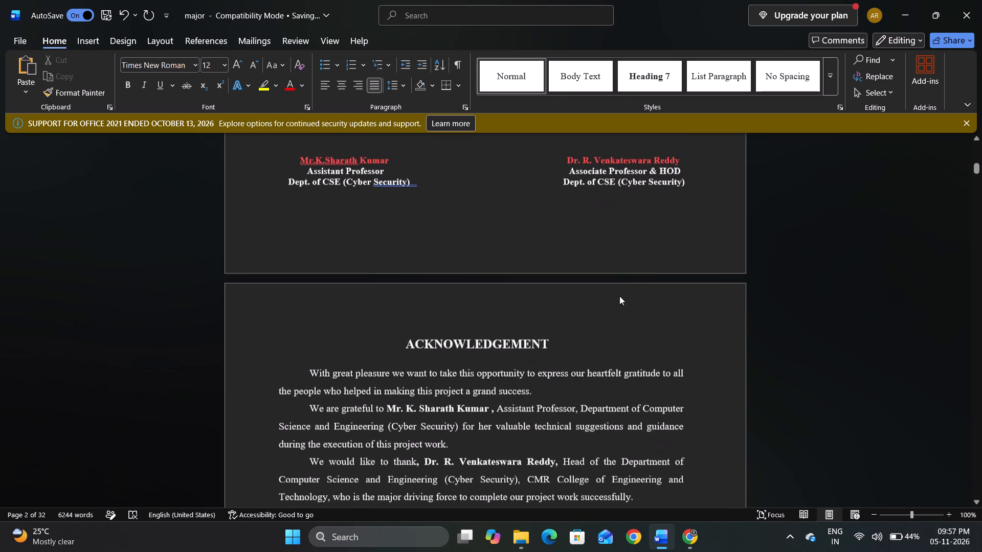
{"action": "scroll", "coordinate": [476, 332], "scroll_direction": "down", "scroll_amount": 1}
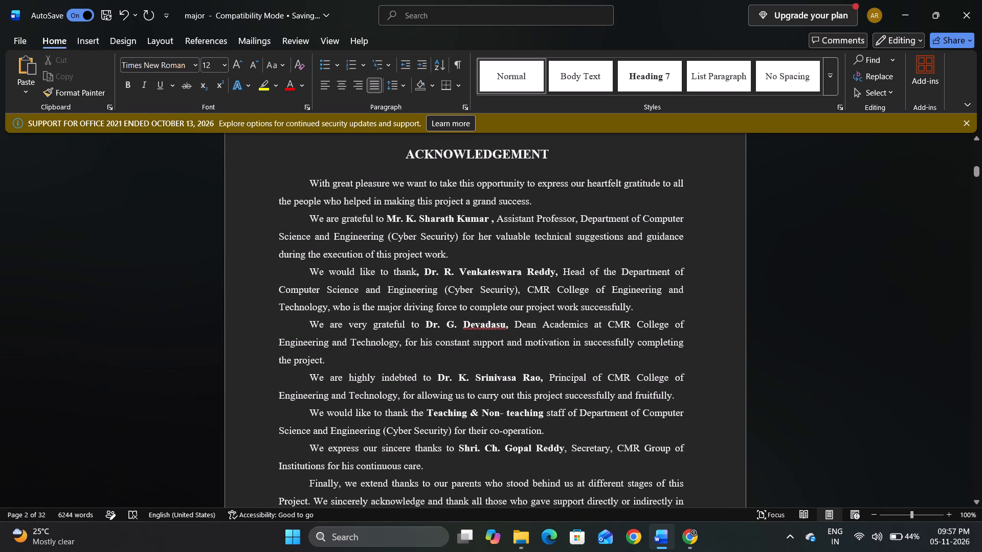
{"action": "scroll", "coordinate": [476, 332], "scroll_direction": "down", "scroll_amount": 2}
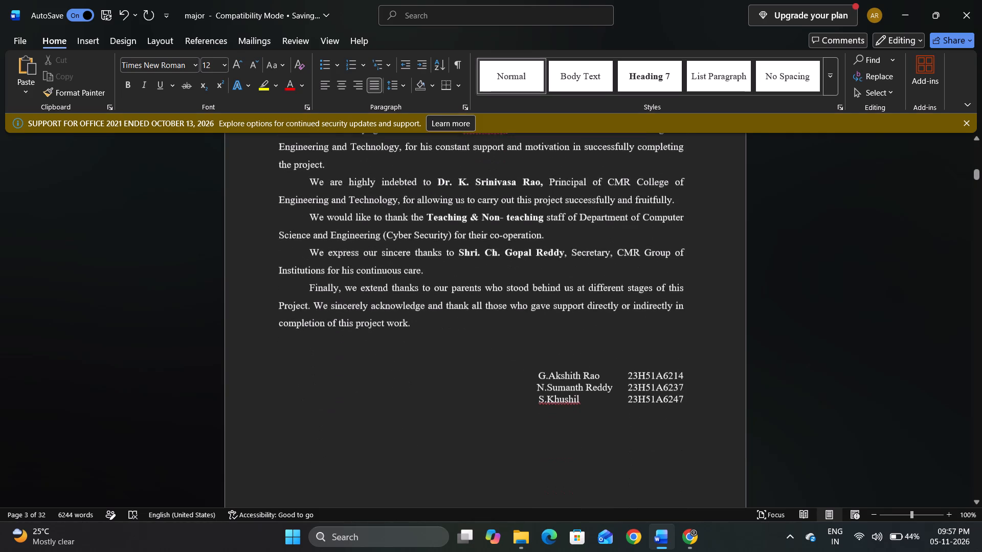
{"action": "scroll", "coordinate": [476, 332], "scroll_direction": "down", "scroll_amount": 3}
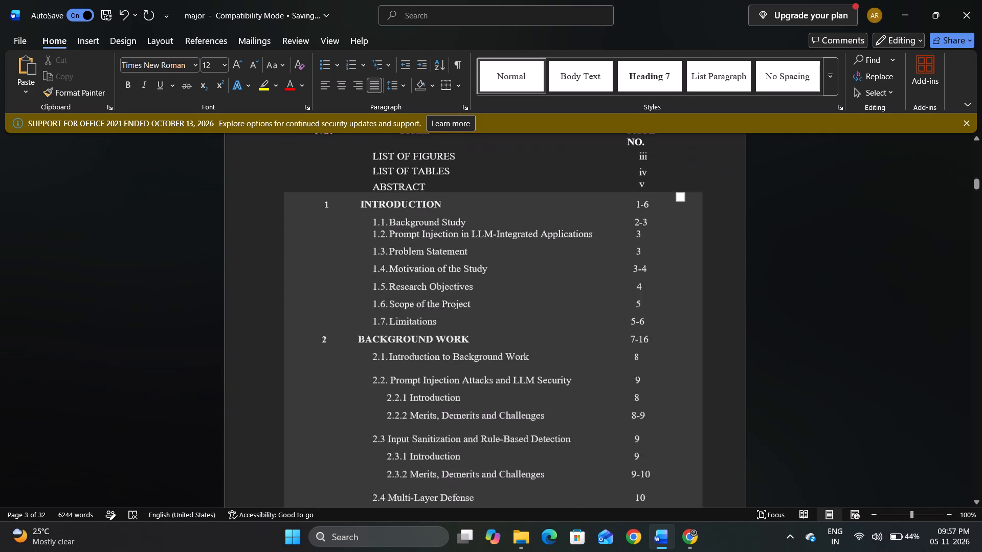
{"action": "scroll", "coordinate": [476, 332], "scroll_direction": "down", "scroll_amount": 4}
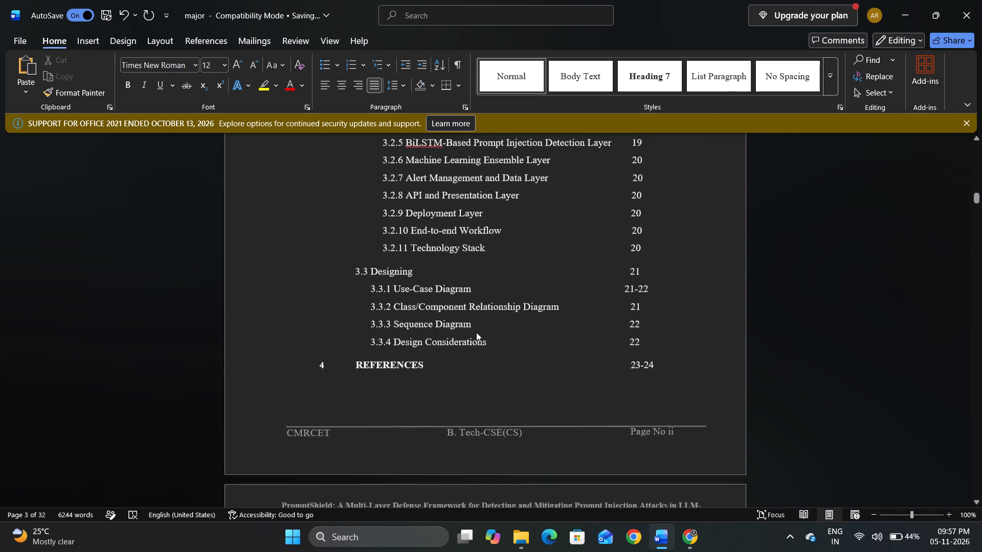
{"action": "scroll", "coordinate": [476, 332], "scroll_direction": "down", "scroll_amount": 5}
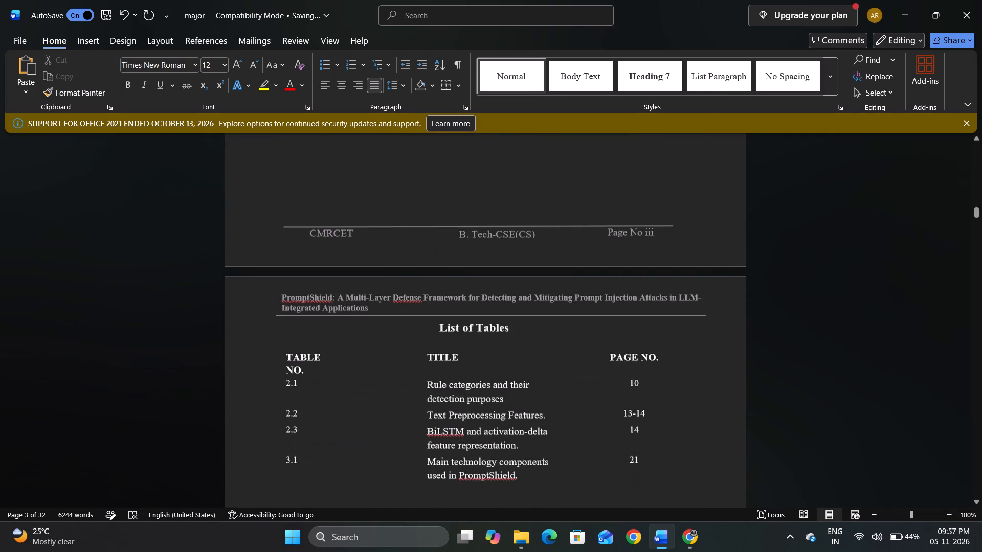
{"action": "scroll", "coordinate": [476, 332], "scroll_direction": "down", "scroll_amount": 1}
{"action": "scroll", "coordinate": [476, 332], "scroll_direction": "up", "scroll_amount": 4}
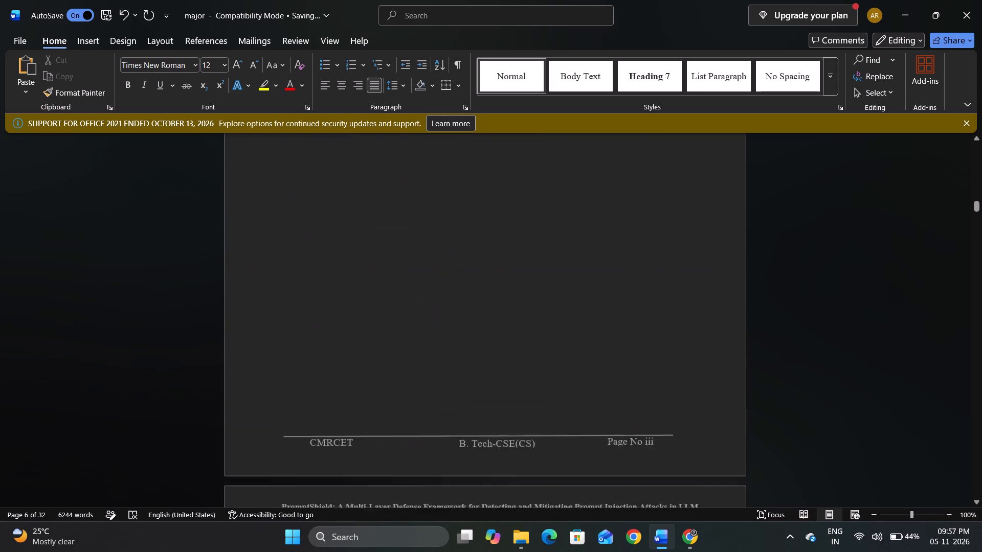
{"action": "scroll", "coordinate": [476, 332], "scroll_direction": "up", "scroll_amount": 7}
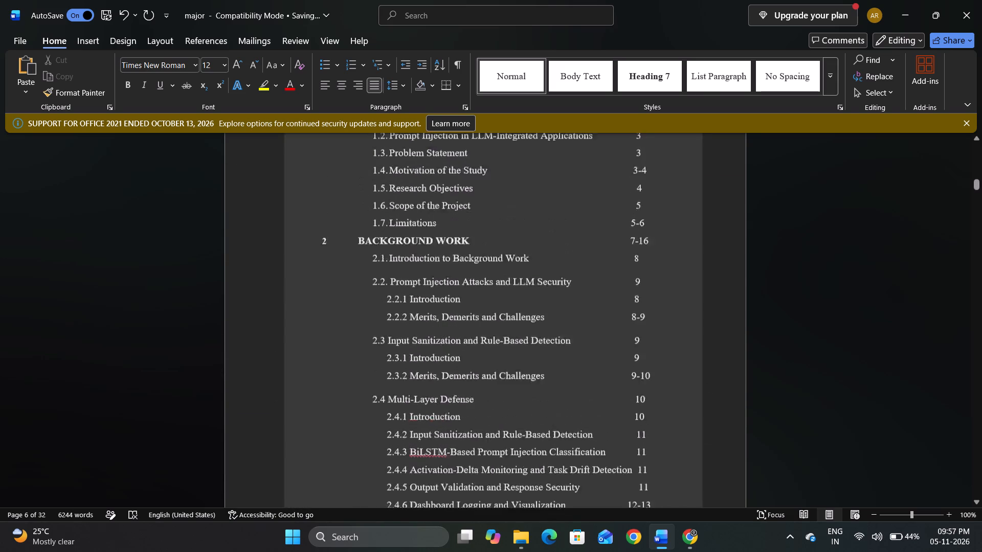
{"action": "scroll", "coordinate": [476, 332], "scroll_direction": "up", "scroll_amount": 1}
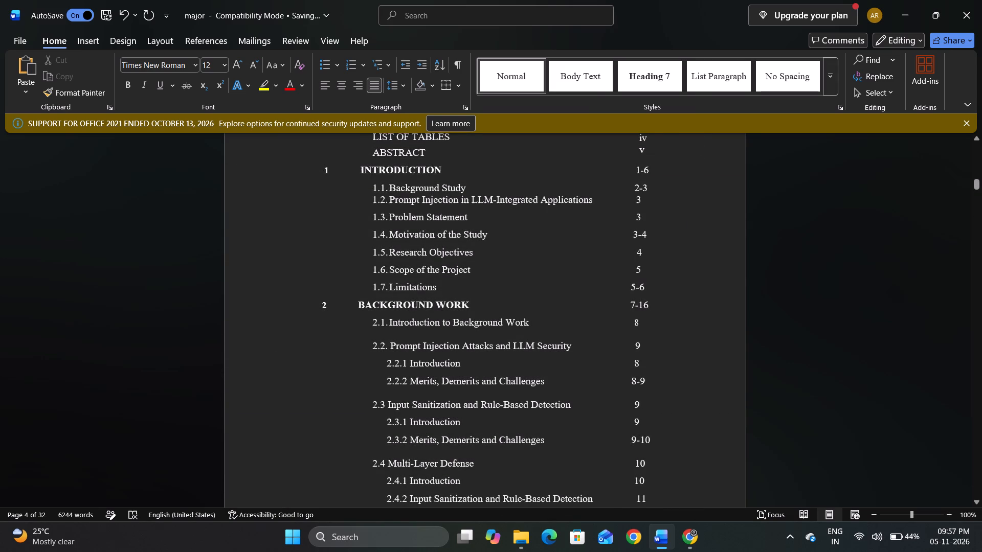
Open the document's sharing options.
{"action": "left_click", "coordinate": [954, 40]}
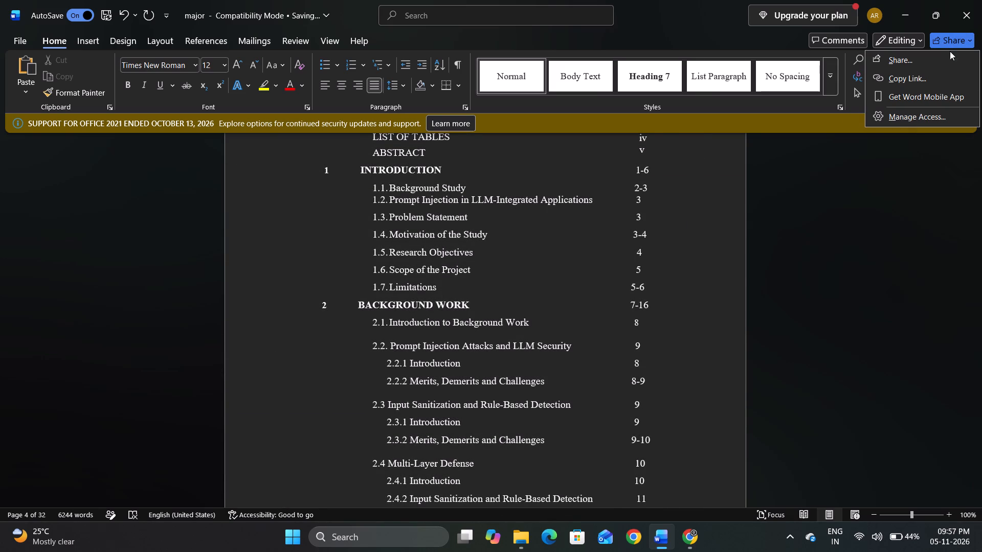
Copy the document's sharing link and dismiss the link notice.
{"action": "left_click", "coordinate": [934, 79]}
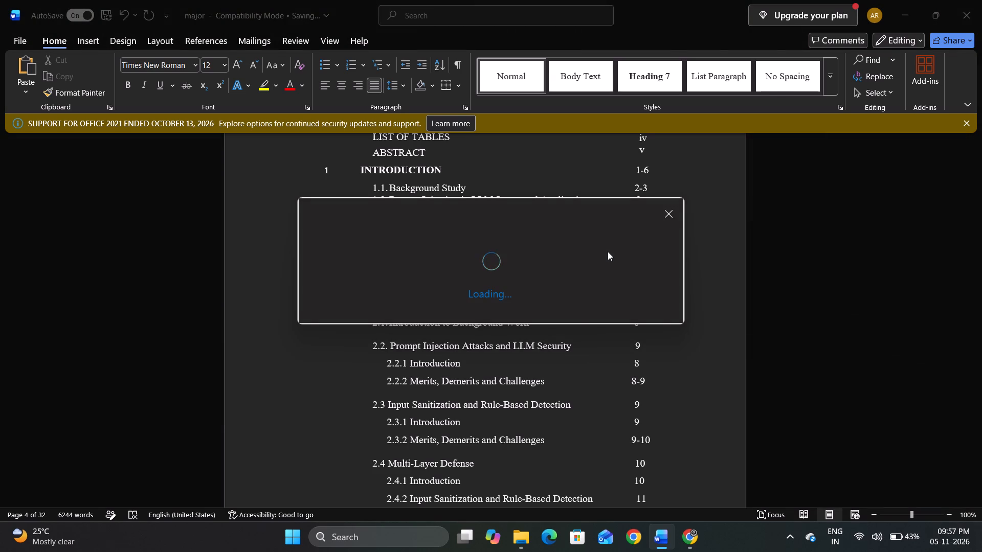
{"action": "left_click", "coordinate": [581, 211]}
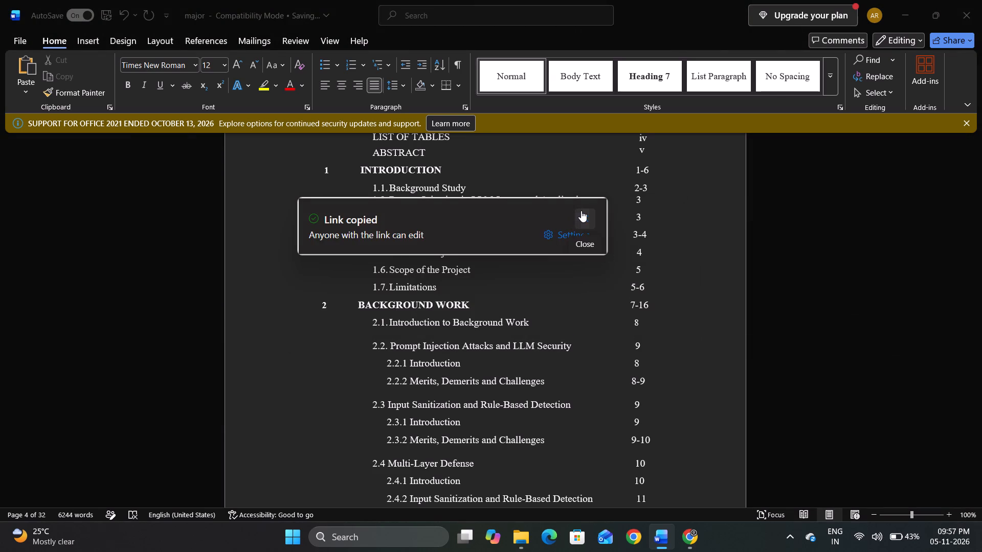
Search the computer for the WhatsApp app.
{"action": "left_click", "coordinate": [363, 532]}
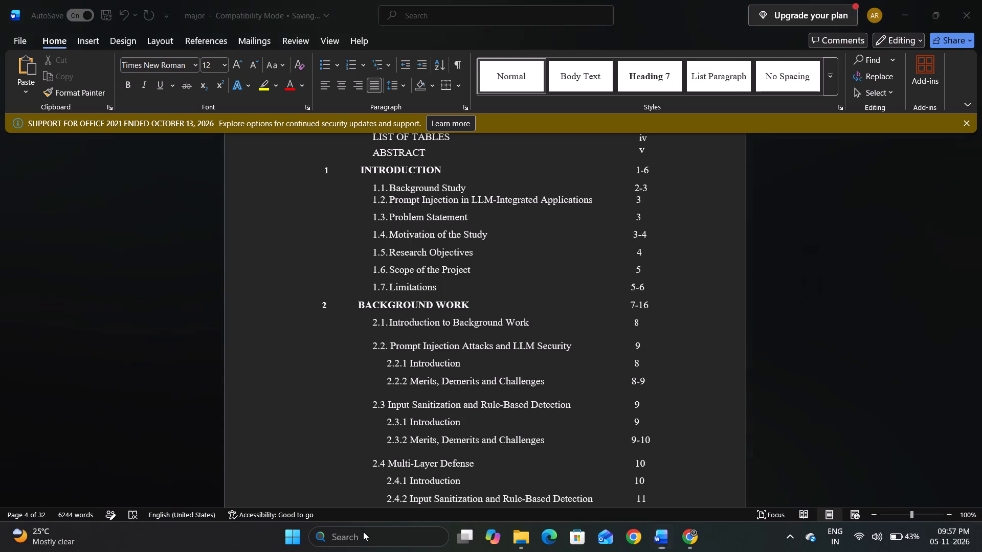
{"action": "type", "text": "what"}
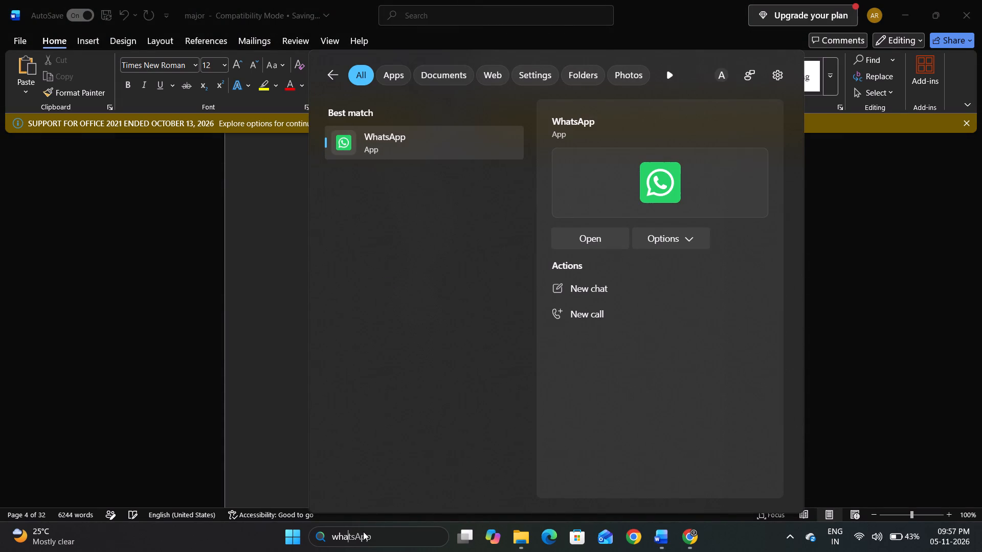
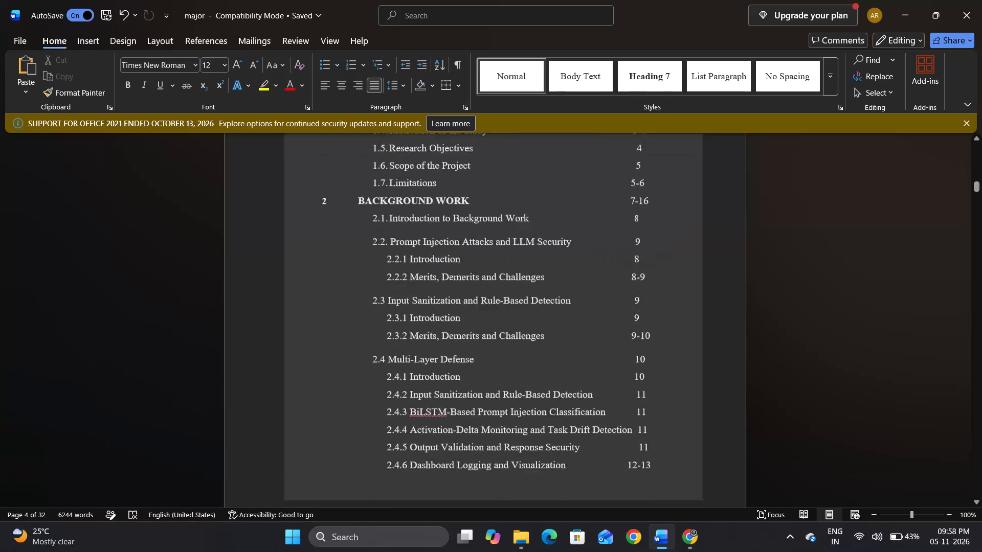
Review the table of contents entries for the Background Work and Proposed System chapters and their page numbers.
{"action": "scroll", "coordinate": [507, 270], "scroll_direction": "down", "scroll_amount": 1}
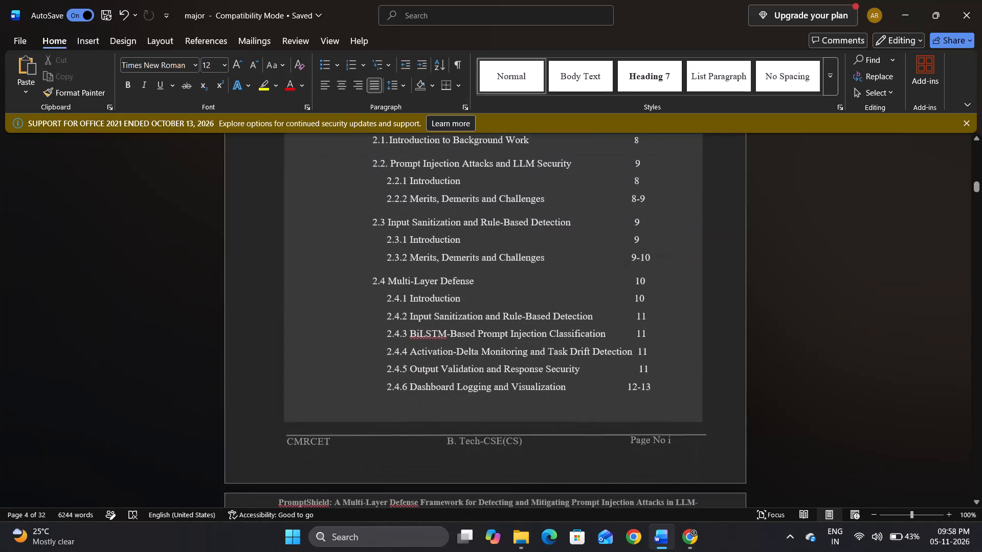
{"action": "scroll", "coordinate": [507, 270], "scroll_direction": "up", "scroll_amount": 1}
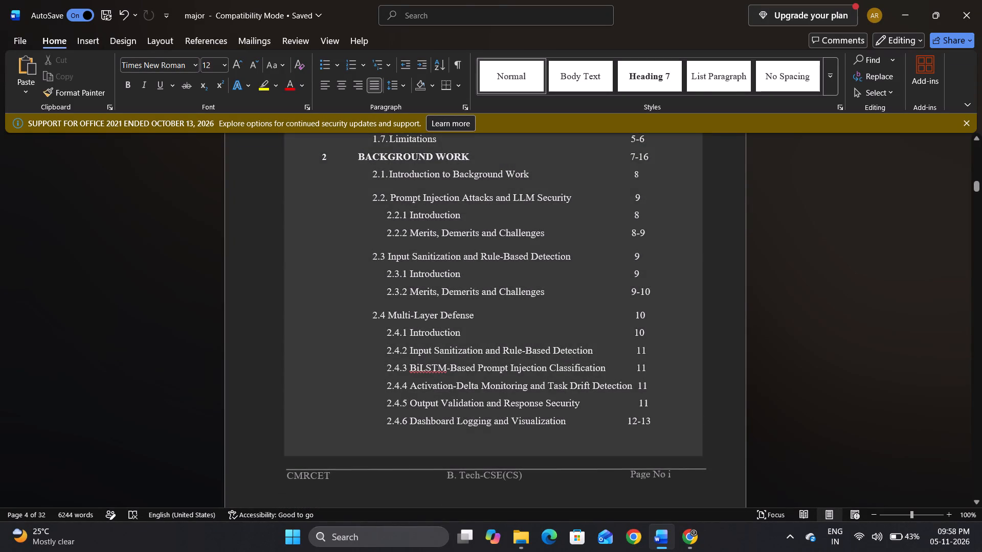
{"action": "scroll", "coordinate": [530, 296], "scroll_direction": "up", "scroll_amount": 1}
{"action": "scroll", "coordinate": [617, 216], "scroll_direction": "down", "scroll_amount": 1}
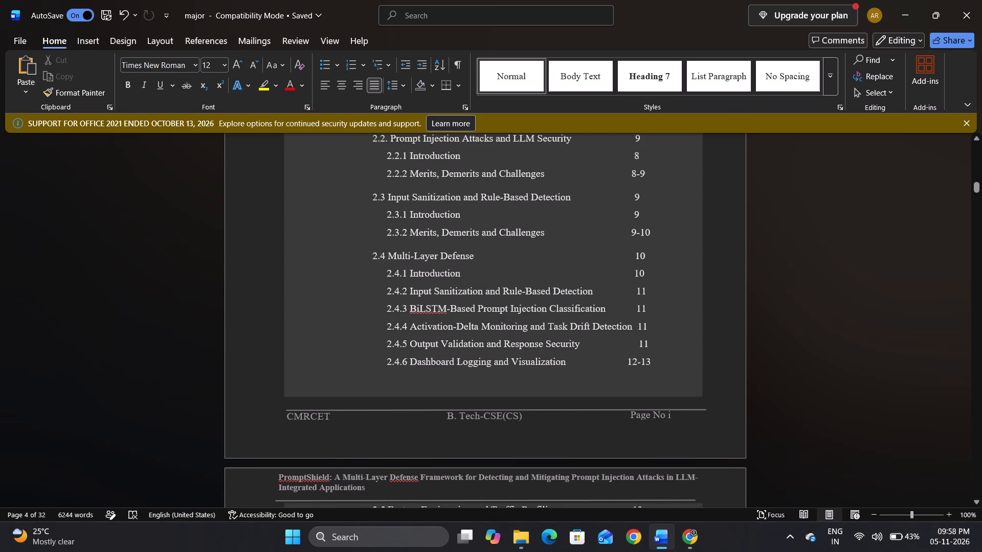
{"action": "scroll", "coordinate": [630, 305], "scroll_direction": "down", "scroll_amount": 2}
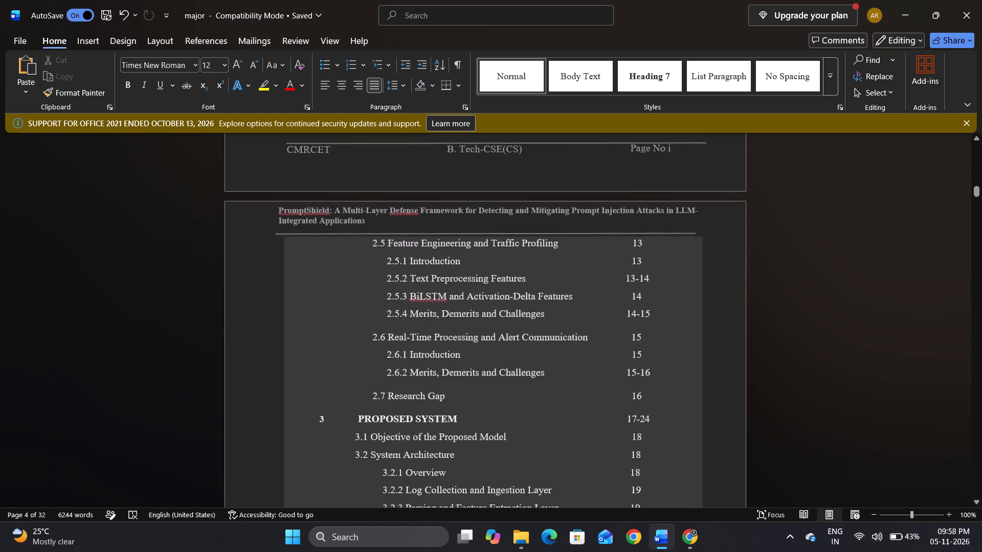
{"action": "scroll", "coordinate": [630, 305], "scroll_direction": "down", "scroll_amount": 2}
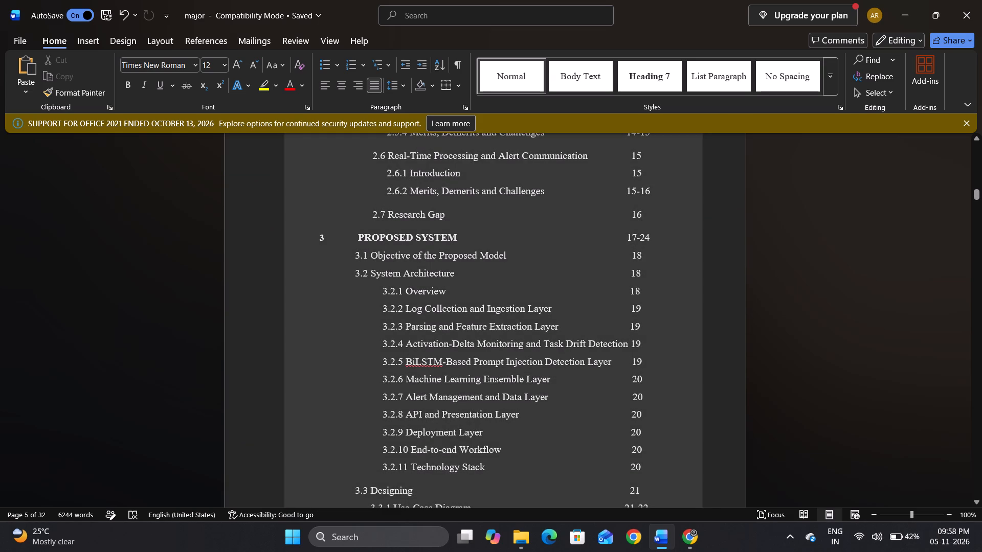
Review the table of contents from the Proposed System chapter back up to its opening entries.
{"action": "scroll", "coordinate": [630, 305], "scroll_direction": "up", "scroll_amount": 4}
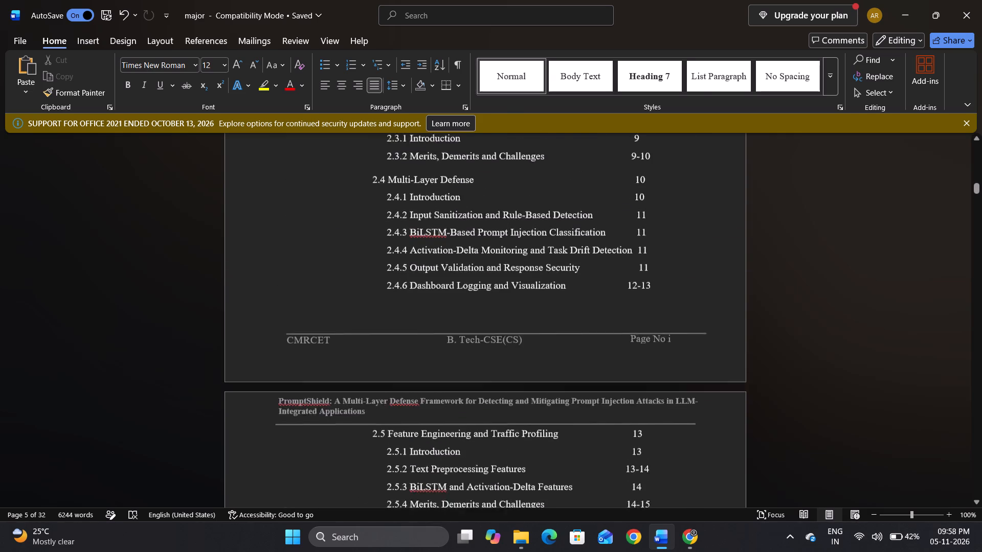
{"action": "scroll", "coordinate": [630, 305], "scroll_direction": "up", "scroll_amount": 2}
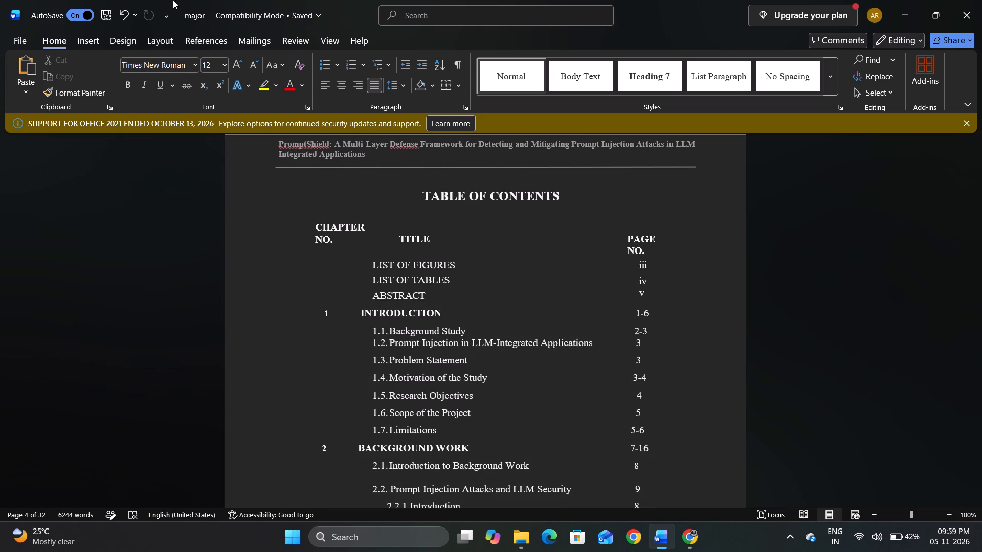
Minimize the major project report's document window.
{"action": "left_click", "coordinate": [907, 1]}
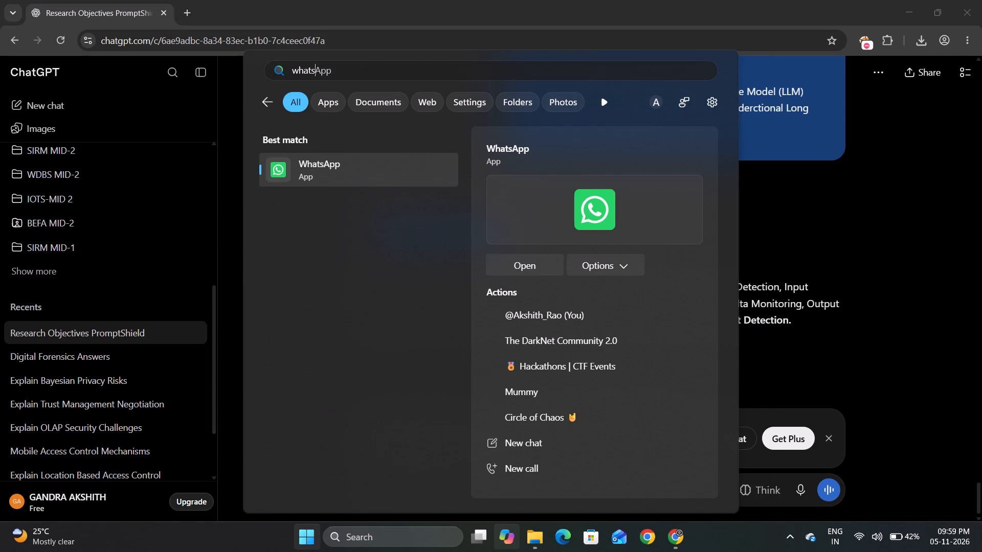
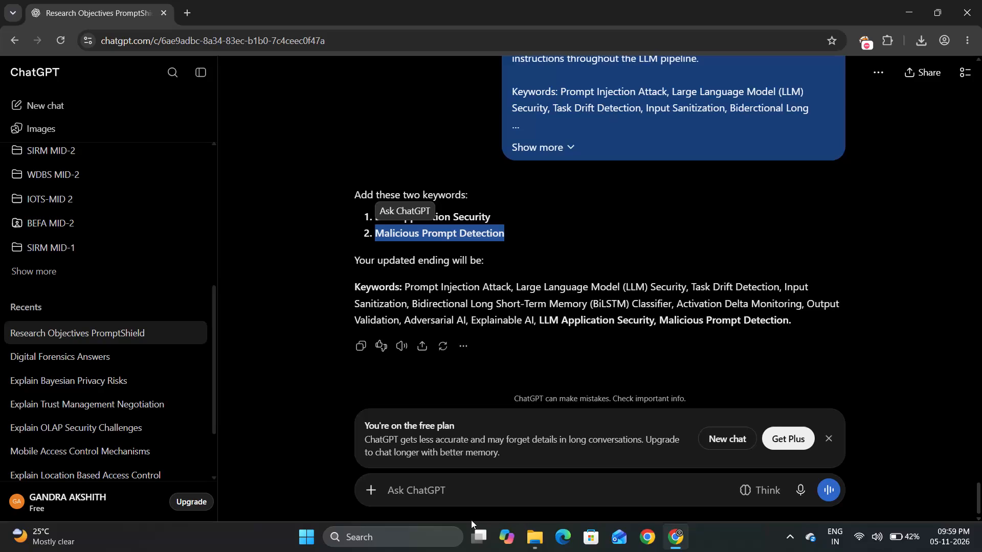
Switch to File Explorer, open the recent Word document "major (1)", review its title page, certificate and Acknowledgement, and close it.
{"action": "key", "text": "alt+Tab"}
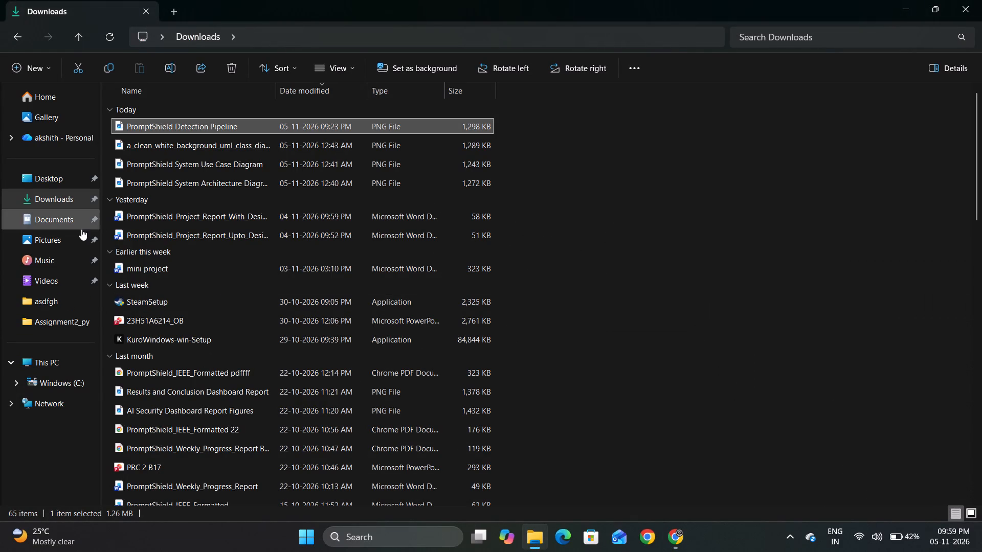
{"action": "left_click", "coordinate": [59, 179]}
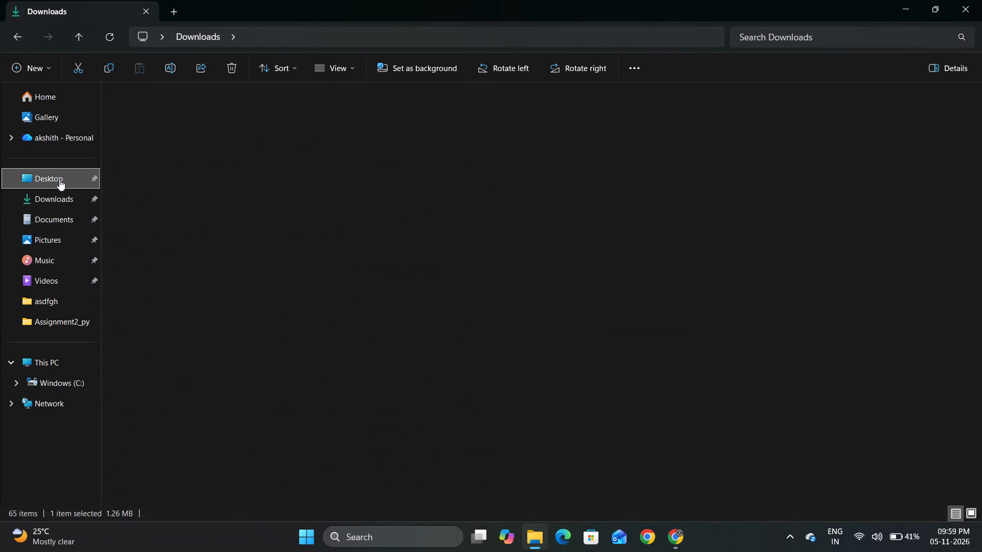
{"action": "left_click", "coordinate": [68, 99]}
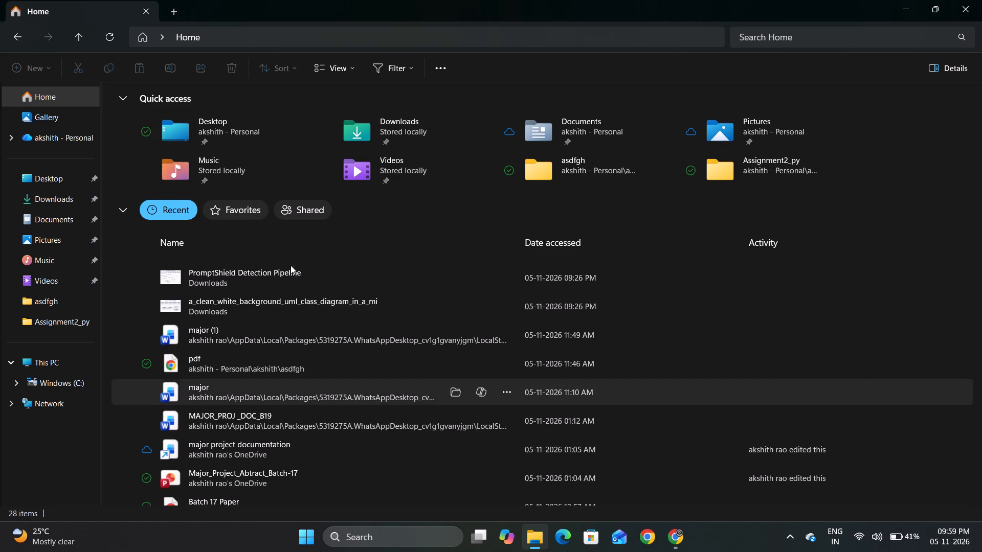
{"action": "double_click", "coordinate": [260, 332]}
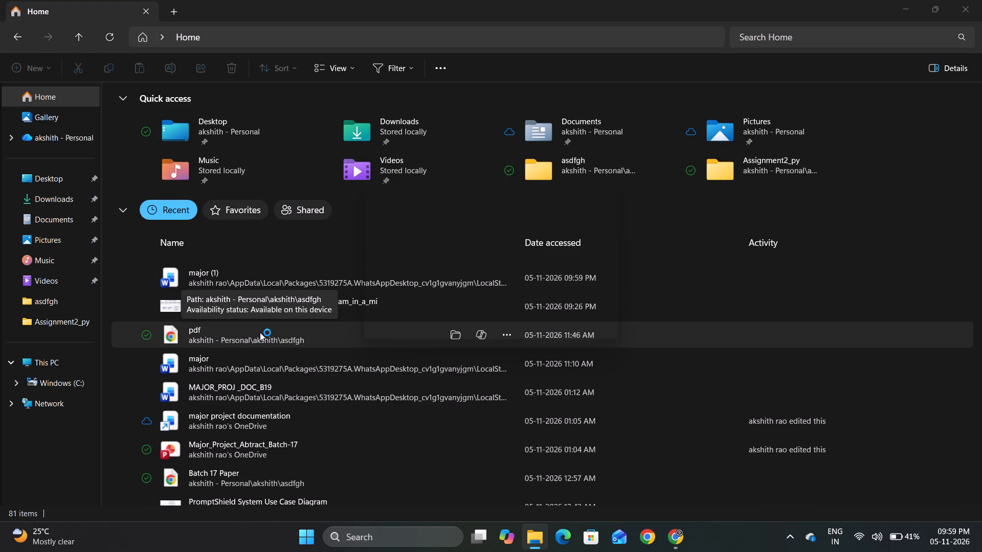
{"action": "scroll", "coordinate": [548, 213], "scroll_direction": "down", "scroll_amount": 3}
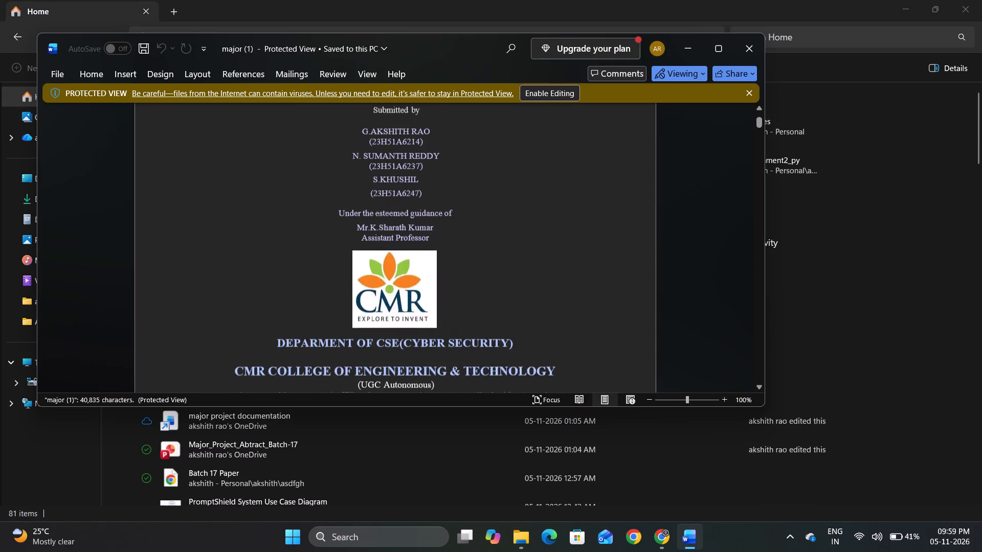
{"action": "scroll", "coordinate": [548, 213], "scroll_direction": "down", "scroll_amount": 4}
{"action": "scroll", "coordinate": [560, 273], "scroll_direction": "up", "scroll_amount": 1}
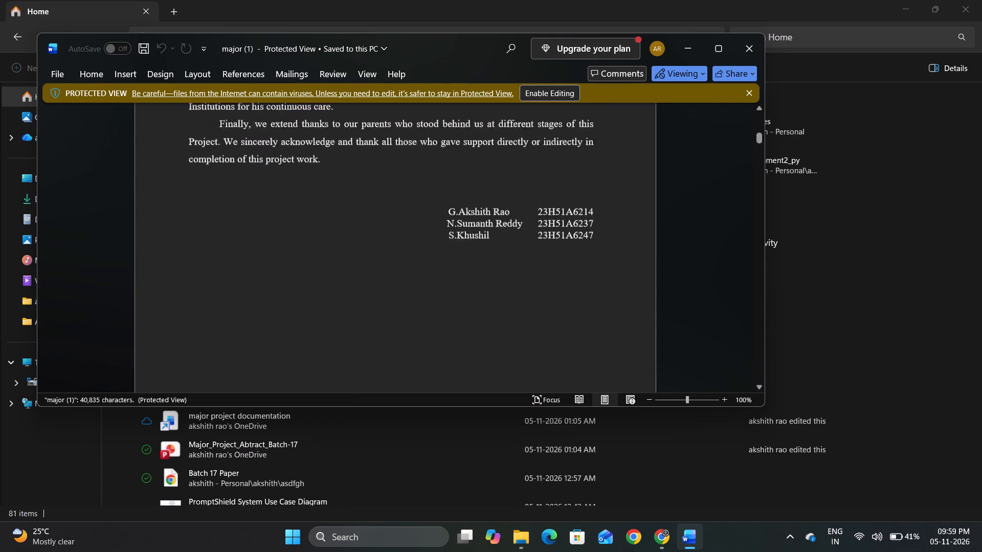
{"action": "scroll", "coordinate": [560, 273], "scroll_direction": "up", "scroll_amount": 4}
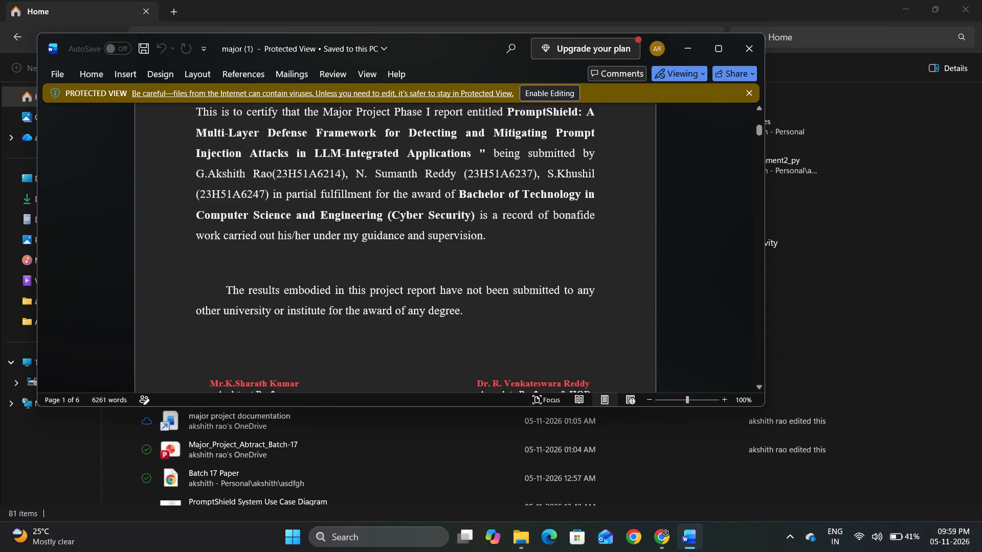
{"action": "scroll", "coordinate": [560, 273], "scroll_direction": "up", "scroll_amount": 1}
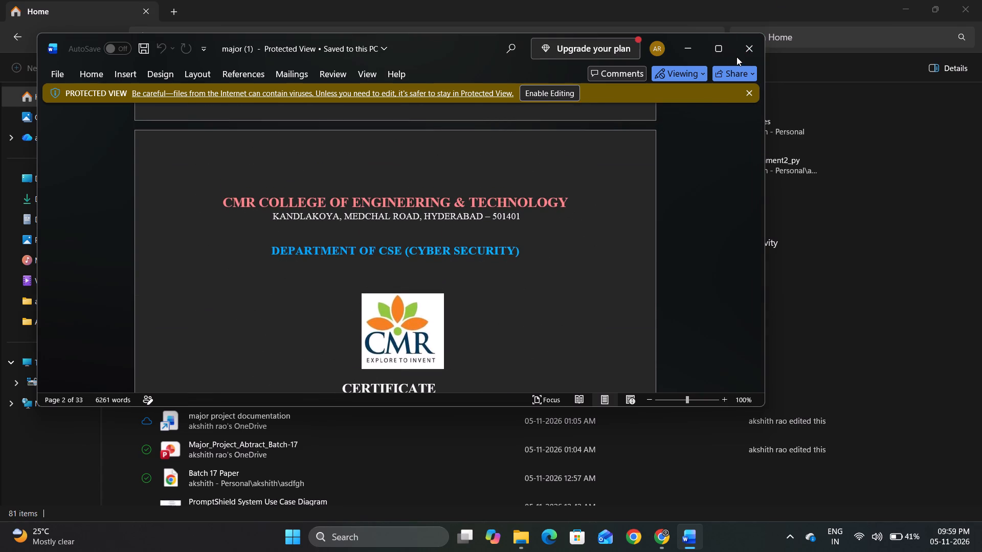
{"action": "left_click", "coordinate": [736, 57]}
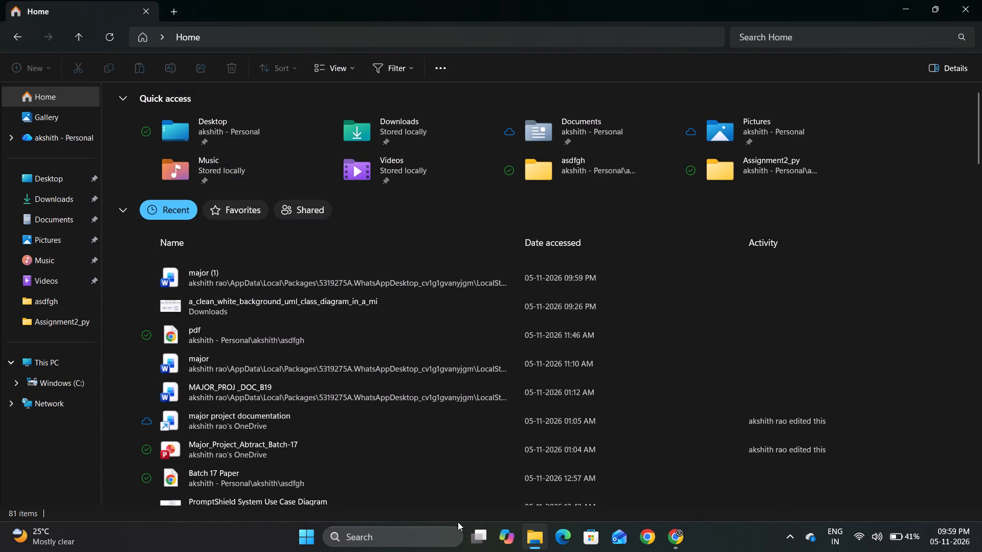
Search the computer for the WhatsApp app using "whats".
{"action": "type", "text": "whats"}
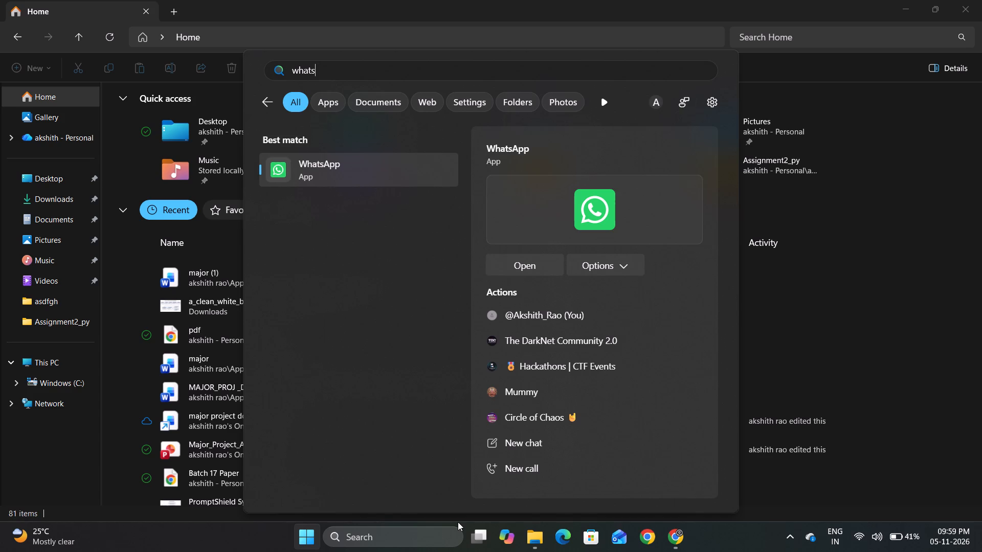
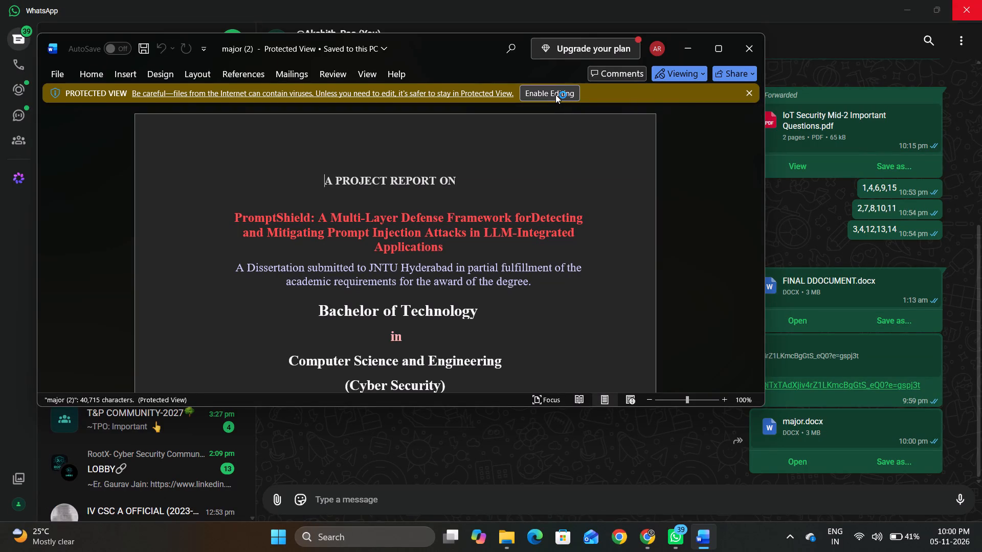
Enable editing in the received "major (2)" report and maximize its window.
{"action": "left_click", "coordinate": [555, 95]}
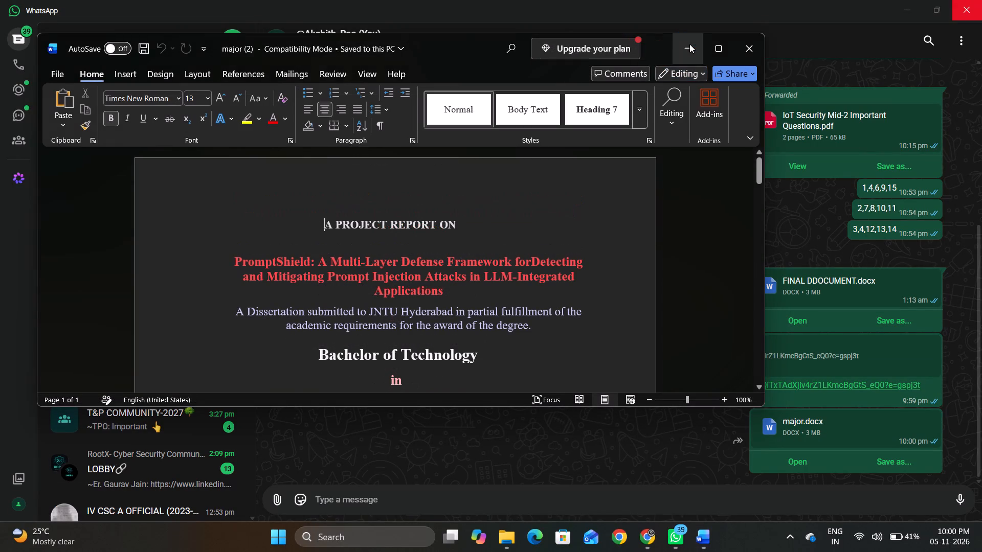
{"action": "left_click", "coordinate": [707, 45]}
Review the "major (2)" report from the title page through the certificate to the Chapter 2 entries in the table of contents.
{"action": "scroll", "coordinate": [629, 323], "scroll_direction": "down", "scroll_amount": 5}
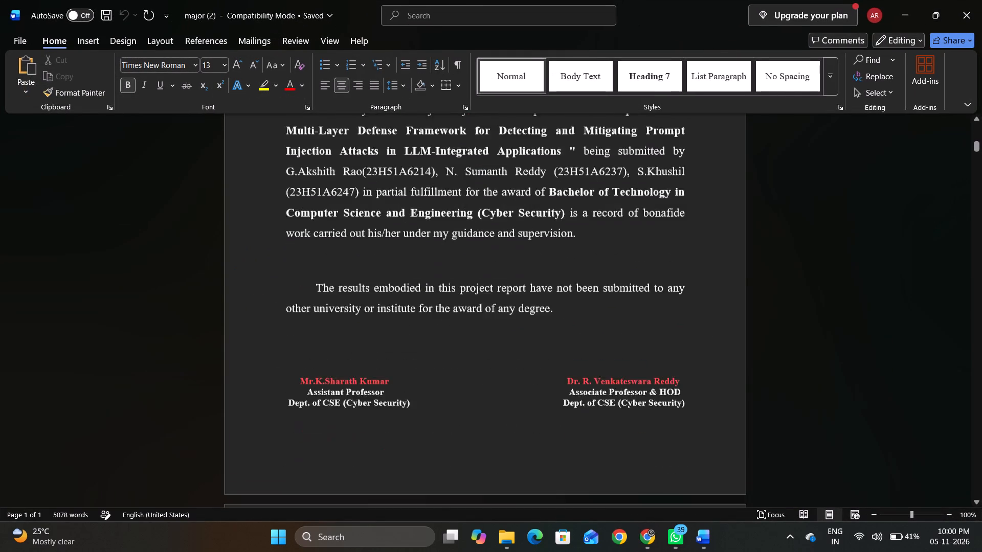
{"action": "scroll", "coordinate": [629, 323], "scroll_direction": "down", "scroll_amount": 4}
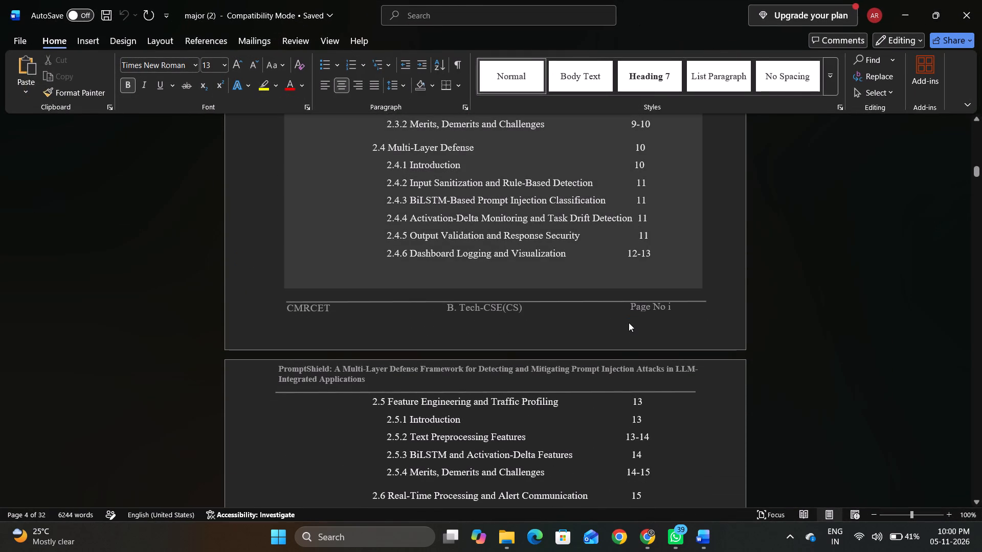
{"action": "left_click", "coordinate": [319, 3]}
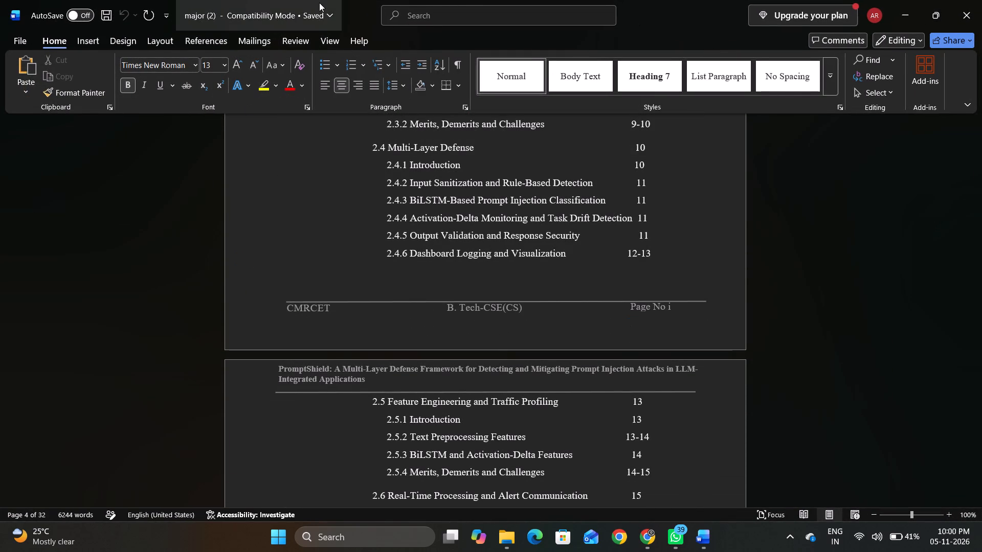
{"action": "left_click", "coordinate": [23, 244]}
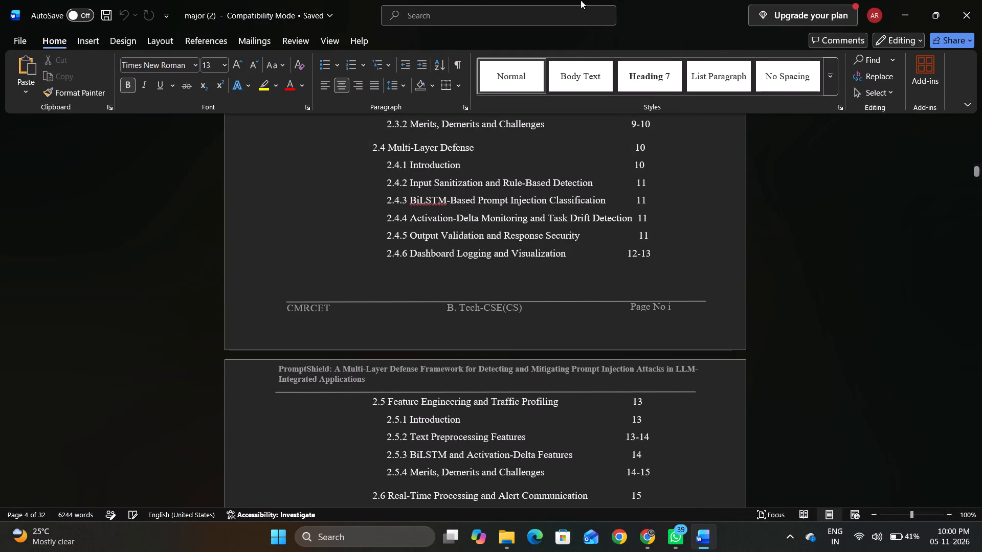
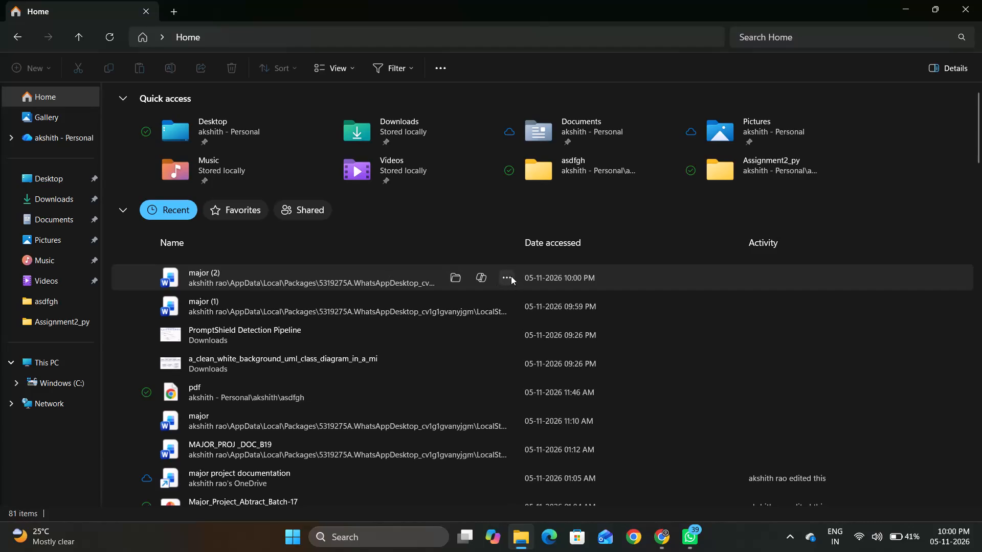
Remove the "major (2)" document from the recent files list.
{"action": "left_click", "coordinate": [511, 276]}
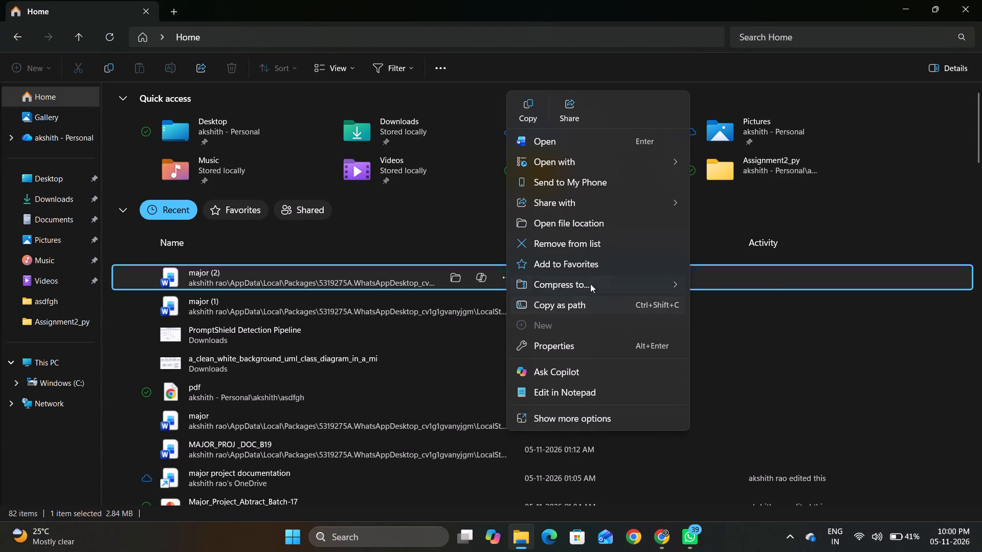
{"action": "left_click", "coordinate": [596, 245]}
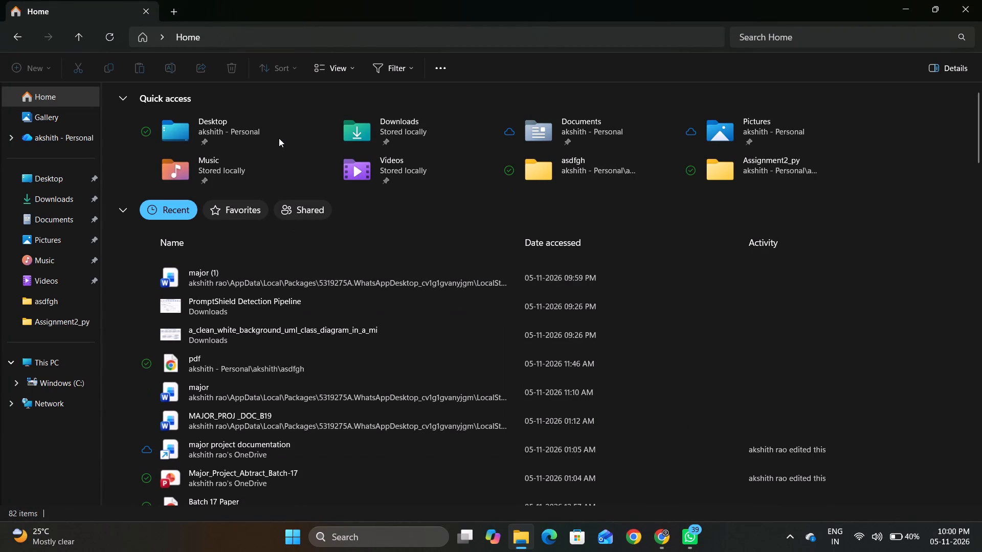
Open the Word document "major" from the asdfgh folder and maximize its window.
{"action": "left_click", "coordinate": [75, 215]}
{"action": "left_click", "coordinate": [50, 296]}
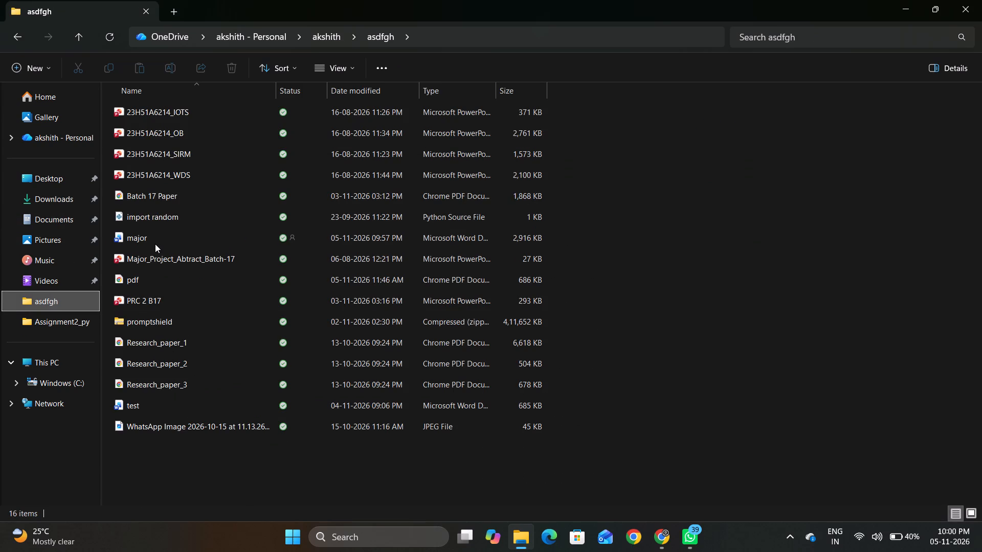
{"action": "double_click", "coordinate": [155, 244]}
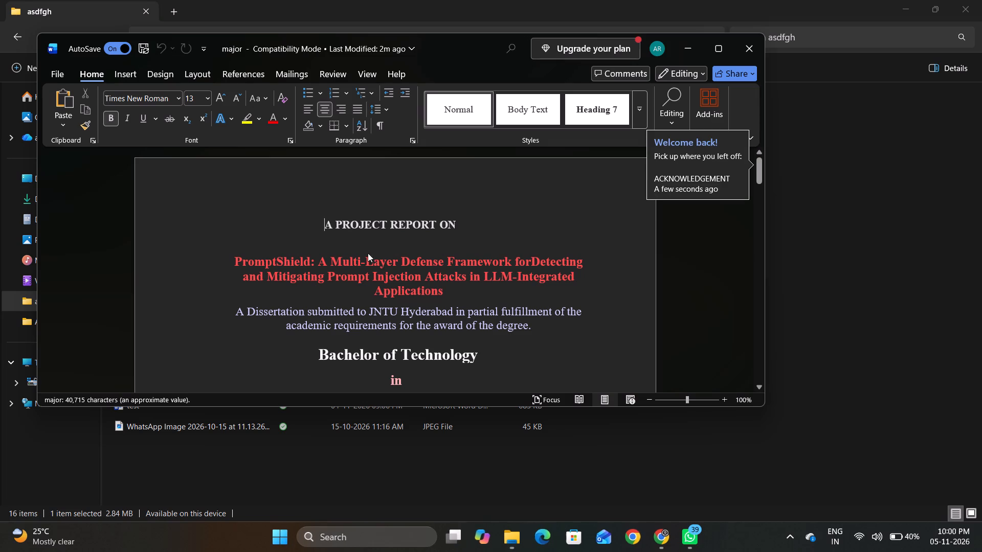
{"action": "left_click", "coordinate": [724, 39]}
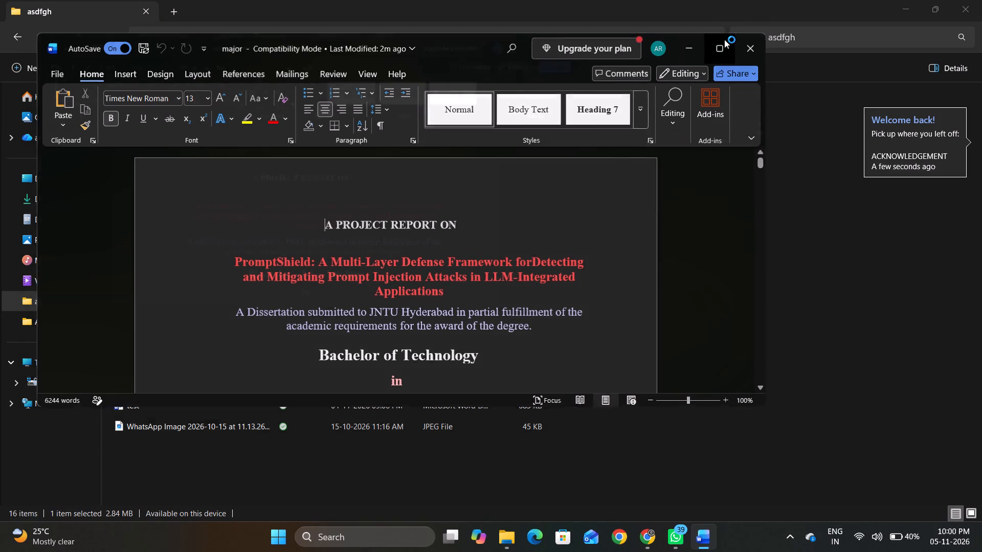
Look through the report's front pages and the opening chapters of the table of contents.
{"action": "scroll", "coordinate": [539, 444], "scroll_direction": "down", "scroll_amount": 3}
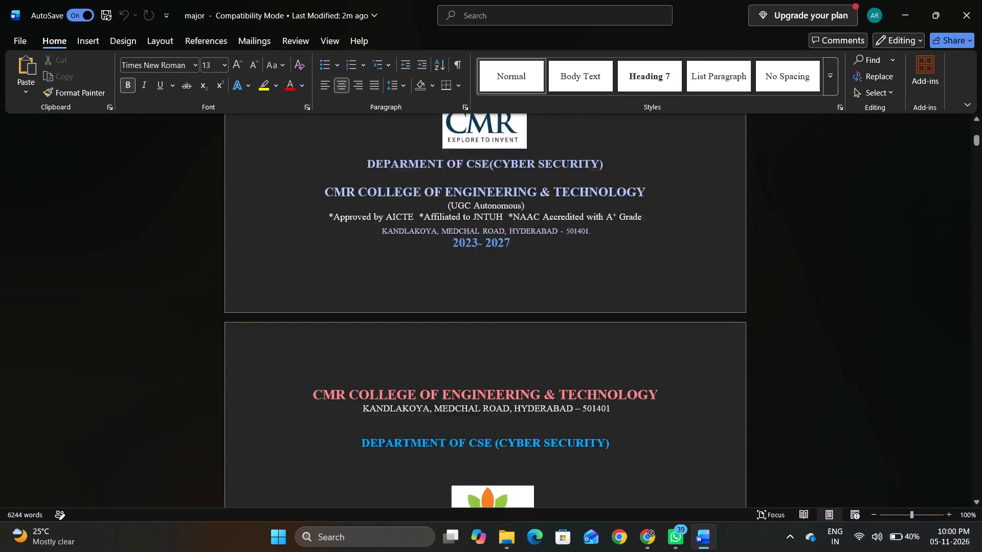
{"action": "scroll", "coordinate": [539, 444], "scroll_direction": "down", "scroll_amount": 4}
{"action": "scroll", "coordinate": [539, 444], "scroll_direction": "up", "scroll_amount": 1}
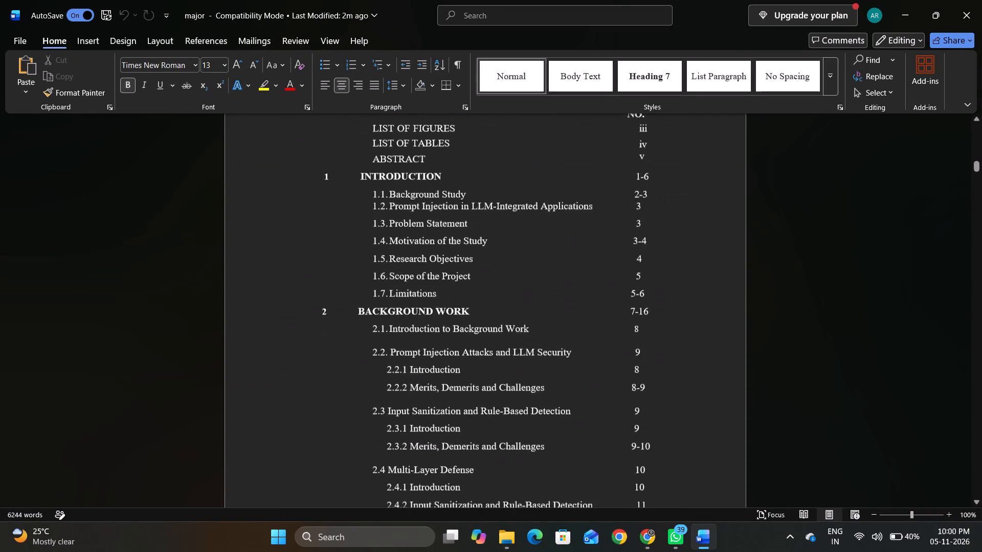
{"action": "scroll", "coordinate": [539, 444], "scroll_direction": "up", "scroll_amount": 4}
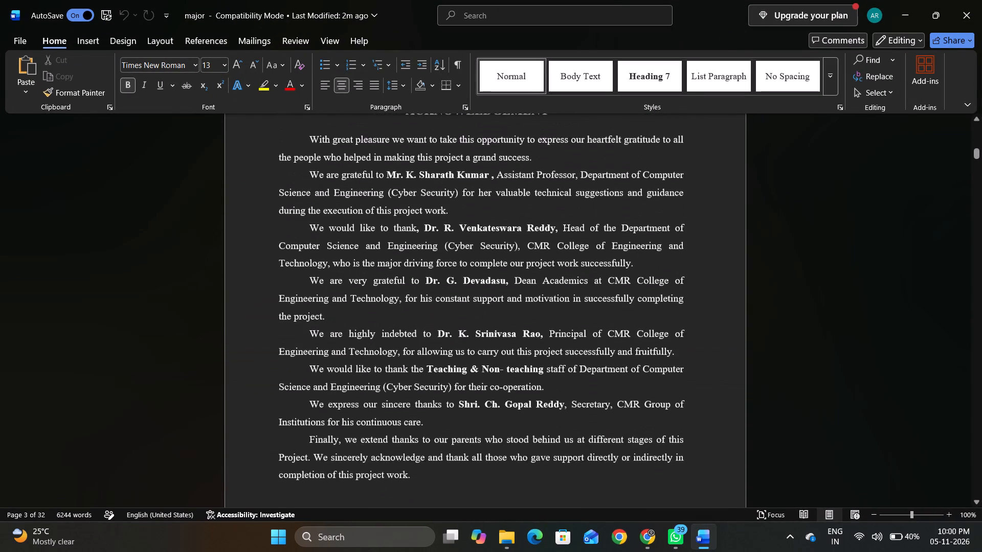
{"action": "scroll", "coordinate": [539, 444], "scroll_direction": "up", "scroll_amount": 1}
{"action": "scroll", "coordinate": [539, 444], "scroll_direction": "down", "scroll_amount": 4}
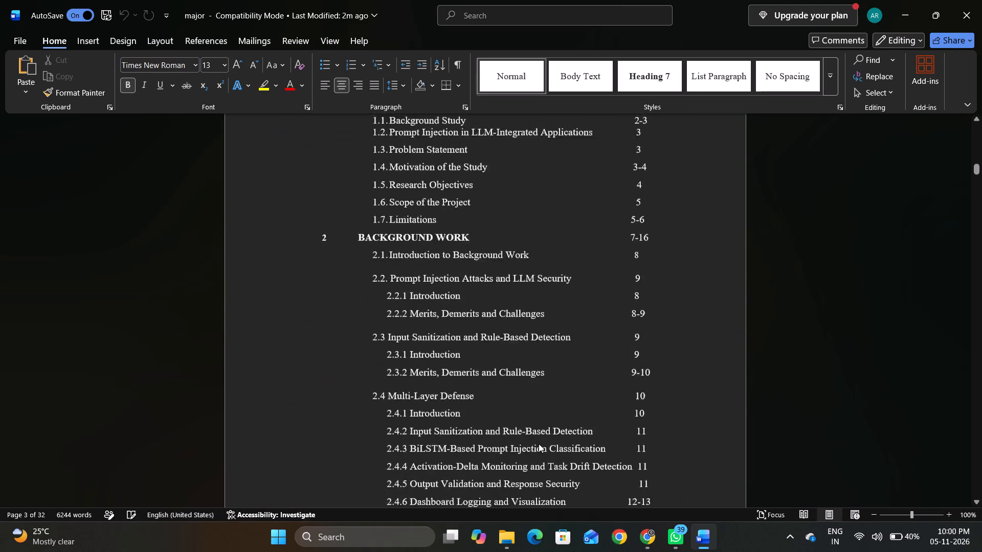
{"action": "scroll", "coordinate": [539, 444], "scroll_direction": "down", "scroll_amount": 1}
{"action": "scroll", "coordinate": [539, 444], "scroll_direction": "up", "scroll_amount": 2}
{"action": "scroll", "coordinate": [539, 444], "scroll_direction": "down", "scroll_amount": 1}
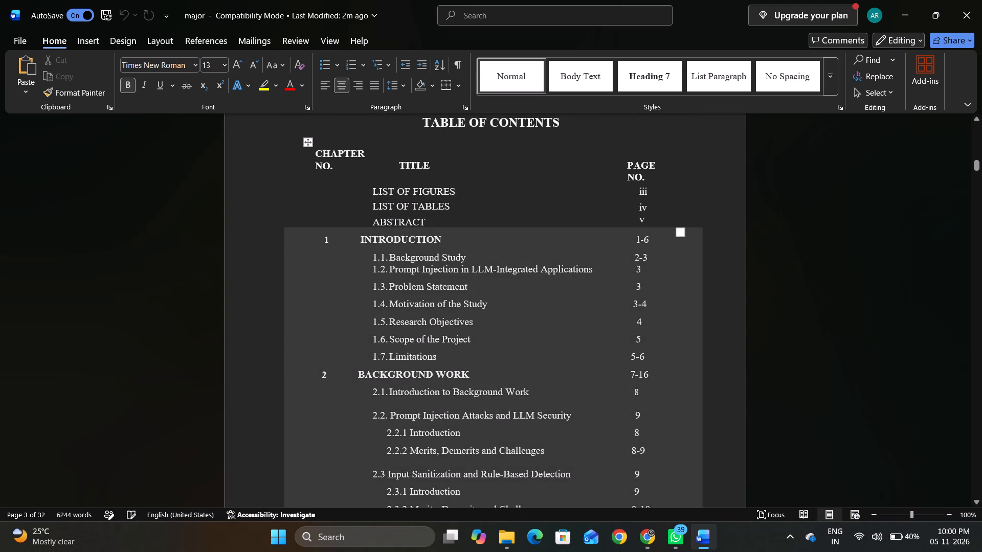
Replace "Background Study" with "Introduction" in entry 1.1 of the table of contents.
{"action": "left_click", "coordinate": [655, 237]}
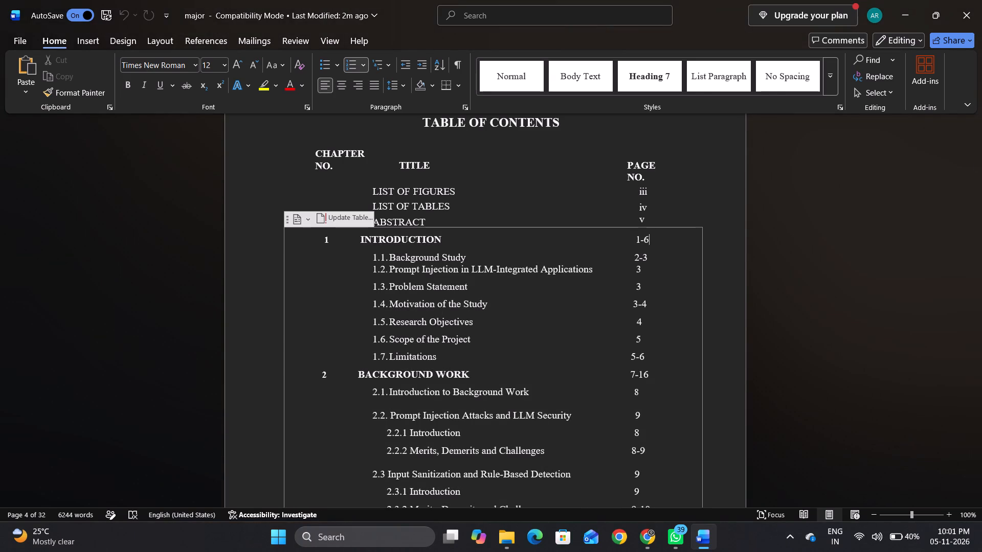
{"action": "key", "text": "Down"}
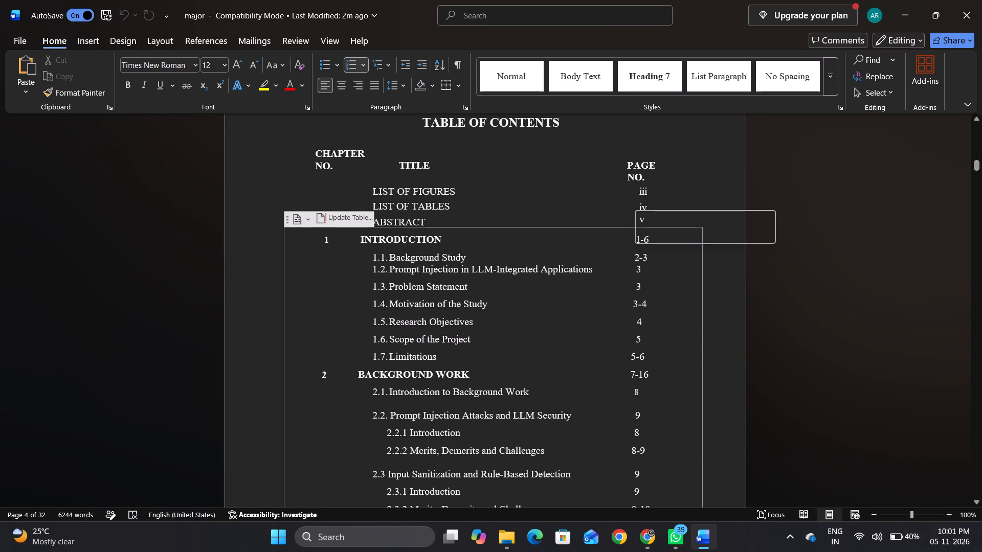
{"action": "left_click_drag", "start_coordinate": [465, 255], "coordinate": [384, 255]}
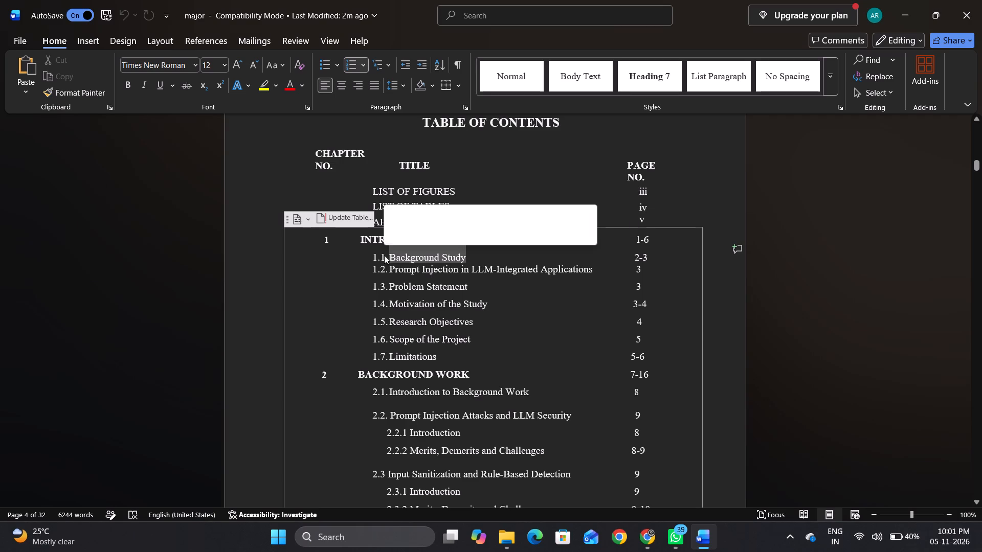
{"action": "type", "text": "Introduction"}
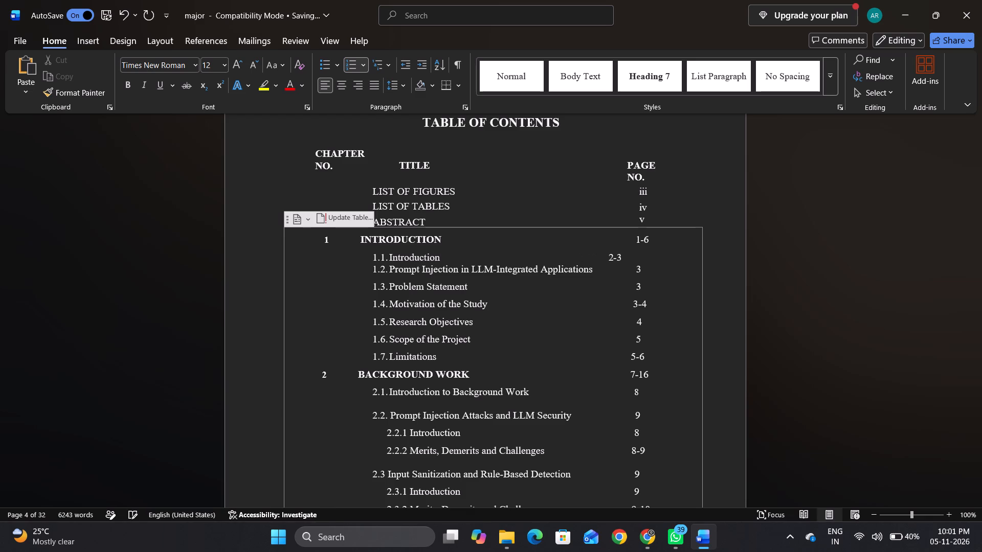
Pad entry 1.1 Introduction with spaces so its page number lines up with the page number column.
{"action": "key", "text": "space"}
{"action": "key", "text": "space"}
{"action": "key", "text": "space"}
{"action": "key", "text": "space"}
{"action": "key", "text": "space"}
{"action": "key", "text": "space"}
{"action": "key", "text": "space"}
{"action": "key", "text": "space"}
{"action": "key", "text": "space"}
{"action": "key", "text": "space"}
{"action": "key", "text": "space"}
{"action": "key", "text": "BackSpace"}
{"action": "key", "text": "space"}
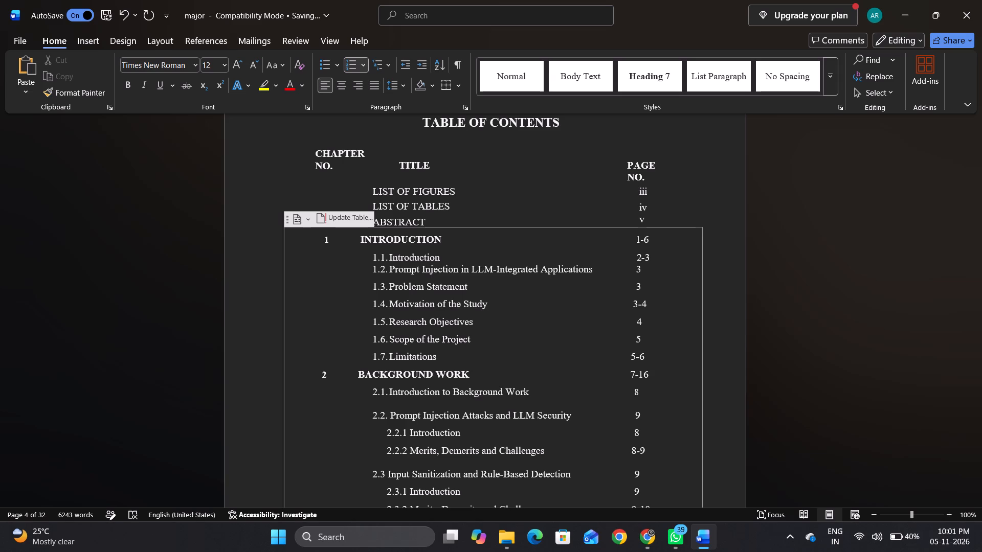
{"action": "key", "text": "BackSpace"}
Set the page number of entry 1.1 Introduction to 2 and align it with the column.
{"action": "left_click", "coordinate": [637, 258]}
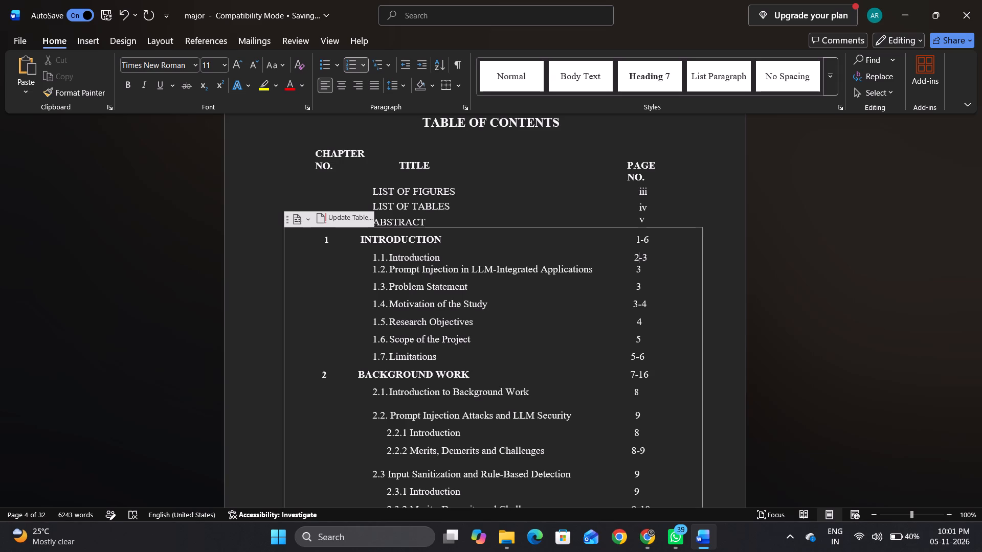
{"action": "left_click", "coordinate": [647, 258]}
{"action": "key", "text": "BackSpace"}
{"action": "key", "text": "BackSpace"}
{"action": "key", "text": "Left"}
{"action": "key", "text": "space"}
Set the page number of entry 1.4 Motivation of the Study to 4 and align it with the column.
{"action": "key", "text": "Down"}
{"action": "key", "text": "Right"}
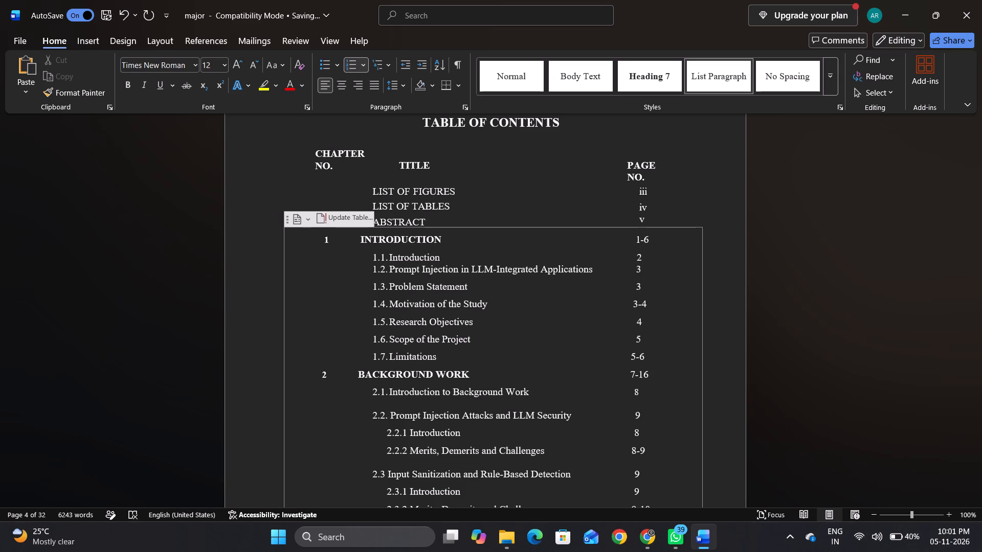
{"action": "key", "text": "Down"}
{"action": "key", "text": "Down"}
{"action": "key", "text": "BackSpace"}
{"action": "key", "text": "BackSpace"}
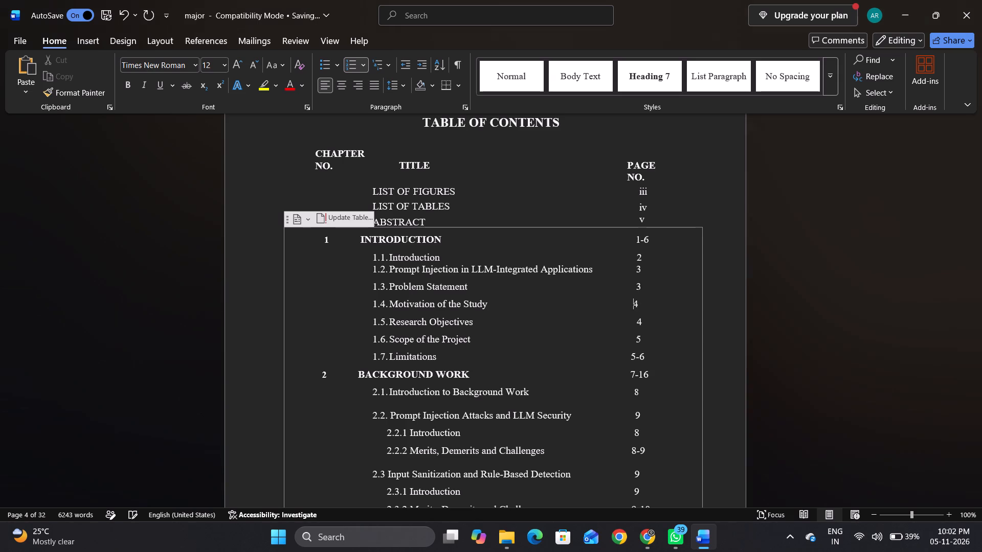
{"action": "key", "text": "space"}
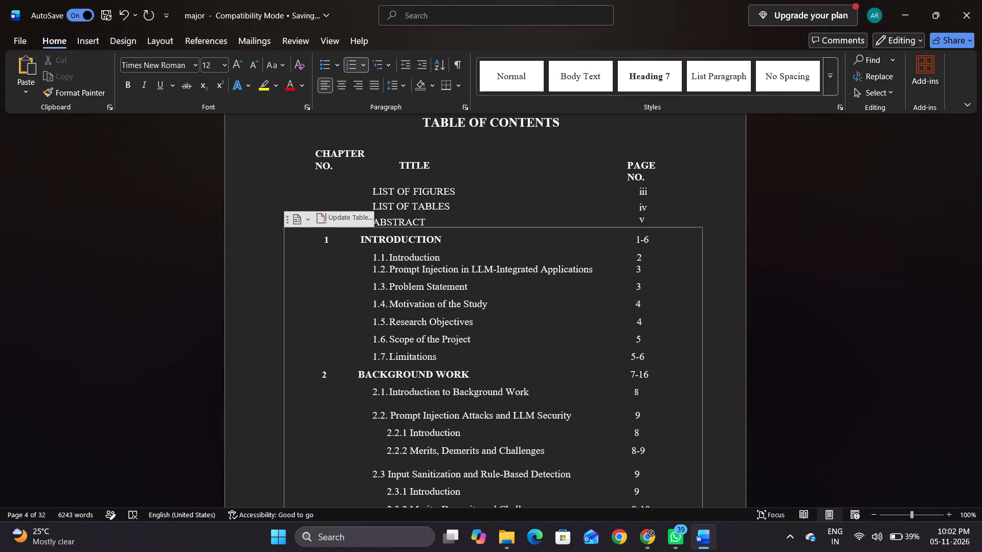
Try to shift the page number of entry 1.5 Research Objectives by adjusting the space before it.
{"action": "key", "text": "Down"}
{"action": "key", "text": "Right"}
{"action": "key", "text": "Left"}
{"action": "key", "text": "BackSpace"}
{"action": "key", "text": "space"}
Set the page range of chapter 2, BACKGROUND WORK, to 7-14.
{"action": "key", "text": "Down"}
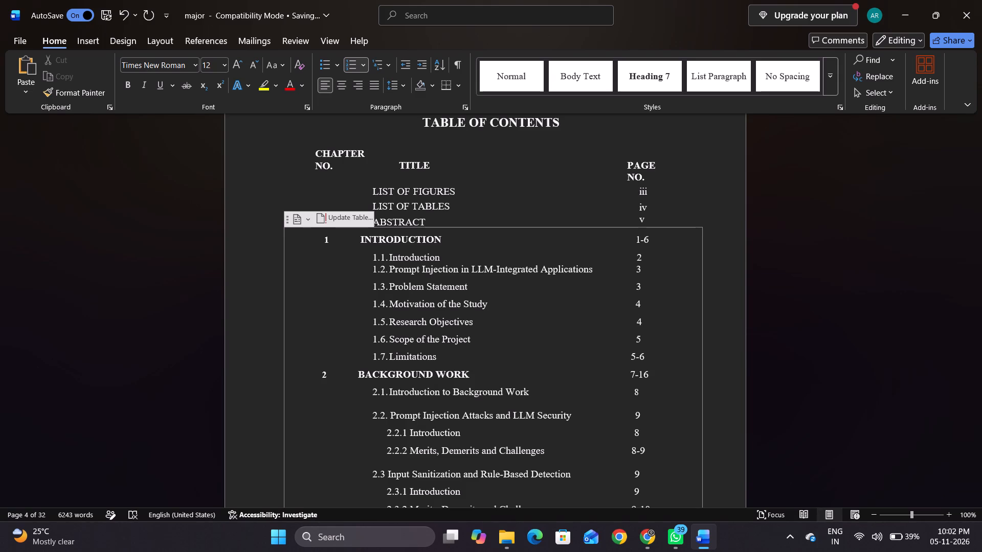
{"action": "key", "text": "Down"}
{"action": "key", "text": "Down"}
{"action": "key", "text": "Right"}
{"action": "key", "text": "Right"}
{"action": "key", "text": "BackSpace"}
{"action": "key", "text": "4"}
Shorten the title of entry 2.1 in the table of contents to "Background Work" by removing the words before it.
{"action": "key", "text": "Down"}
{"action": "key", "text": "Left"}
{"action": "key", "text": "Left"}
{"action": "key", "text": "Left"}
{"action": "key", "text": "Left"}
{"action": "key", "text": "Left"}
{"action": "key", "text": "Left"}
{"action": "key", "text": "Left"}
{"action": "key", "text": "Left"}
{"action": "key", "text": "Left"}
{"action": "key", "text": "Left"}
{"action": "key", "text": "Left"}
{"action": "key", "text": "Left"}
{"action": "key", "text": "Left"}
{"action": "key", "text": "Left"}
{"action": "key", "text": "Left"}
{"action": "key", "text": "Left"}
{"action": "key", "text": "Left"}
{"action": "key", "text": "Left"}
{"action": "key", "text": "Left"}
{"action": "key", "text": "Left"}
{"action": "key", "text": "Right"}
{"action": "key", "text": "Right"}
{"action": "key", "text": "Right"}
{"action": "key", "text": "Right"}
{"action": "key", "text": "Right"}
{"action": "key", "text": "BackSpace"}
{"action": "key", "text": "BackSpace"}
{"action": "key", "text": "BackSpace"}
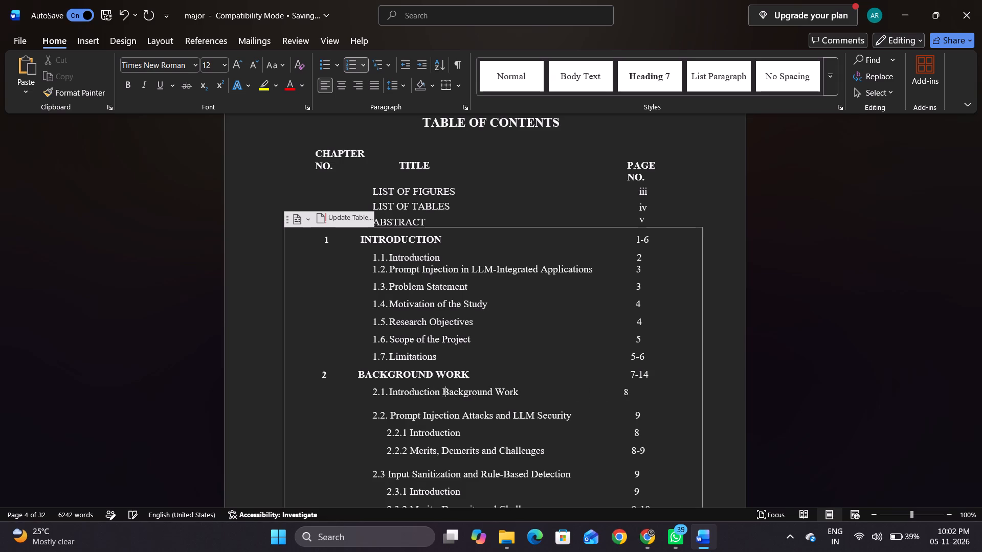
{"action": "key", "text": "BackSpace"}
{"action": "key", "text": "BackSpace"}
{"action": "key", "text": "BackSpace"}
{"action": "key", "text": "BackSpace"}
{"action": "key", "text": "BackSpace"}
{"action": "key", "text": "BackSpace"}
{"action": "key", "text": "BackSpace"}
{"action": "key", "text": "BackSpace"}
{"action": "key", "text": "BackSpace"}
{"action": "key", "text": "BackSpace"}
{"action": "key", "text": "BackSpace"}
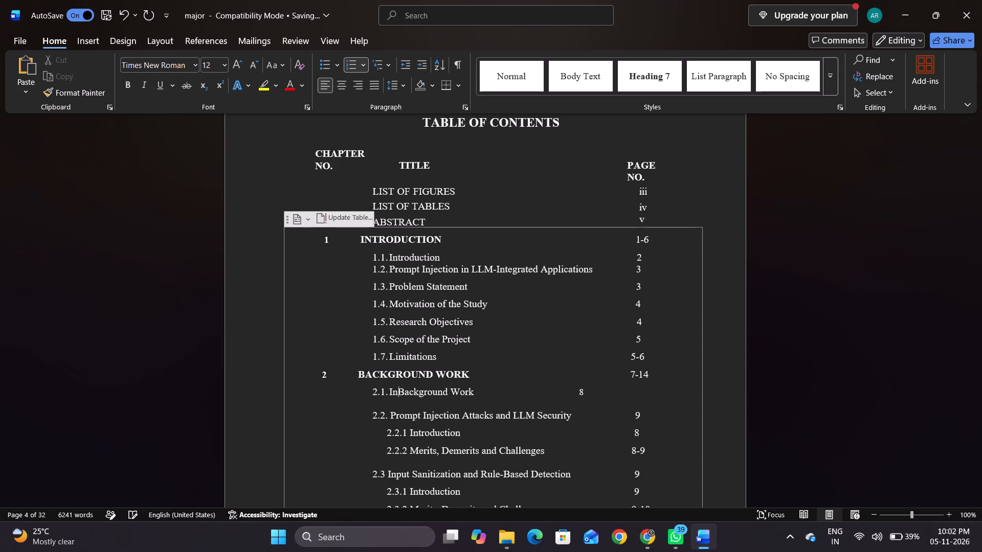
{"action": "key", "text": "BackSpace"}
{"action": "key", "text": "BackSpace"}
Add spaces after the title of entry 2.1 Background Work to realign its page number with the column.
{"action": "key", "text": "Right"}
{"action": "key", "text": "Right"}
{"action": "key", "text": "Right"}
{"action": "key", "text": "Right"}
{"action": "key", "text": "Right"}
{"action": "key", "text": "Right"}
{"action": "key", "text": "Right"}
{"action": "key", "text": "Right"}
{"action": "key", "text": "Right"}
{"action": "key", "text": "Right"}
{"action": "key", "text": "Right"}
{"action": "key", "text": "Right"}
{"action": "key", "text": "Right"}
{"action": "key", "text": "Right"}
{"action": "key", "text": "Right"}
{"action": "key", "text": "Right"}
{"action": "key", "text": "Right"}
{"action": "key", "text": "Right"}
{"action": "key", "text": "Right"}
{"action": "key", "text": "Right"}
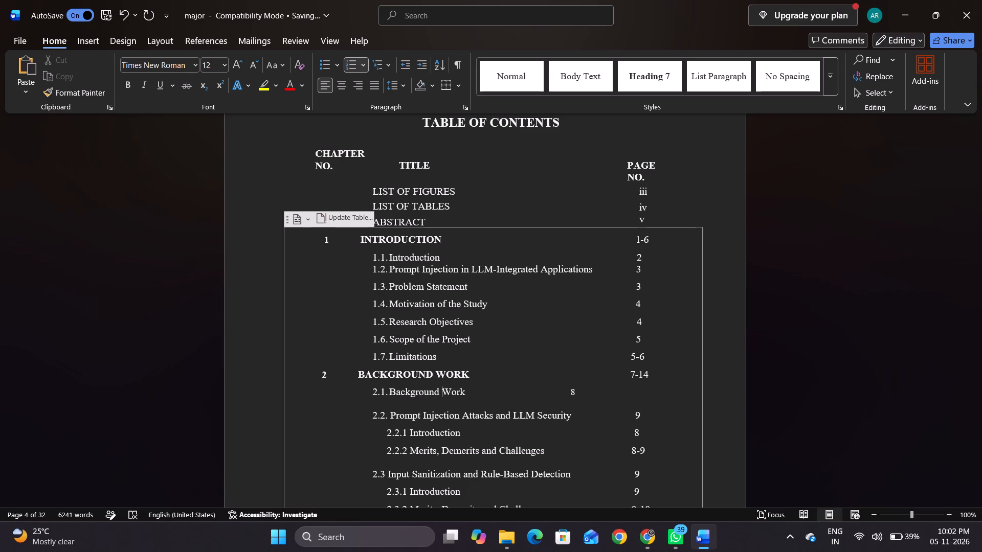
{"action": "key", "text": "space"}
{"action": "key", "text": "space"}
{"action": "key", "text": "space"}
{"action": "key", "text": "space"}
{"action": "key", "text": "space"}
{"action": "key", "text": "space"}
{"action": "key", "text": "space"}
{"action": "key", "text": "space"}
{"action": "key", "text": "space"}
{"action": "key", "text": "space"}
{"action": "key", "text": "space"}
{"action": "key", "text": "space"}
{"action": "key", "text": "space"}
{"action": "key", "text": "space"}
{"action": "key", "text": "space"}
{"action": "key", "text": "space"}
{"action": "key", "text": "space"}
{"action": "key", "text": "space"}
Set the page number of entry 2.2 Prompt Injection Attacks and LLM Security to 8.
{"action": "key", "text": "Down"}
{"action": "key", "text": "Right"}
{"action": "key", "text": "Right"}
{"action": "key", "text": "Right"}
{"action": "key", "text": "Right"}
{"action": "key", "text": "Right"}
{"action": "key", "text": "Right"}
{"action": "key", "text": "Right"}
{"action": "key", "text": "Right"}
{"action": "key", "text": "Right"}
{"action": "key", "text": "Right"}
{"action": "key", "text": "Right"}
{"action": "key", "text": "Right"}
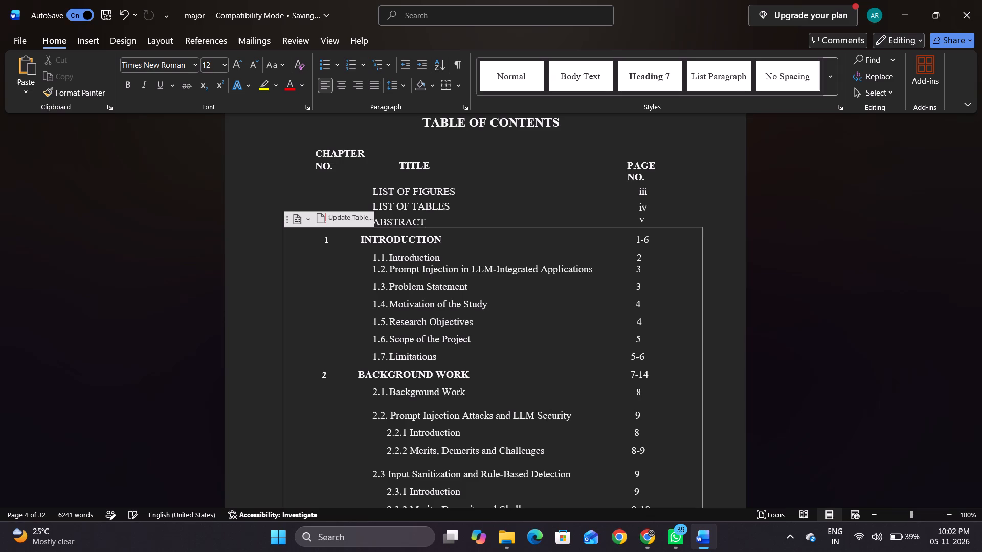
{"action": "key", "text": "Right"}
{"action": "key", "text": "Right"}
{"action": "key", "text": "Right"}
{"action": "key", "text": "Right"}
{"action": "key", "text": "Right"}
{"action": "key", "text": "Right"}
{"action": "key", "text": "Right"}
{"action": "key", "text": "Right"}
{"action": "key", "text": "Right"}
{"action": "key", "text": "Right"}
{"action": "key", "text": "Right"}
{"action": "key", "text": "Right"}
{"action": "key", "text": "Right"}
{"action": "key", "text": "Right"}
{"action": "key", "text": "Right"}
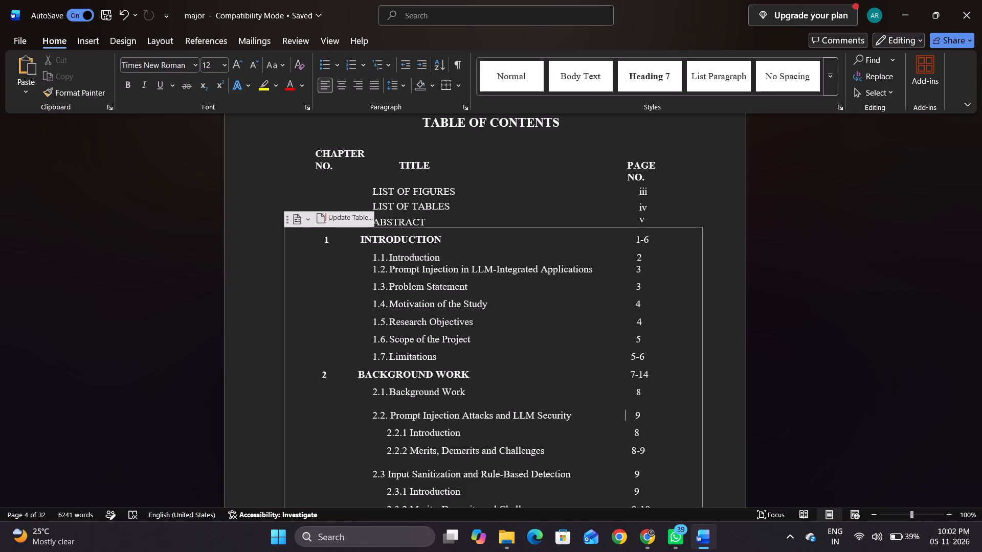
{"action": "key", "text": "Right"}
{"action": "key", "text": "Right"}
{"action": "key", "text": "Right"}
{"action": "key", "text": "Right"}
{"action": "key", "text": "Right"}
{"action": "key", "text": "Down"}
{"action": "key", "text": "Up"}
{"action": "key", "text": "BackSpace"}
{"action": "key", "text": "8"}
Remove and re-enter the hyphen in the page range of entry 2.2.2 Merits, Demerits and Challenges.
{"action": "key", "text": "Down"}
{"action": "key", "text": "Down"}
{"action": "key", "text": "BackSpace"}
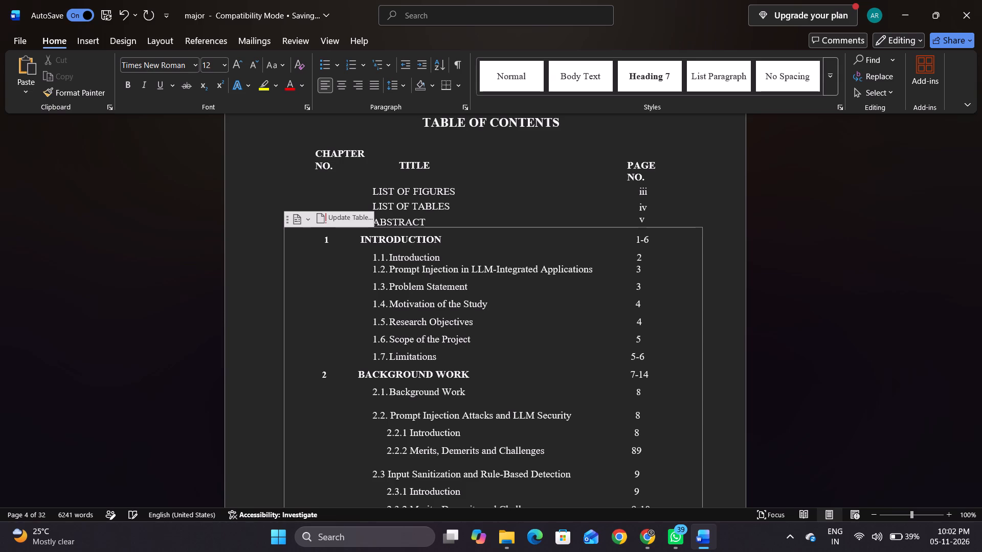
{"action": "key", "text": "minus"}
Reduce the page range of entry 2.3.2 Merits, Demerits and Challenges to 9 and align it with the column.
{"action": "scroll", "coordinate": [665, 271], "scroll_direction": "down", "scroll_amount": 1}
{"action": "scroll", "coordinate": [657, 367], "scroll_direction": "down", "scroll_amount": 1}
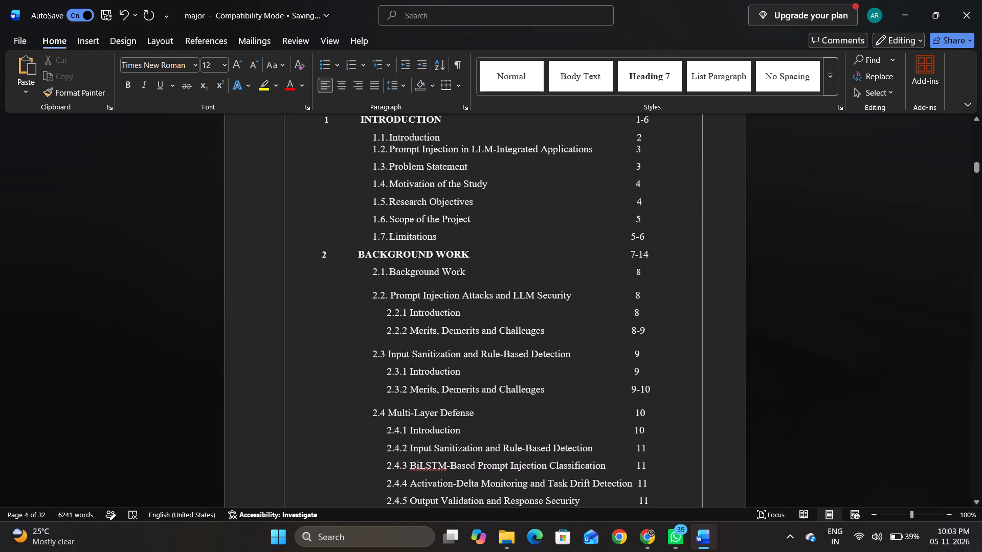
{"action": "left_click", "coordinate": [645, 370]}
{"action": "scroll", "coordinate": [645, 390], "scroll_direction": "down", "scroll_amount": 1}
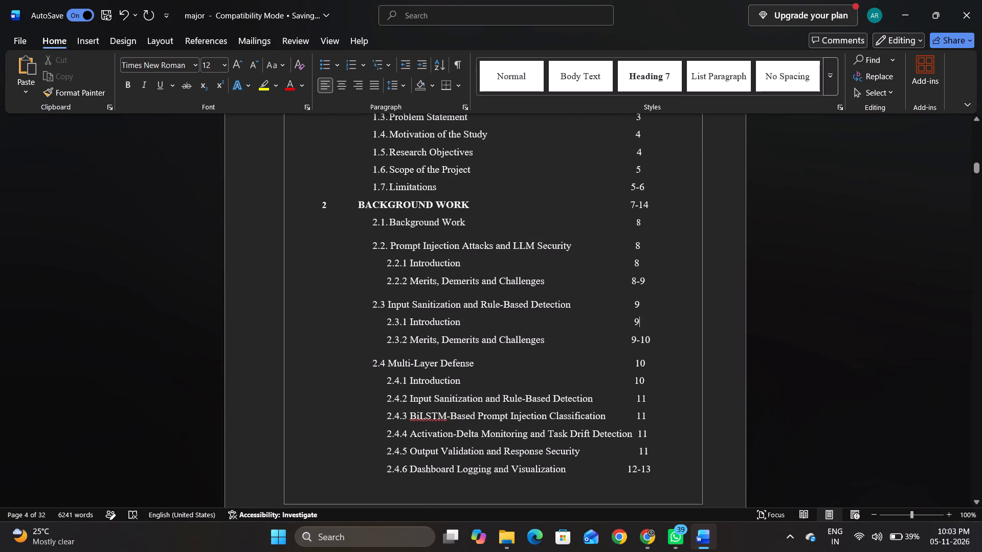
{"action": "left_click", "coordinate": [649, 341]}
{"action": "key", "text": "BackSpace"}
{"action": "key", "text": "BackSpace"}
{"action": "key", "text": "BackSpace"}
{"action": "key", "text": "Left"}
{"action": "key", "text": "space"}
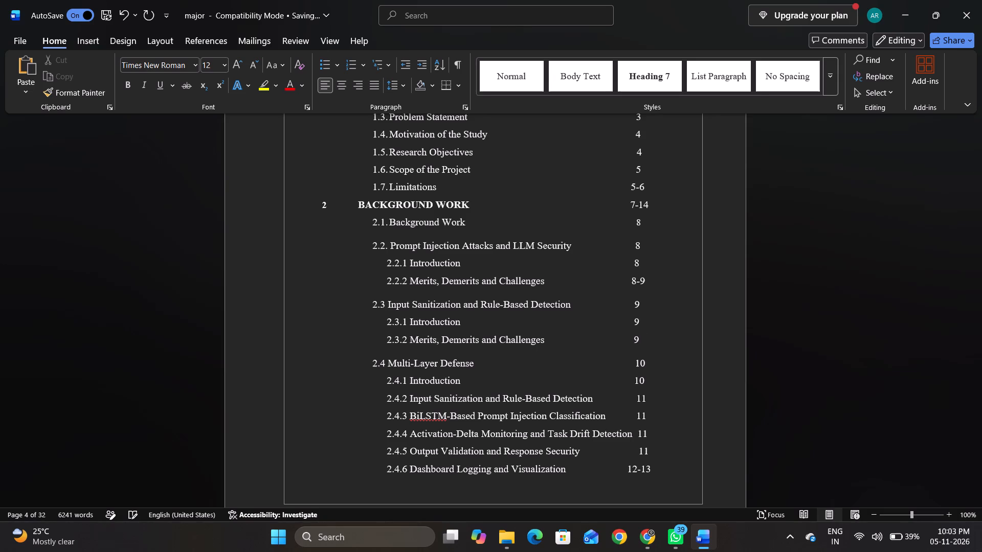
Set the page number of entry 2.5 Feature Engineering and Traffic Profiling to 11.
{"action": "key", "text": "Down"}
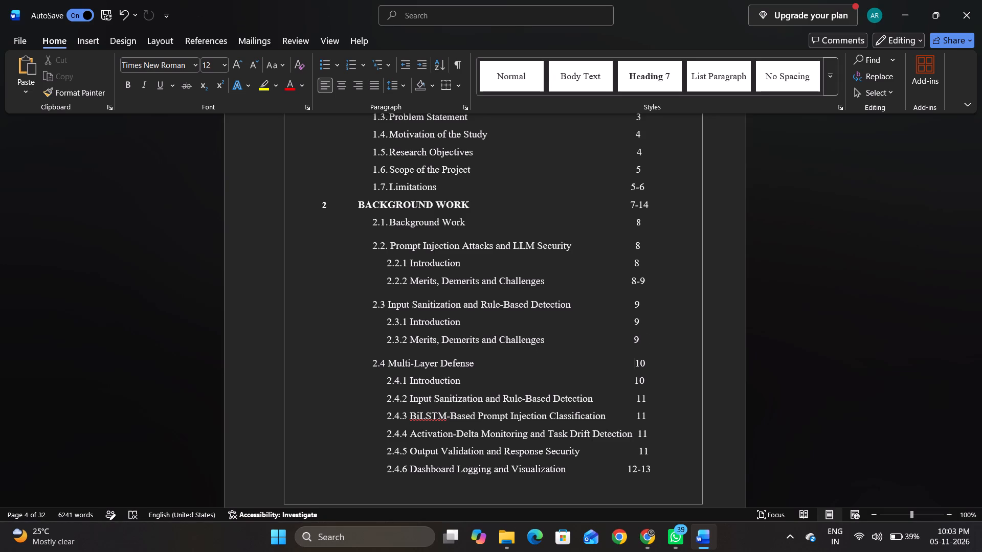
{"action": "key", "text": "Down"}
{"action": "key", "text": "Down"}
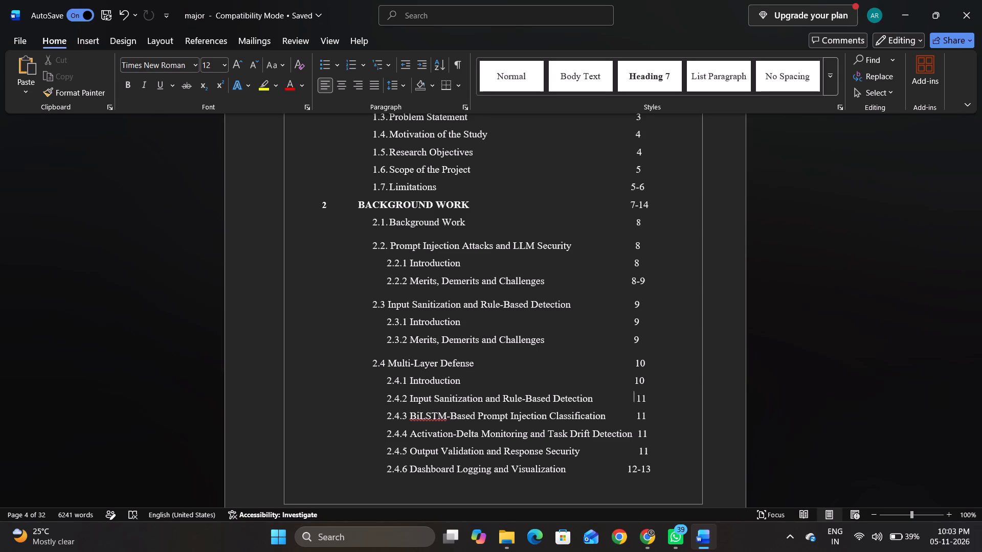
{"action": "key", "text": "Down"}
{"action": "scroll", "coordinate": [668, 352], "scroll_direction": "down", "scroll_amount": 1}
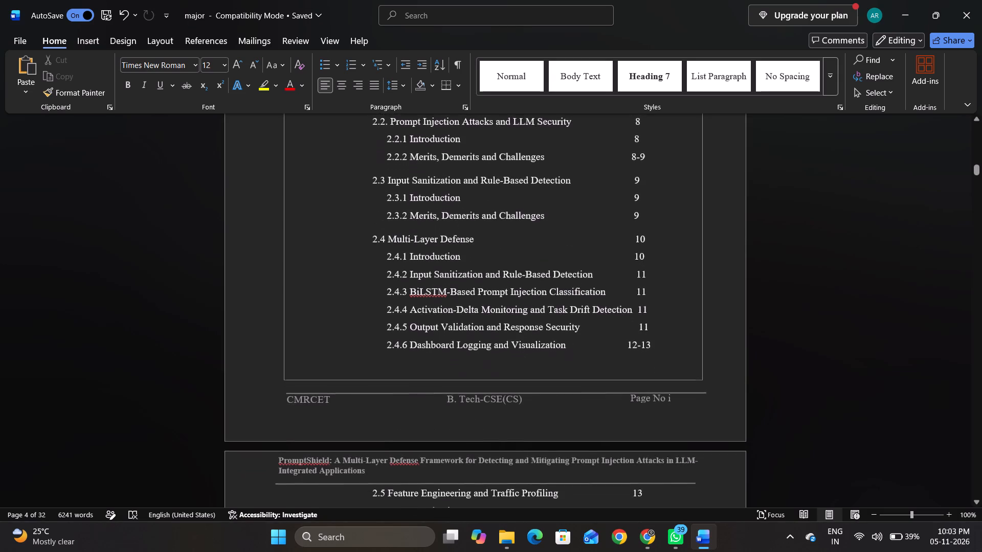
{"action": "scroll", "coordinate": [668, 352], "scroll_direction": "down", "scroll_amount": 2}
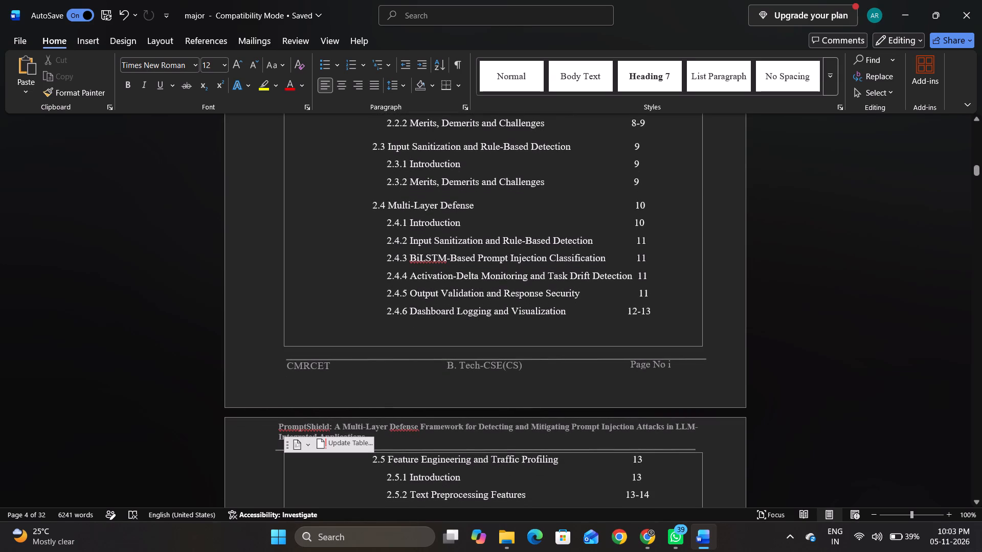
{"action": "left_click", "coordinate": [643, 461]}
{"action": "key", "text": "BackSpace"}
{"action": "key", "text": "BackSpace"}
{"action": "type", "text": "11"}
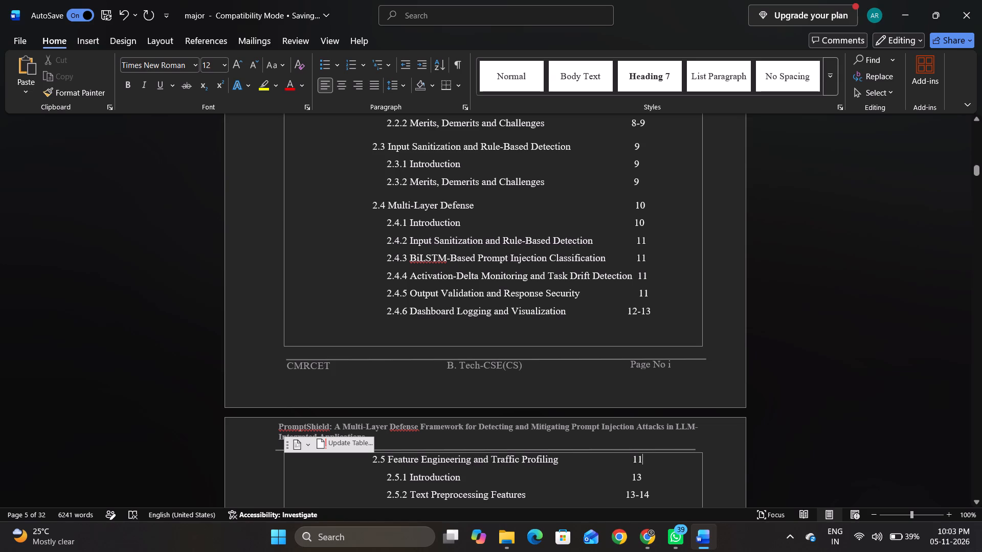
Set the page numbers of entries 2.4.5 Output Validation and Response Security and 2.4.4 Activation-Delta Monitoring and Task Drift Detection to 10.
{"action": "scroll", "coordinate": [727, 301], "scroll_direction": "up", "scroll_amount": 1}
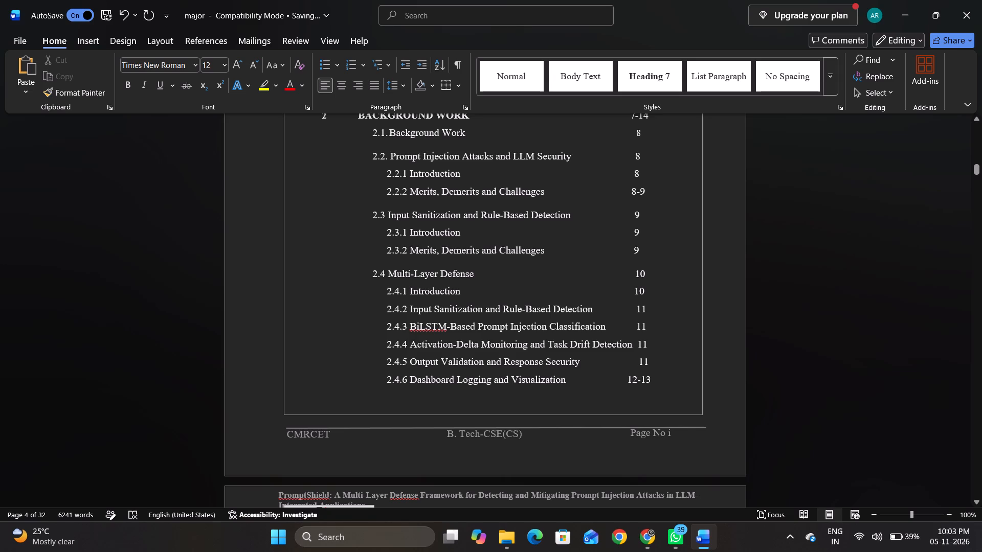
{"action": "left_click", "coordinate": [650, 358]}
{"action": "key", "text": "BackSpace"}
{"action": "key", "text": "0"}
{"action": "key", "text": "Up"}
{"action": "key", "text": "BackSpace"}
{"action": "key", "text": "0"}
{"action": "key", "text": "Left"}
{"action": "key", "text": "Left"}
{"action": "key", "text": "space"}
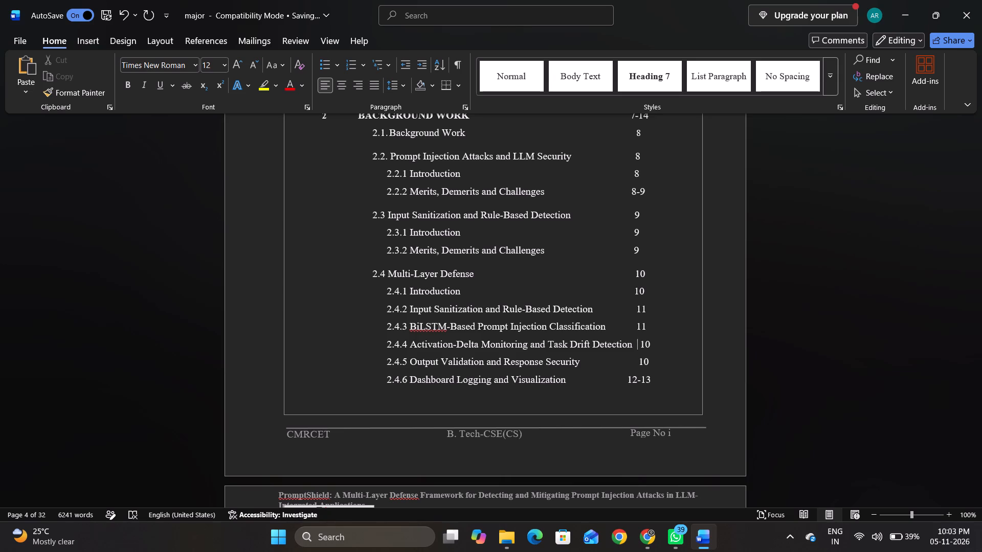
{"action": "key", "text": "BackSpace"}
Set the page number of entry 2.4.3 BiLSTM-Based Prompt Injection Classification to 10.
{"action": "key", "text": "Up"}
{"action": "key", "text": "space"}
{"action": "key", "text": "Right"}
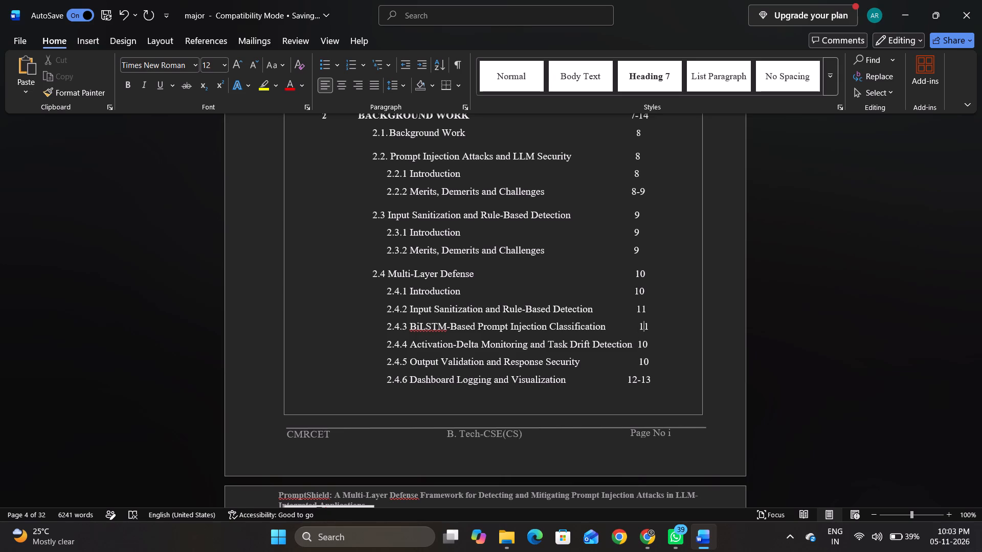
{"action": "key", "text": "Right"}
{"action": "key", "text": "Delete"}
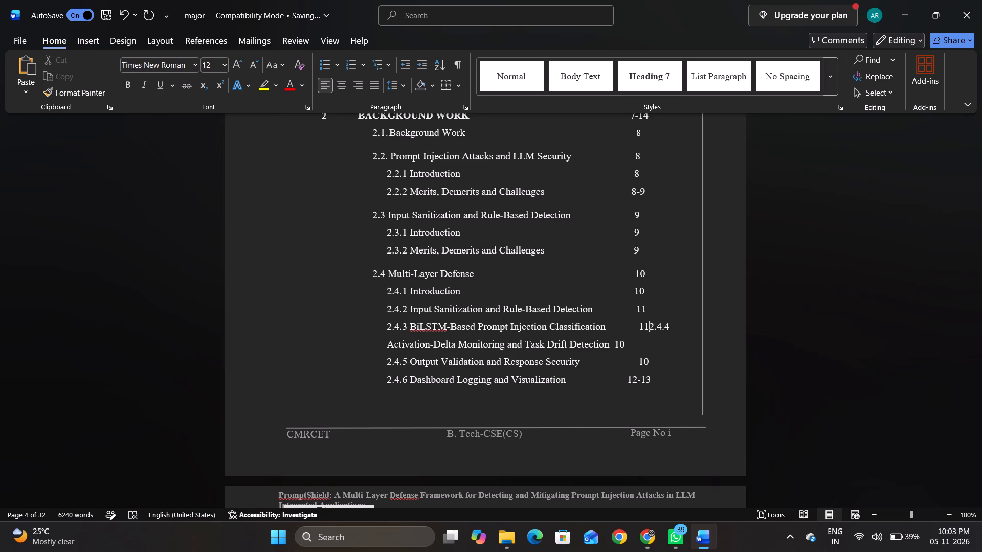
{"action": "key", "text": "ctrl+z"}
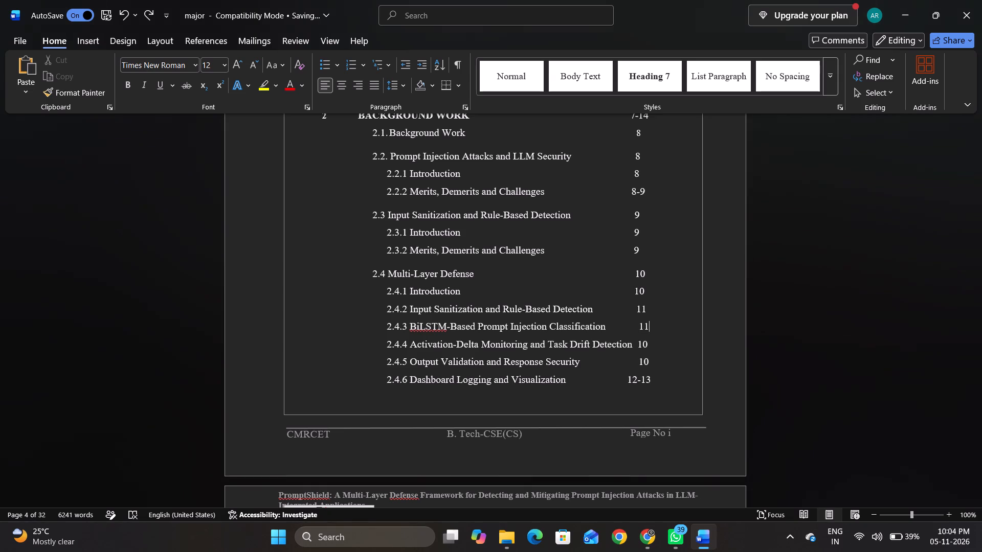
{"action": "key", "text": "BackSpace"}
{"action": "key", "text": "0"}
Set the page number of entry 2.4.2 Input Sanitization and Rule-Based Detection to 10.
{"action": "key", "text": "Up"}
{"action": "key", "text": "BackSpace"}
{"action": "key", "text": "0"}
{"action": "key", "text": "Left"}
{"action": "key", "text": "Left"}
{"action": "key", "text": "space"}
{"action": "key", "text": "BackSpace"}
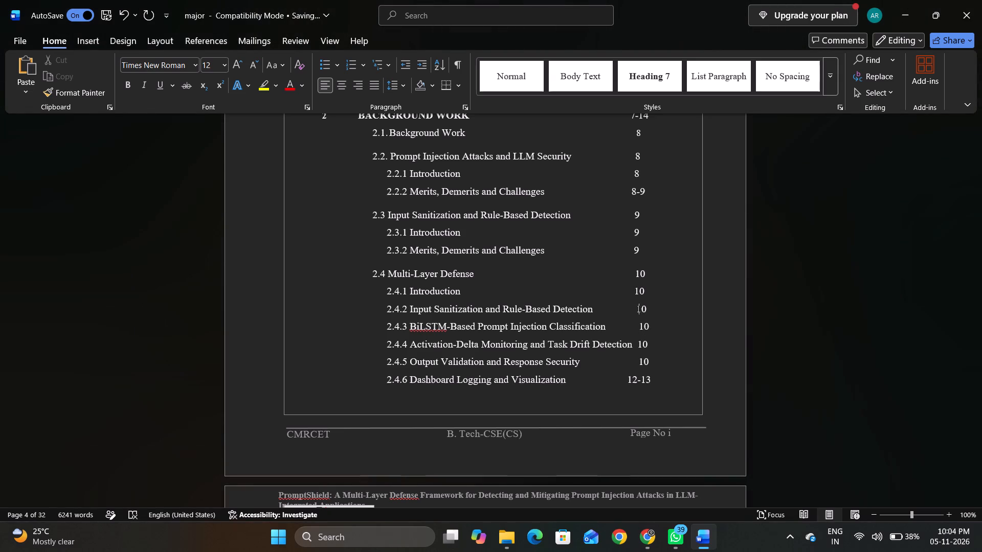
Align the page numbers of entries 2.4.2 to 2.4.5 with the column by deleting extra spaces before them.
{"action": "key", "text": "Down"}
{"action": "key", "text": "Right"}
{"action": "key", "text": "BackSpace"}
{"action": "key", "text": "Down"}
{"action": "key", "text": "BackSpace"}
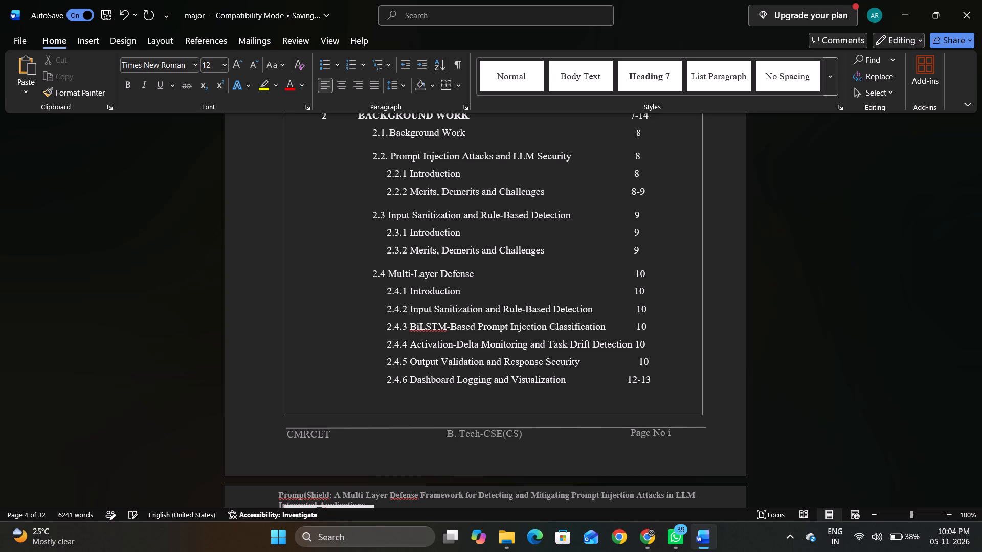
{"action": "key", "text": "Down"}
{"action": "key", "text": "Right"}
{"action": "key", "text": "BackSpace"}
{"action": "key", "text": "Up"}
{"action": "key", "text": "Up"}
{"action": "key", "text": "Up"}
{"action": "key", "text": "BackSpace"}
{"action": "key", "text": "Down"}
{"action": "key", "text": "Right"}
{"action": "key", "text": "BackSpace"}
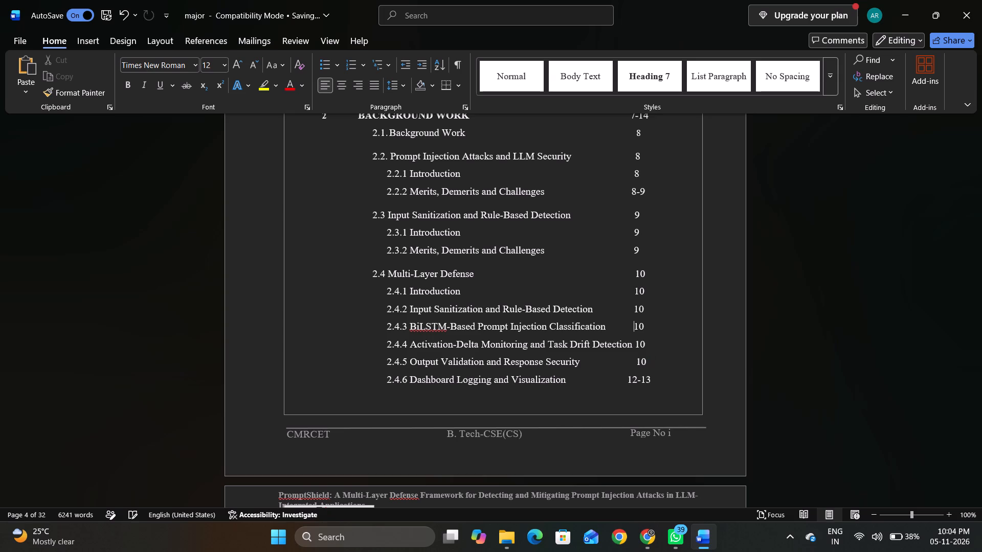
Adjust the spacing before the page numbers of entries 2.4.1 and 2.4, leaving one space fewer before the number of 2.4 Multi-Layer Defense.
{"action": "key", "text": "Up"}
{"action": "key", "text": "Up"}
{"action": "key", "text": "BackSpace"}
{"action": "key", "text": "space"}
{"action": "key", "text": "Up"}
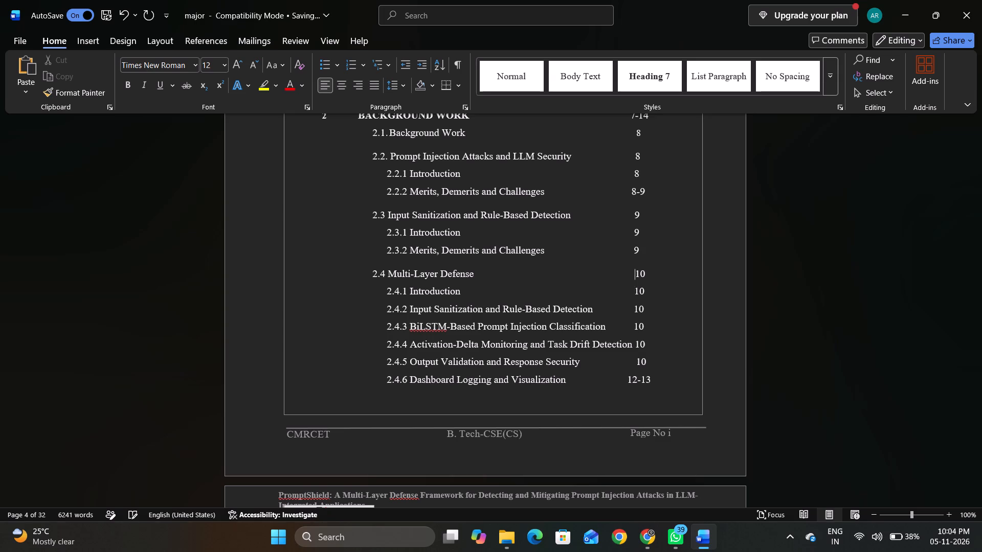
{"action": "key", "text": "Right"}
{"action": "key", "text": "Left"}
{"action": "key", "text": "BackSpace"}
{"action": "key", "text": "space"}
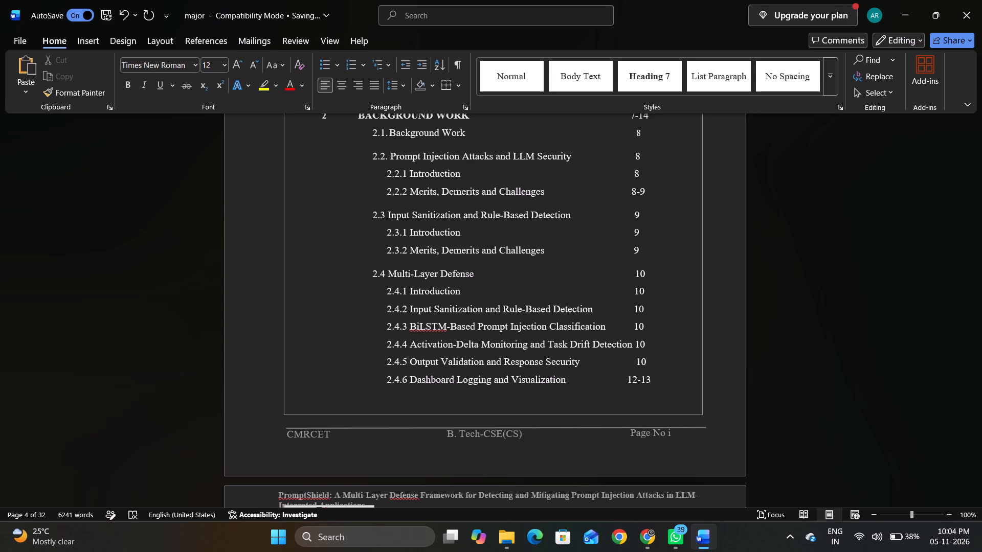
{"action": "key", "text": "Down"}
{"action": "key", "text": "Up"}
{"action": "key", "text": "BackSpace"}
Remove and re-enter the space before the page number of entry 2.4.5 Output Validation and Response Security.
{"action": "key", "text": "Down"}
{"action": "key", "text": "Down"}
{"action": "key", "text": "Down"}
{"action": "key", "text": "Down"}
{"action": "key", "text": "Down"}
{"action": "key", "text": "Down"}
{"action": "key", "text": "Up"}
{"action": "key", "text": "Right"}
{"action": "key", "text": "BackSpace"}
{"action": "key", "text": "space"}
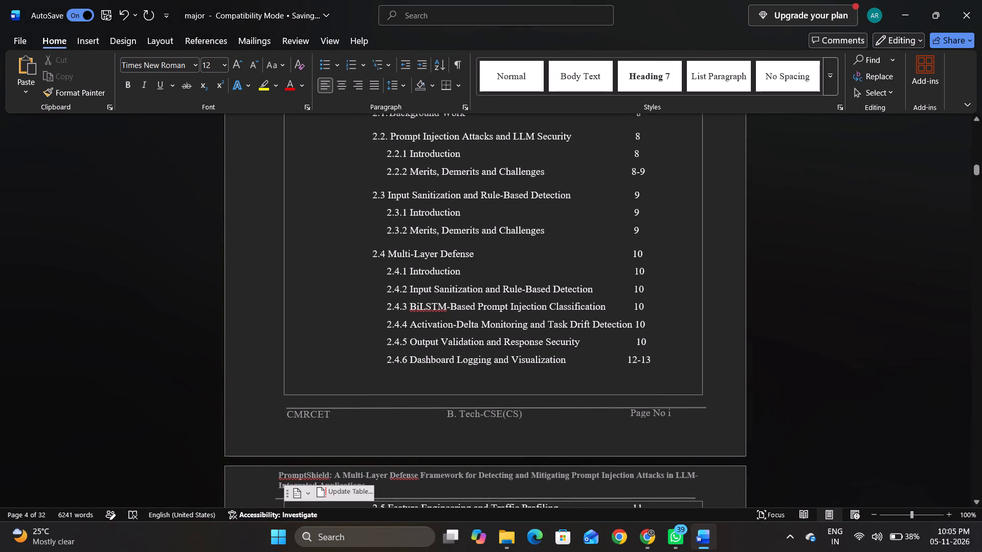
Replace the page range of entry 2.4.6 Dashboard Logging and Visualization with 11 and space it to line up with the column.
{"action": "left_click", "coordinate": [650, 362]}
{"action": "key", "text": "BackSpace"}
{"action": "key", "text": "BackSpace"}
{"action": "key", "text": "BackSpace"}
{"action": "key", "text": "BackSpace"}
{"action": "key", "text": "1"}
{"action": "key", "text": "Left"}
{"action": "key", "text": "Left"}
{"action": "key", "text": "space"}
{"action": "key", "text": "space"}
{"action": "key", "text": "space"}
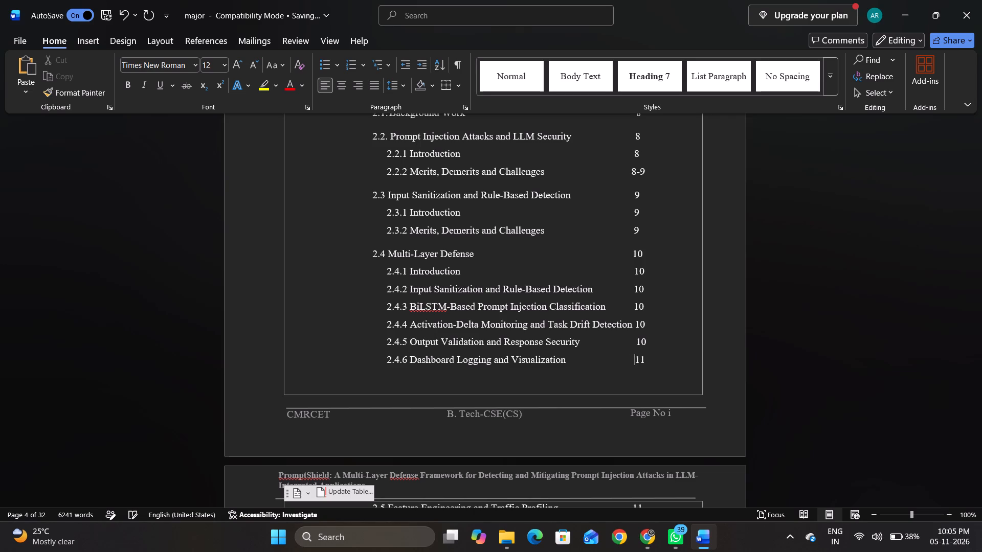
{"action": "key", "text": "space"}
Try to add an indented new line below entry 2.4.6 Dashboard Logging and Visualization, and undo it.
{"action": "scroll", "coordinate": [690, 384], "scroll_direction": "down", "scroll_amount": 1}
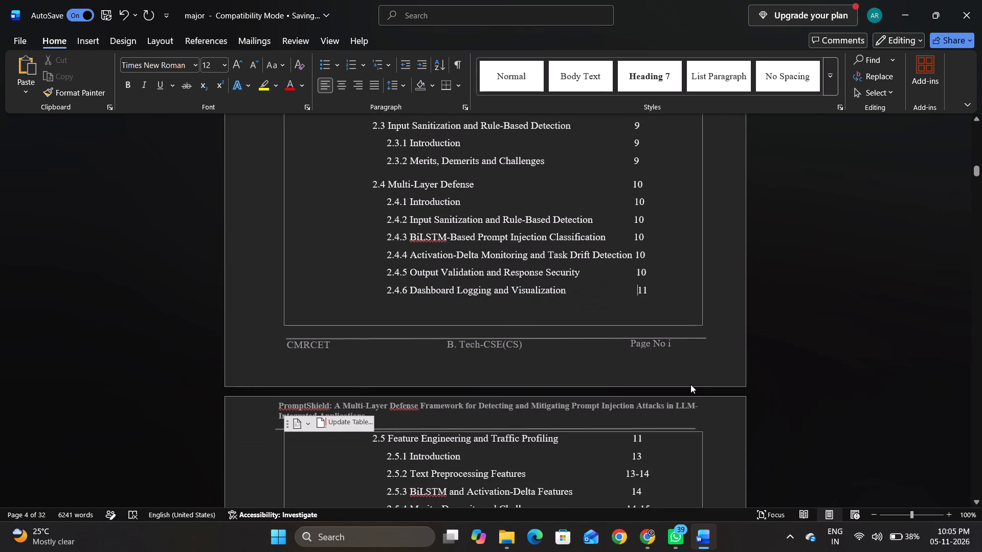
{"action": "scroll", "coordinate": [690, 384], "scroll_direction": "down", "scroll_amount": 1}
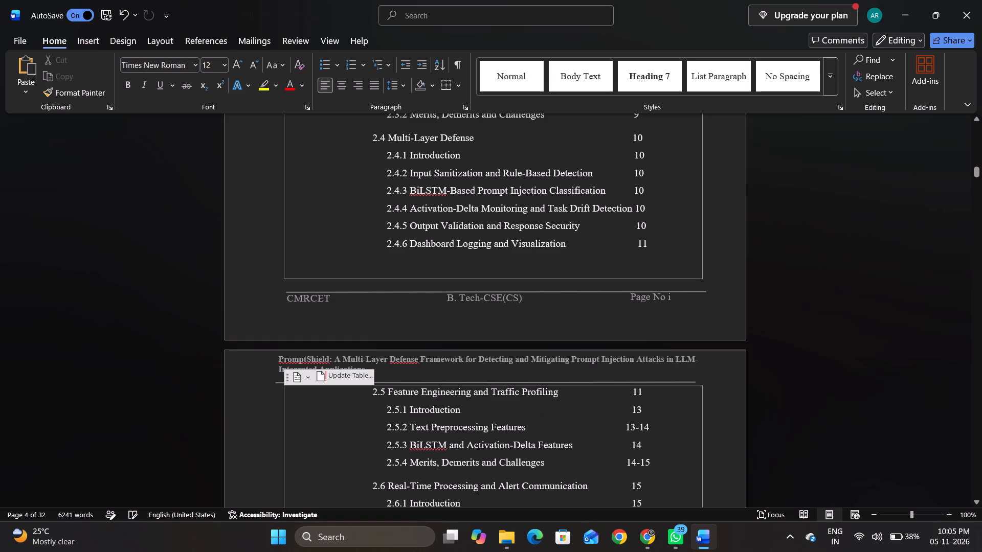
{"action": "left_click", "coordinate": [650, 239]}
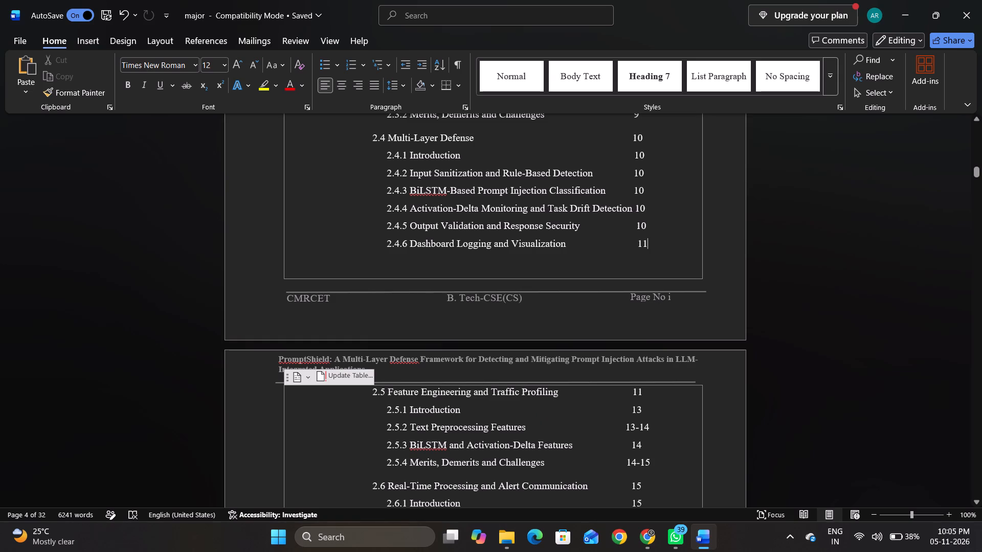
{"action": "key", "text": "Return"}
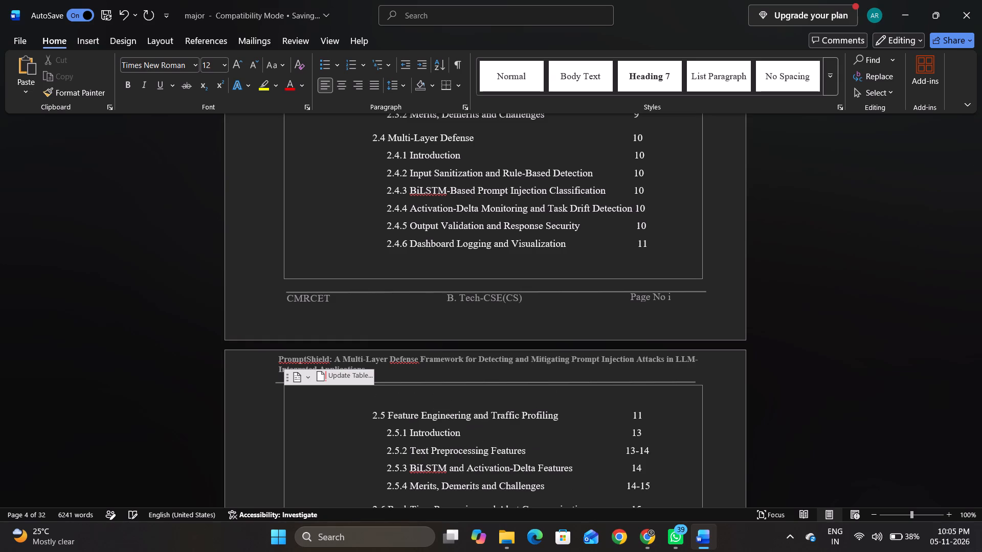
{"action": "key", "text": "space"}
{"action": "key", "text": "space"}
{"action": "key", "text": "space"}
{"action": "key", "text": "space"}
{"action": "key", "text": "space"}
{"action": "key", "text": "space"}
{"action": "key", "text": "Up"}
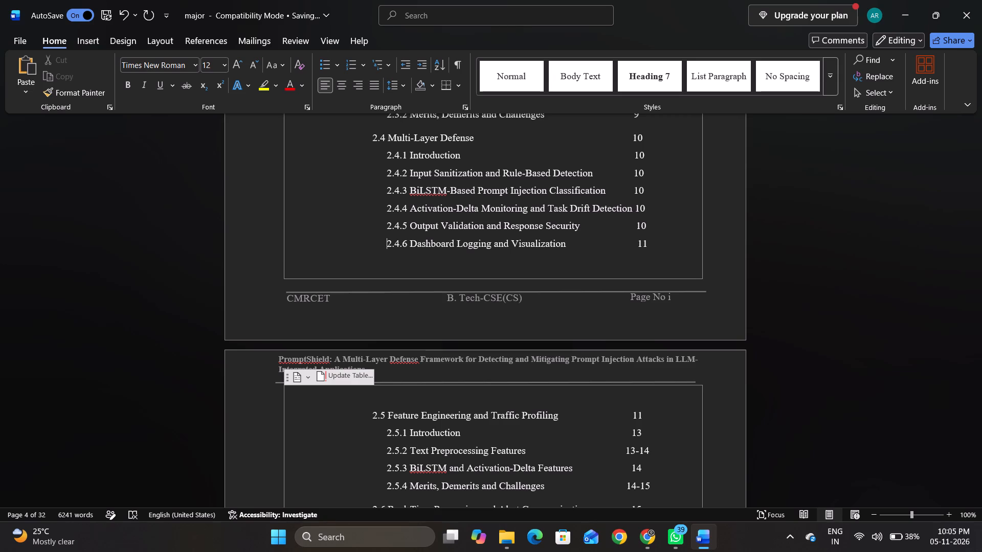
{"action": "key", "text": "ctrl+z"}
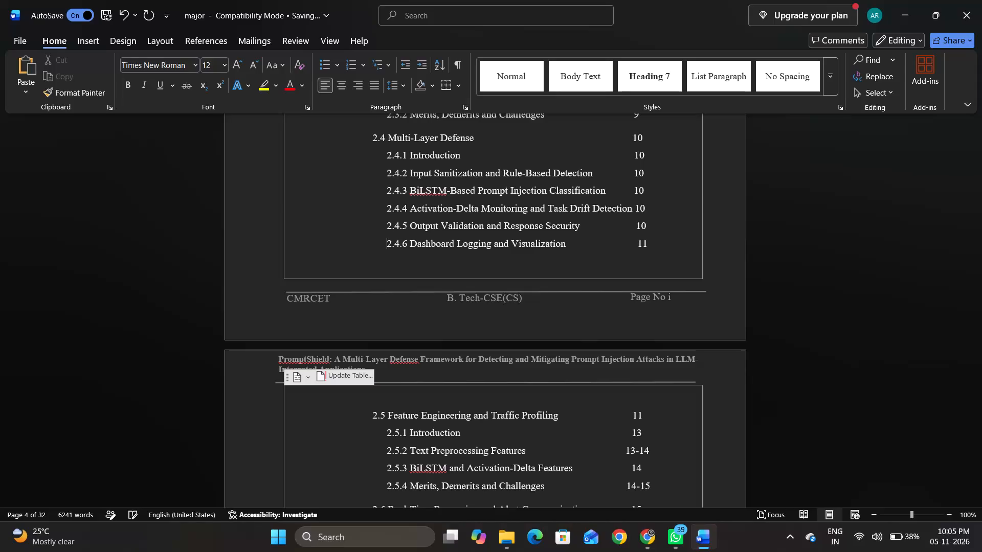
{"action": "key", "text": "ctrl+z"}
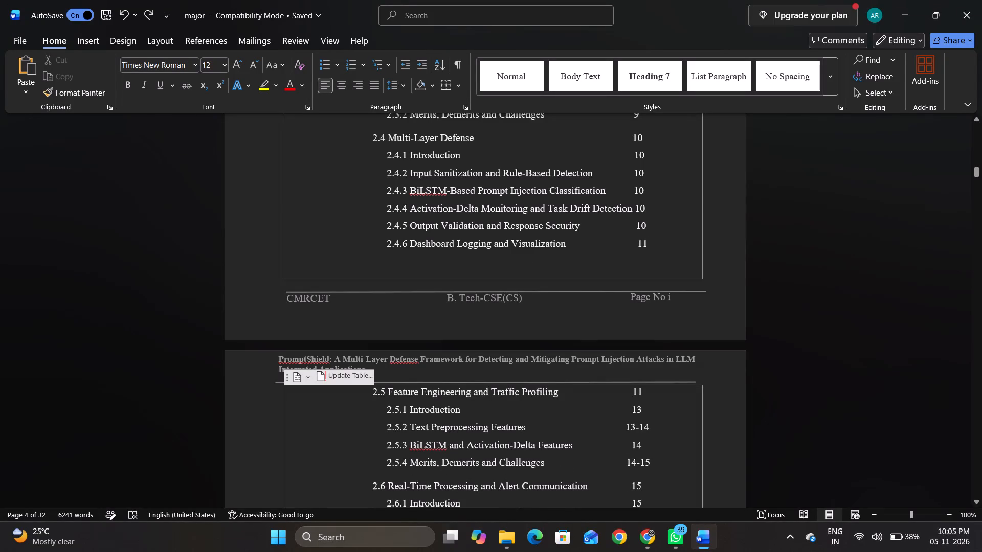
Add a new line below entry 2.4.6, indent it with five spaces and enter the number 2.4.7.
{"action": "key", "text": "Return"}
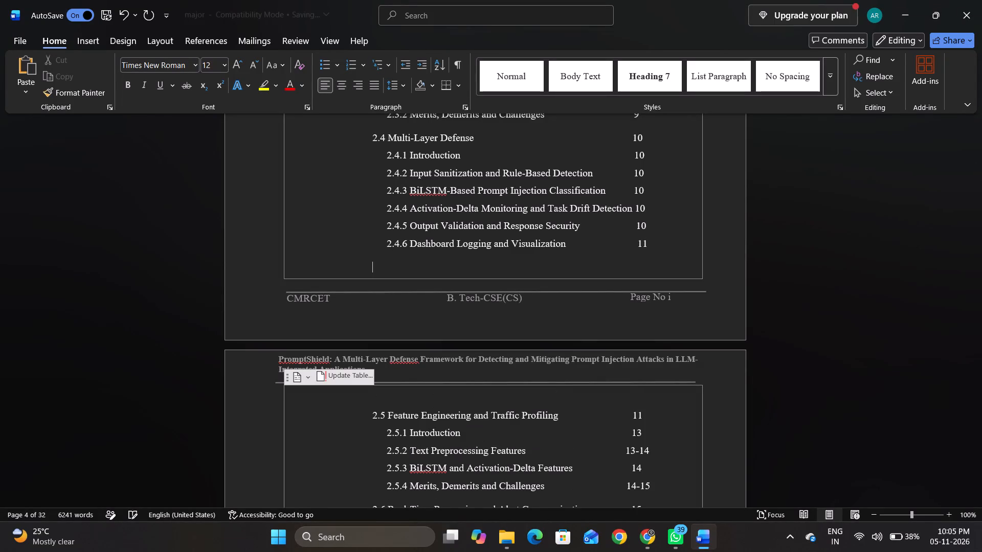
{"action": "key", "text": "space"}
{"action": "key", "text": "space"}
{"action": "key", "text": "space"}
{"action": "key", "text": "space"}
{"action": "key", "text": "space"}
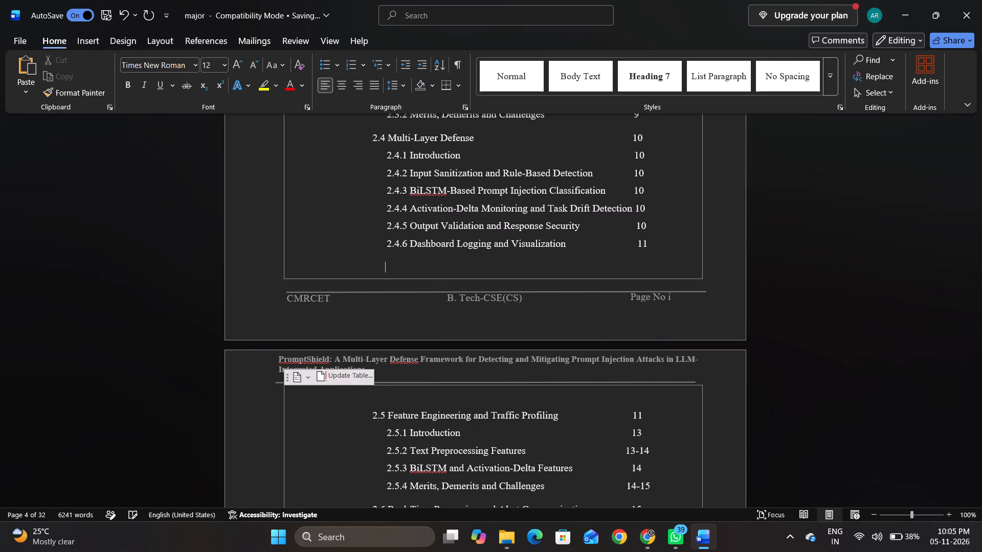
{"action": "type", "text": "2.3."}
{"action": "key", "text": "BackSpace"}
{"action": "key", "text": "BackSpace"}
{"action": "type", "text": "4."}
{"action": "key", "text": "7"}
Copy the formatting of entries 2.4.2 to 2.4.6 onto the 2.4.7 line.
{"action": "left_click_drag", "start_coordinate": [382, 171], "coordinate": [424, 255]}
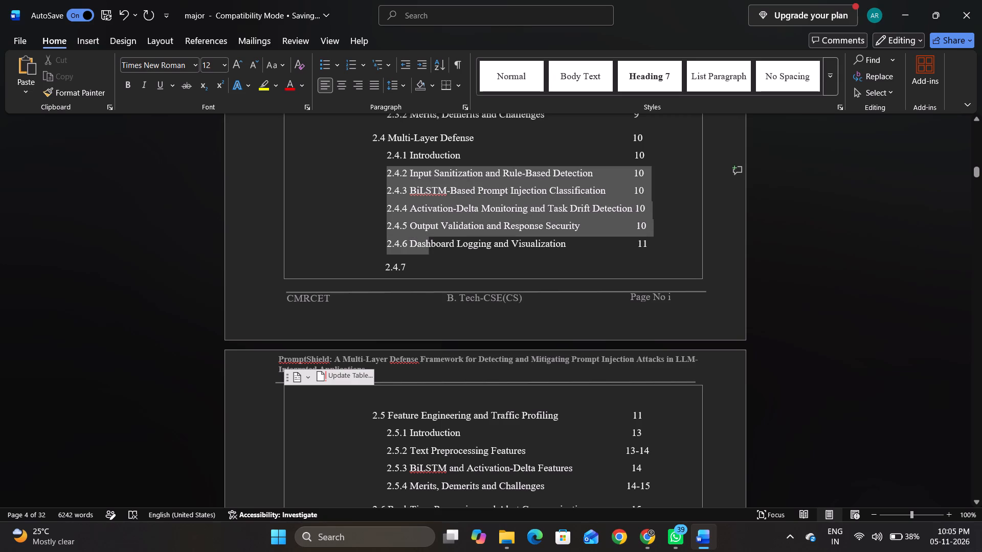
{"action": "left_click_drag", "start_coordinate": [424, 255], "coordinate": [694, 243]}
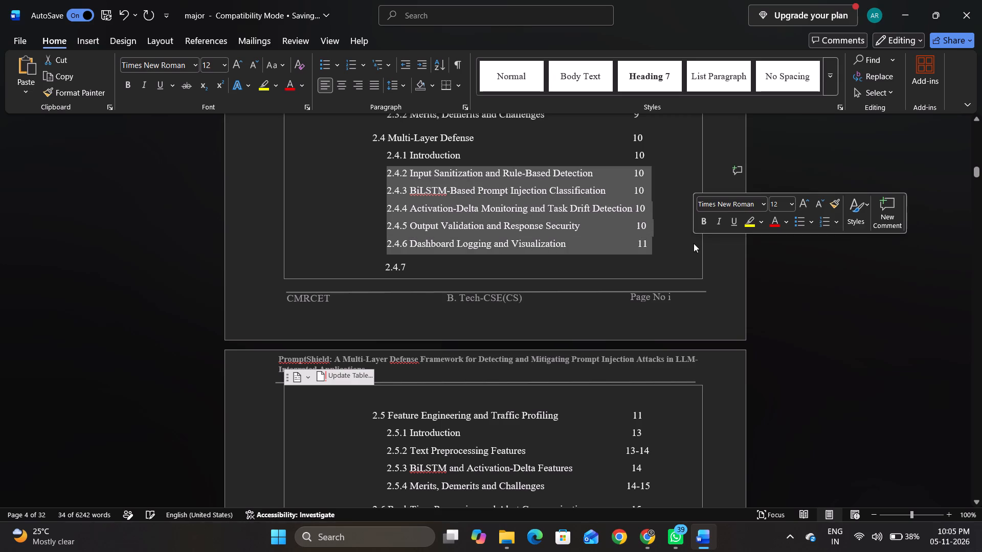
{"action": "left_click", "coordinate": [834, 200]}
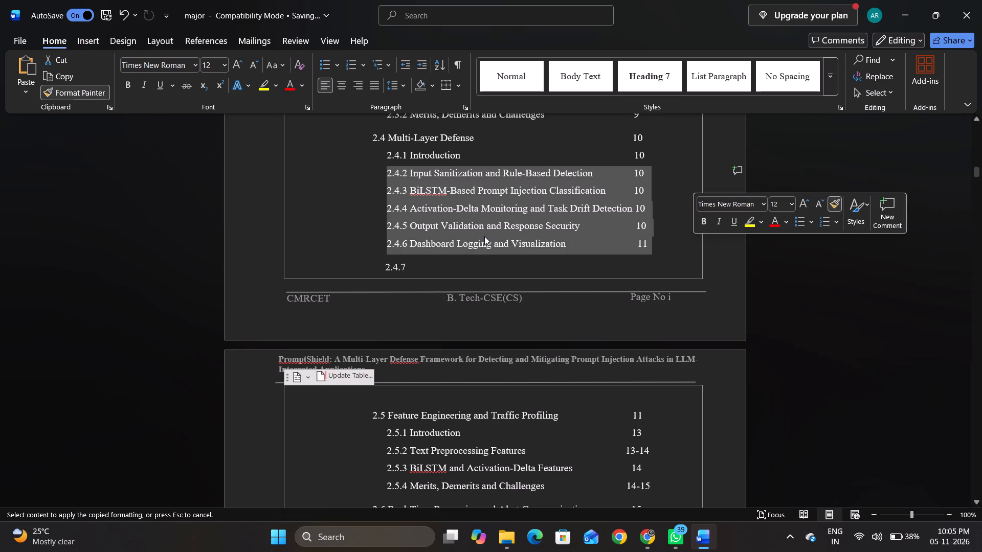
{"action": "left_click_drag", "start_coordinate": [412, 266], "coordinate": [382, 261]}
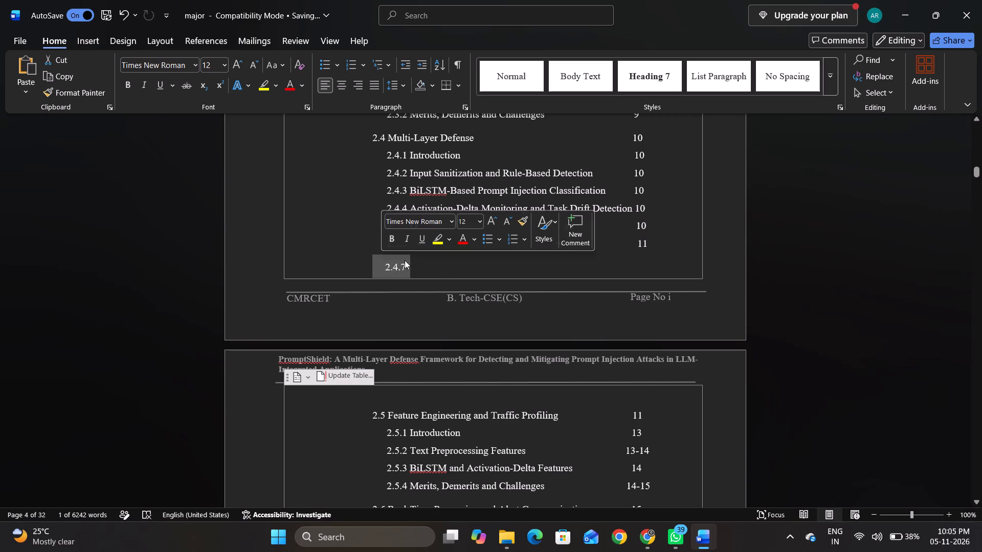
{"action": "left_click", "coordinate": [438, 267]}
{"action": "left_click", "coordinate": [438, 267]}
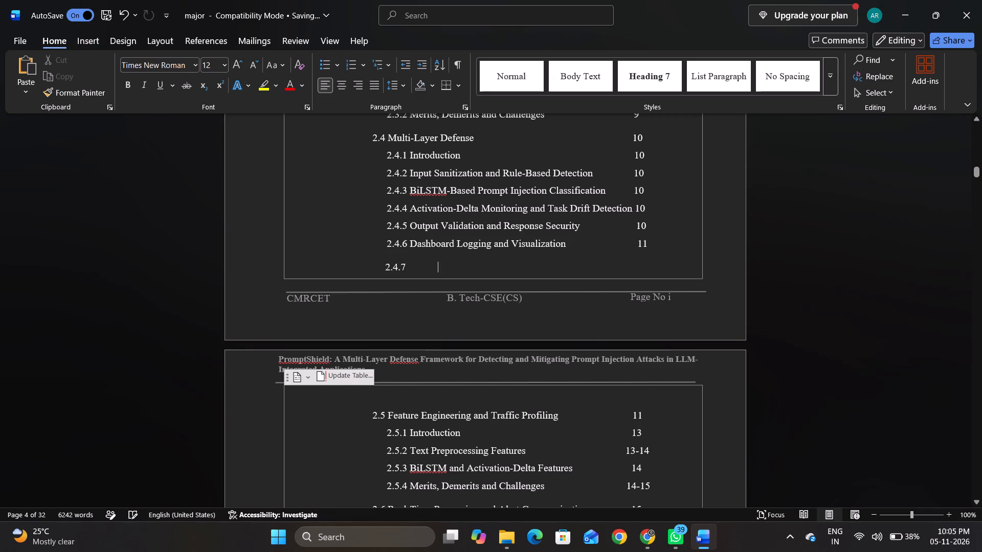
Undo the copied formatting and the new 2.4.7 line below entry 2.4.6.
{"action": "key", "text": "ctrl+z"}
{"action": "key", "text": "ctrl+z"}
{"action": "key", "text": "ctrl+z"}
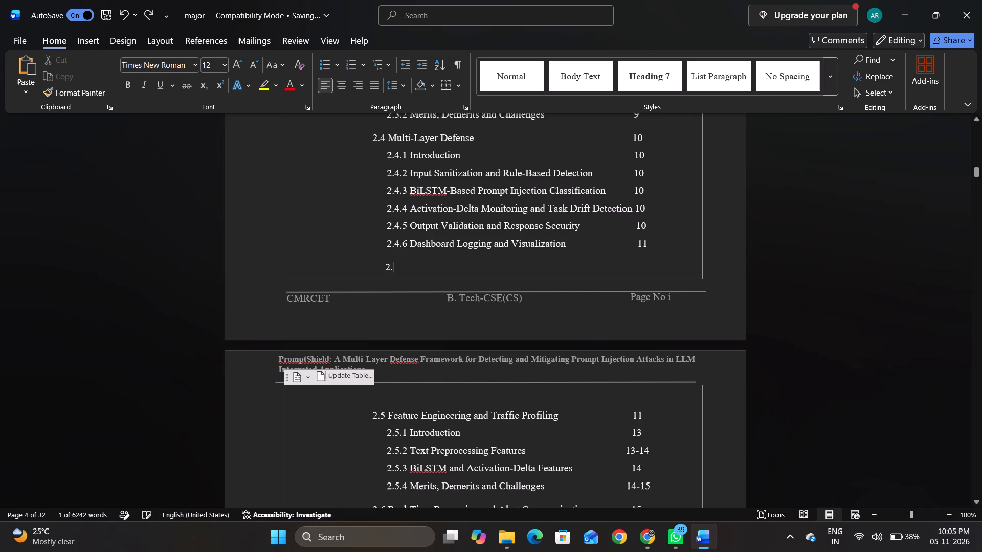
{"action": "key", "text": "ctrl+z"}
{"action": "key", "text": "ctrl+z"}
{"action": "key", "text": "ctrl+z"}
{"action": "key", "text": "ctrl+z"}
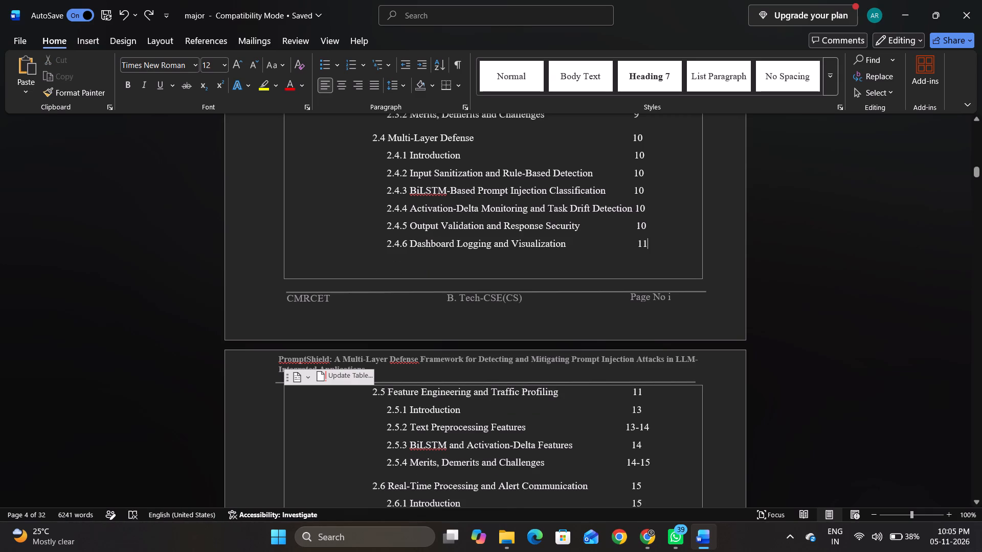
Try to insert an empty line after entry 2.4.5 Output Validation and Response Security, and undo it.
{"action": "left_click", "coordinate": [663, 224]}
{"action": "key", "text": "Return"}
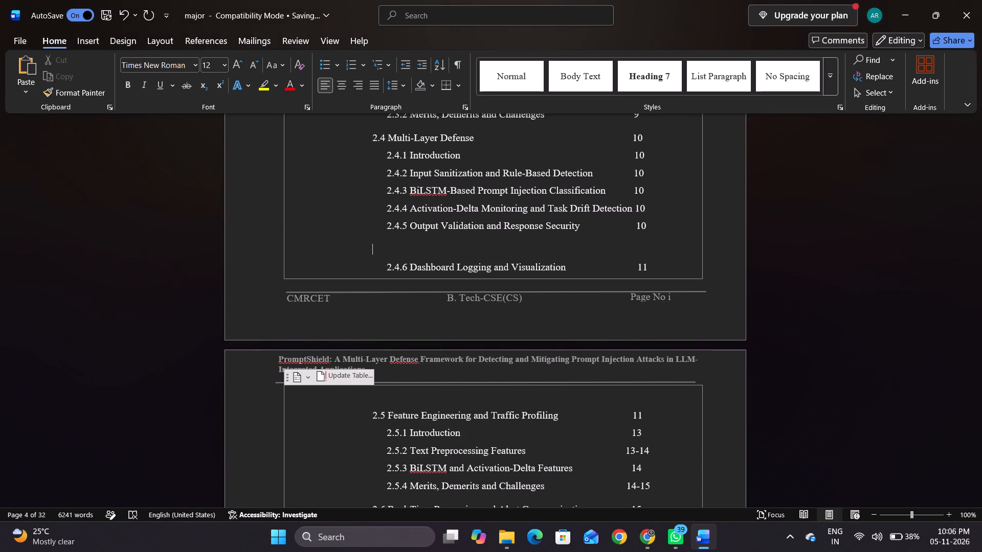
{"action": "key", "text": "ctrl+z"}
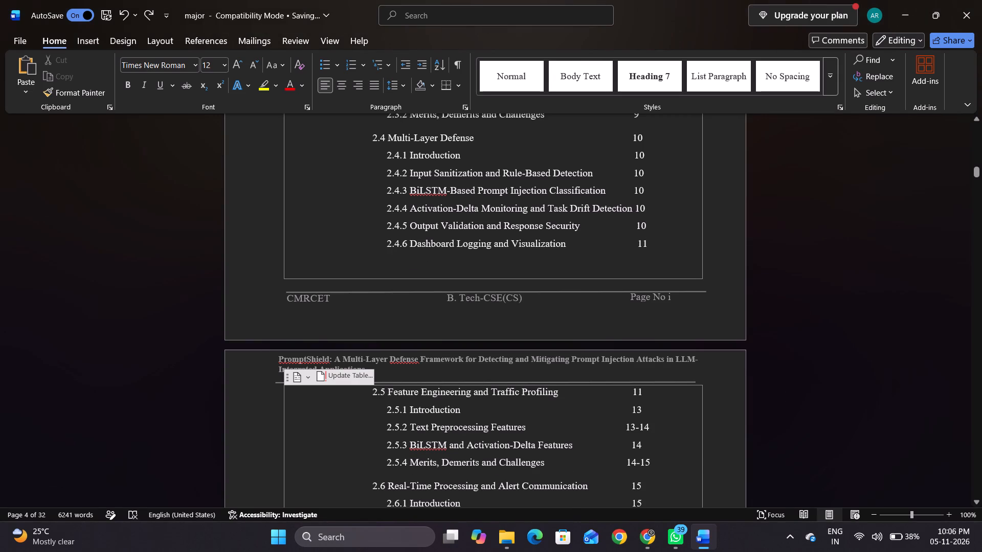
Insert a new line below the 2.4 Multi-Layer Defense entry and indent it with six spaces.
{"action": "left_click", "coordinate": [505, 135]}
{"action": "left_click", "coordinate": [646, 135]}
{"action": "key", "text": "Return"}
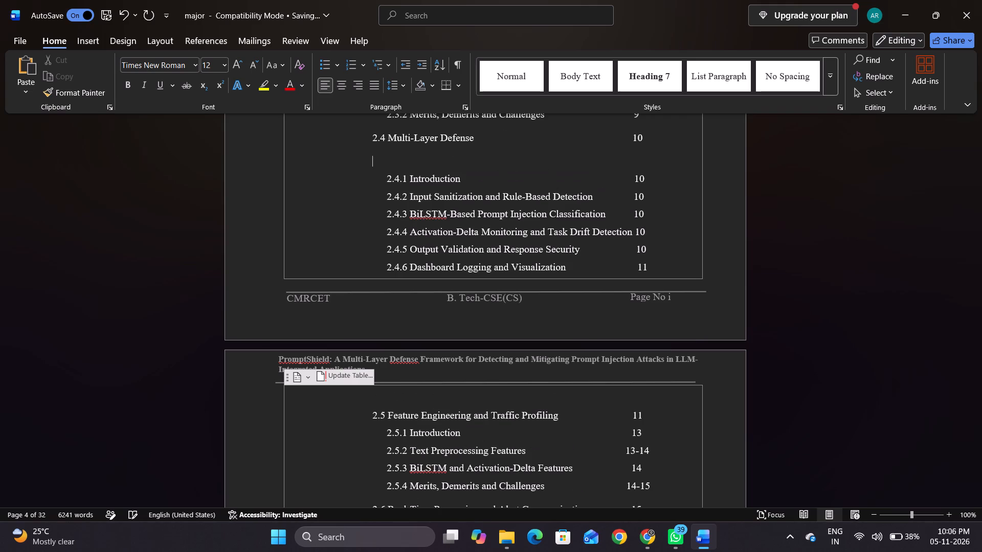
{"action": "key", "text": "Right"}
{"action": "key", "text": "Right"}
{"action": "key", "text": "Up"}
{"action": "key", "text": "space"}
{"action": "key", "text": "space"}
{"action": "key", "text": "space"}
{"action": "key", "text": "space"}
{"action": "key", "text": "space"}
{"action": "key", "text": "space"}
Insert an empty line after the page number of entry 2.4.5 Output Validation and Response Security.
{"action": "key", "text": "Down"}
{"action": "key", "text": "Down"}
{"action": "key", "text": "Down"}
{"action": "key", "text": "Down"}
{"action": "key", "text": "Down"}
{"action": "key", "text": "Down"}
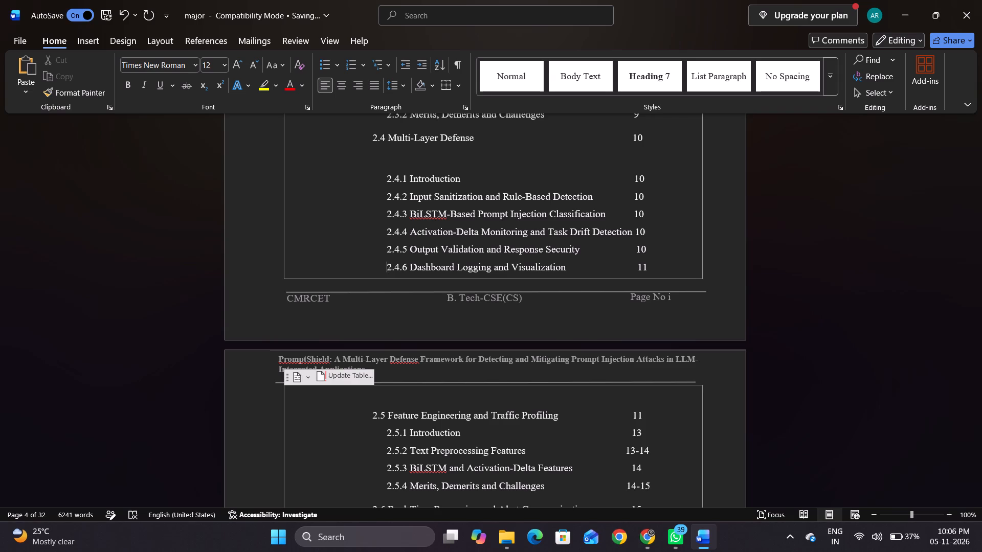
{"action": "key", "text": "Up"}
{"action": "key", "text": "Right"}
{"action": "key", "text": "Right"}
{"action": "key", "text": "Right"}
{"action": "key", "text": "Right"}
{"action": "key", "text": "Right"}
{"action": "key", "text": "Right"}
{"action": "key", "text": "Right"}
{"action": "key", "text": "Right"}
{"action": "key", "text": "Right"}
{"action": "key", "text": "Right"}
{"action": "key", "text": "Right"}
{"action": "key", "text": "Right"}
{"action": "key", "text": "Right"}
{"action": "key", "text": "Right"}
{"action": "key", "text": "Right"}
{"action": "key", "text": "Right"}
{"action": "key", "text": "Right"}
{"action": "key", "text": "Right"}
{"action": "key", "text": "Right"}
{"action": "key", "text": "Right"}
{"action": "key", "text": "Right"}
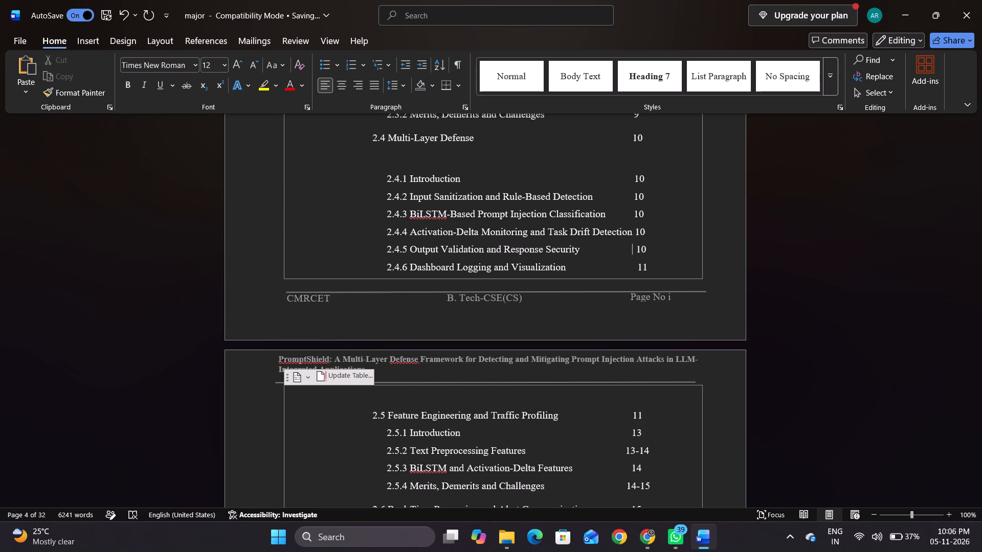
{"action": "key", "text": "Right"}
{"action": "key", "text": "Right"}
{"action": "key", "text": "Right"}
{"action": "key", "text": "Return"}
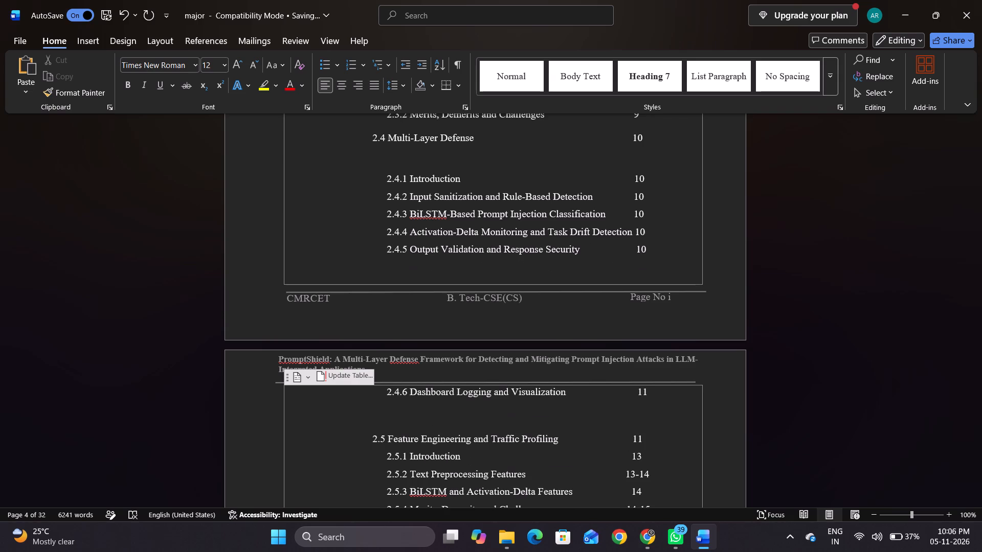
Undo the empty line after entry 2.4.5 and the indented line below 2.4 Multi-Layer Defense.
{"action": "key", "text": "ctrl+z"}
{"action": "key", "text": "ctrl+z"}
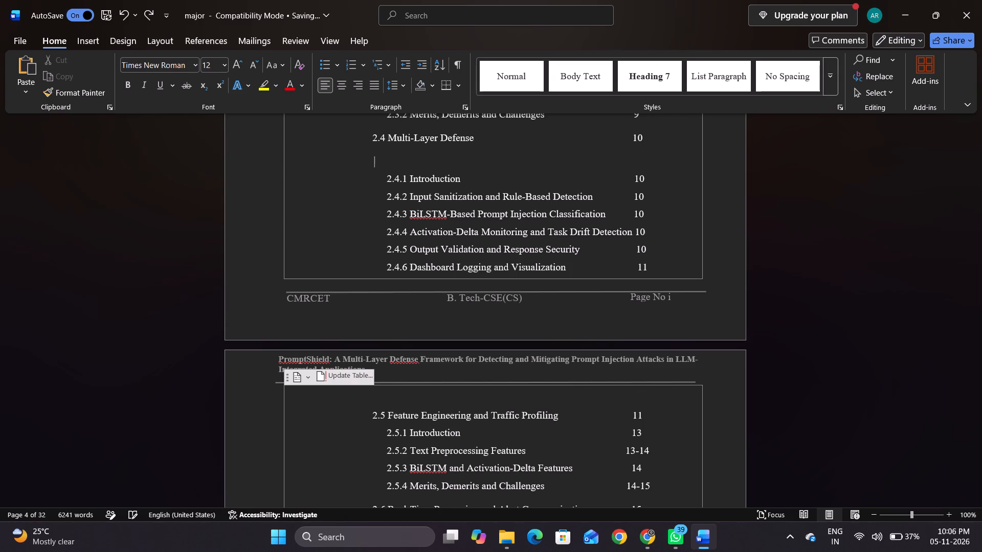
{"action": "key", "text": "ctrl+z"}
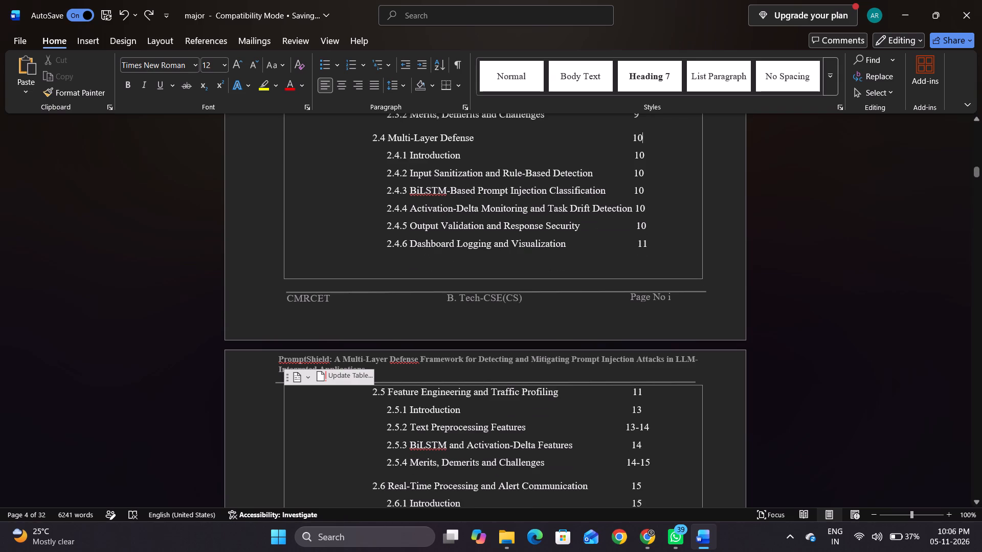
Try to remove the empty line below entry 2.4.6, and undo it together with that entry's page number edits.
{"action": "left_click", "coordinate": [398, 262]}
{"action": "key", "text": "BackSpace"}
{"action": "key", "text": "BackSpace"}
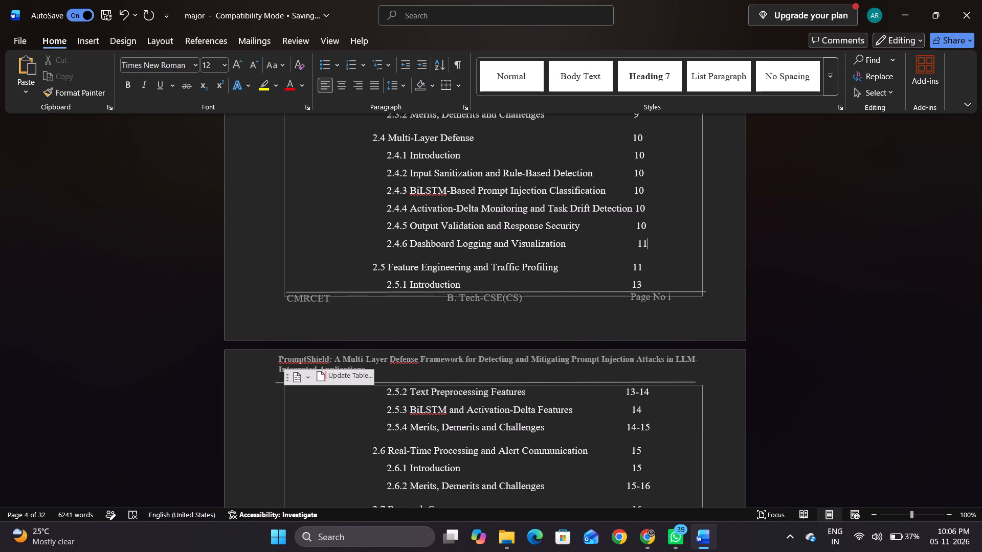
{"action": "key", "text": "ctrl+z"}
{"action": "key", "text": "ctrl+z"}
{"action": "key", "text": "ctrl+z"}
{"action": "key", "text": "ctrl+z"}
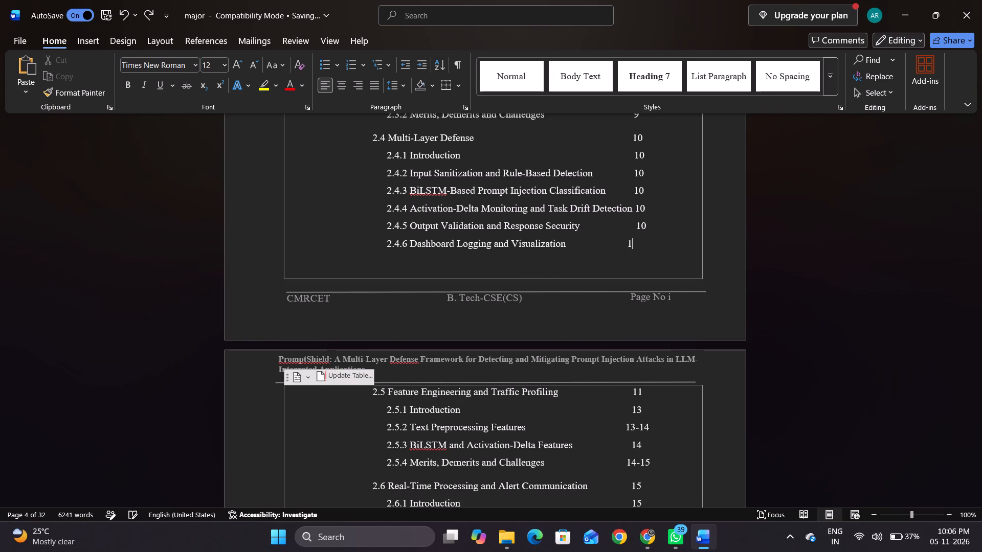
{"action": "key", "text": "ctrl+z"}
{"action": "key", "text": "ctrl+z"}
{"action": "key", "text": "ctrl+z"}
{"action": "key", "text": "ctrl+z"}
Set the page number of entry 2.4.6 Dashboard Logging and Visualization to 11 and shift it over with four spaces.
{"action": "key", "text": "BackSpace"}
{"action": "key", "text": "BackSpace"}
{"action": "key", "text": "BackSpace"}
{"action": "key", "text": "BackSpace"}
{"action": "key", "text": "1"}
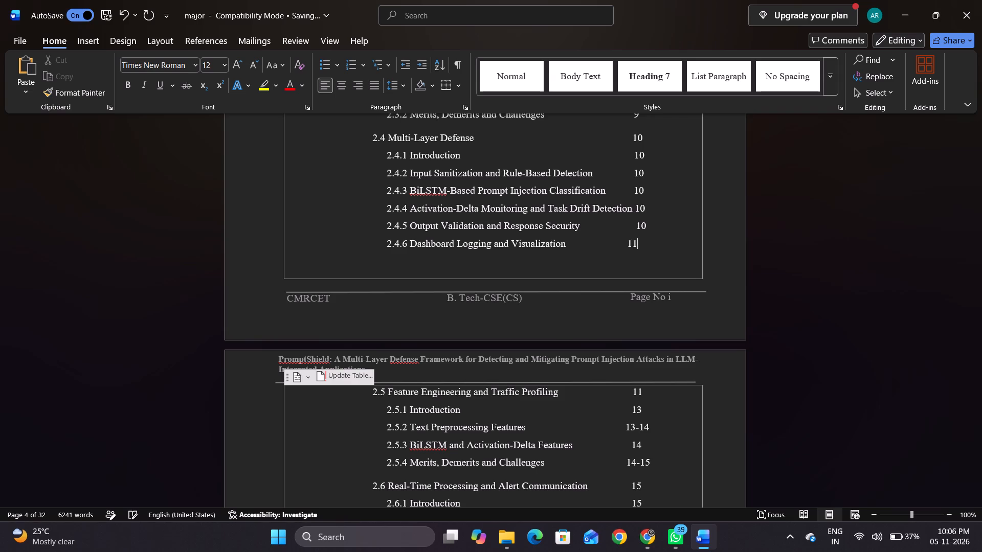
{"action": "key", "text": "Left"}
{"action": "key", "text": "Left"}
{"action": "key", "text": "space"}
{"action": "key", "text": "space"}
{"action": "key", "text": "space"}
{"action": "key", "text": "space"}
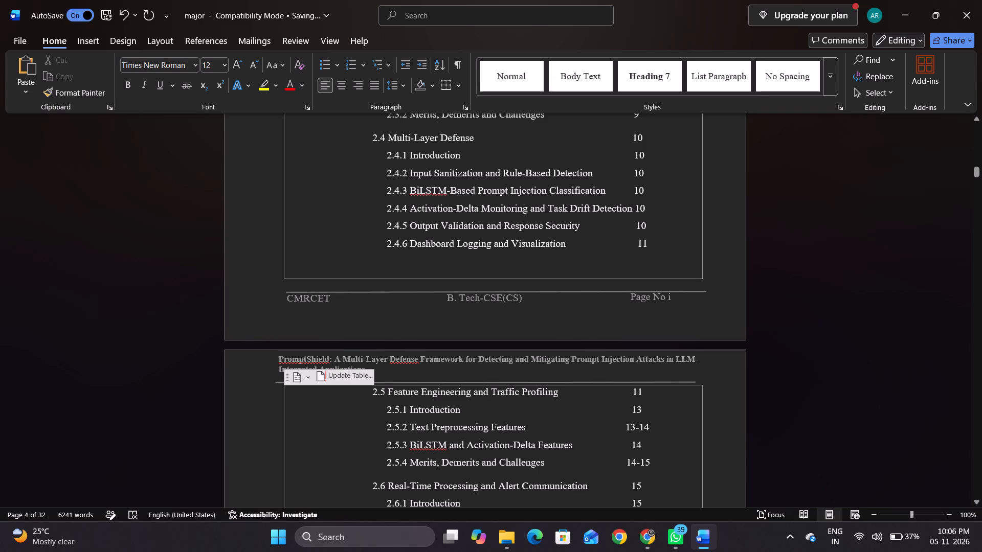
Add the entry "2.4.7 Merits,Demerits and Challenges" on the empty line below 2.4.6, leaving no extra line after it.
{"action": "scroll", "coordinate": [677, 258], "scroll_direction": "down", "scroll_amount": 2}
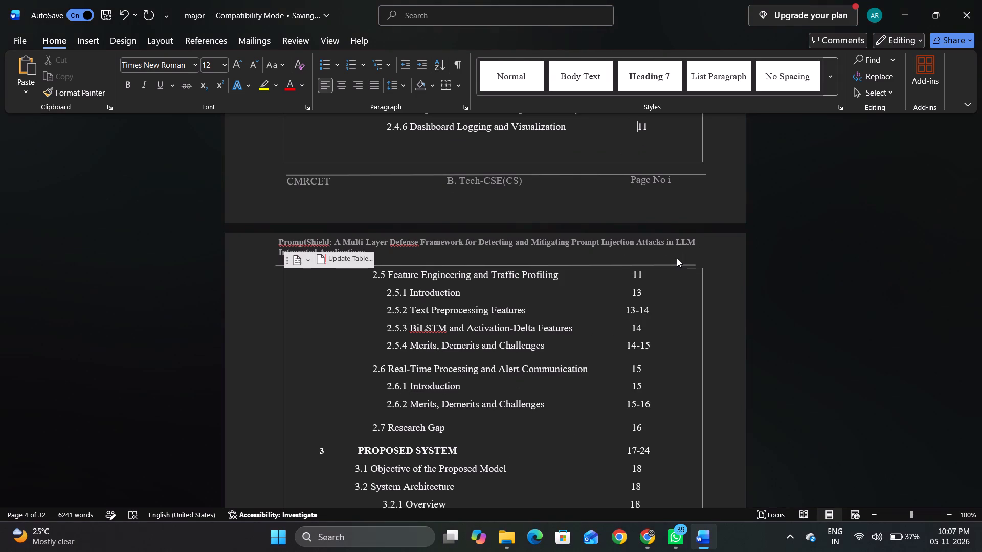
{"action": "scroll", "coordinate": [494, 245], "scroll_direction": "up", "scroll_amount": 1}
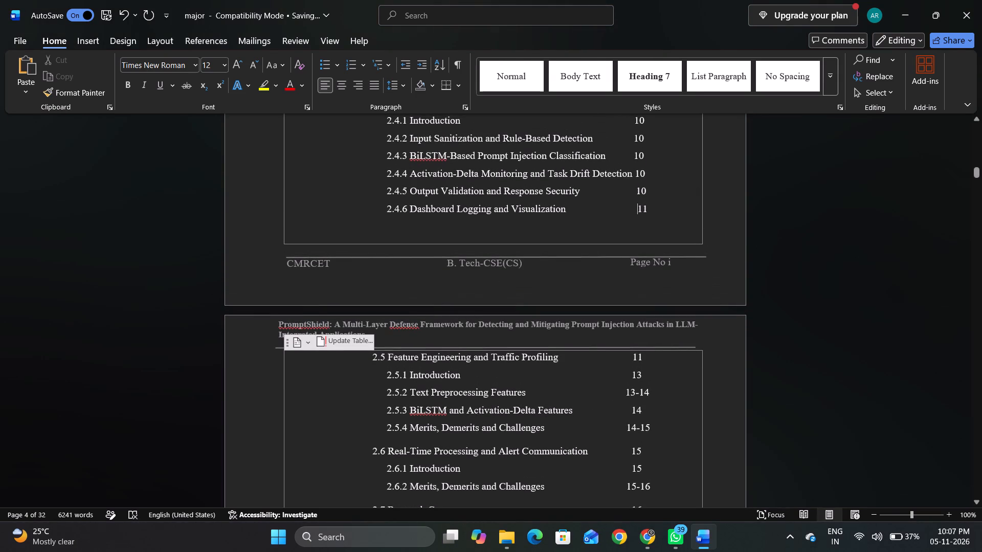
{"action": "left_click", "coordinate": [420, 230]}
{"action": "type", "text": "2/"}
{"action": "key", "text": "BackSpace"}
{"action": "type", "text": ".4."}
{"action": "type", "text": "7"}
{"action": "key", "text": "space"}
{"action": "key", "text": "shift+m"}
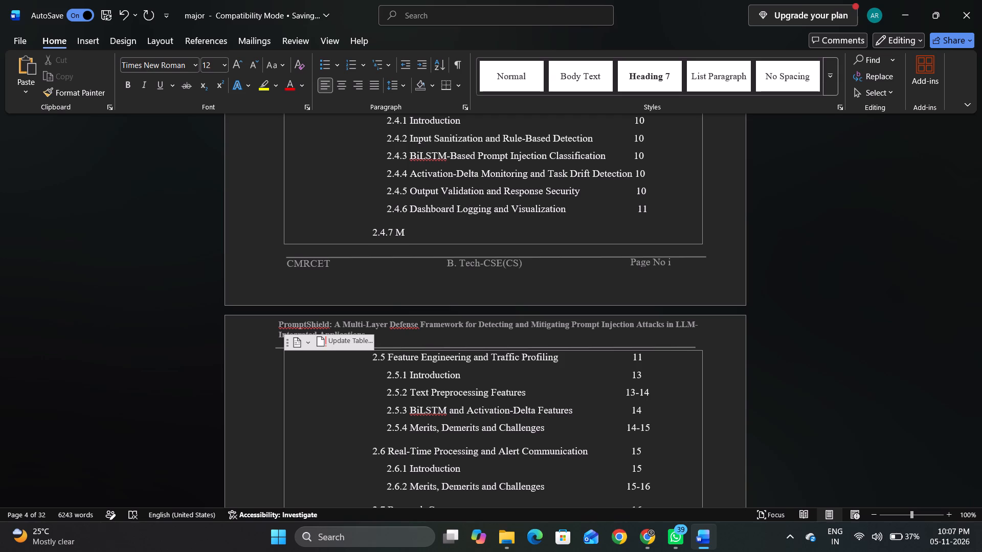
{"action": "type", "text": "er"}
{"action": "type", "text": "it"}
{"action": "type", "text": "s,"}
{"action": "type", "text": "Demerits,"}
{"action": "key", "text": "BackSpace"}
{"action": "key", "text": "space"}
{"action": "type", "text": "and"}
{"action": "key", "text": "space"}
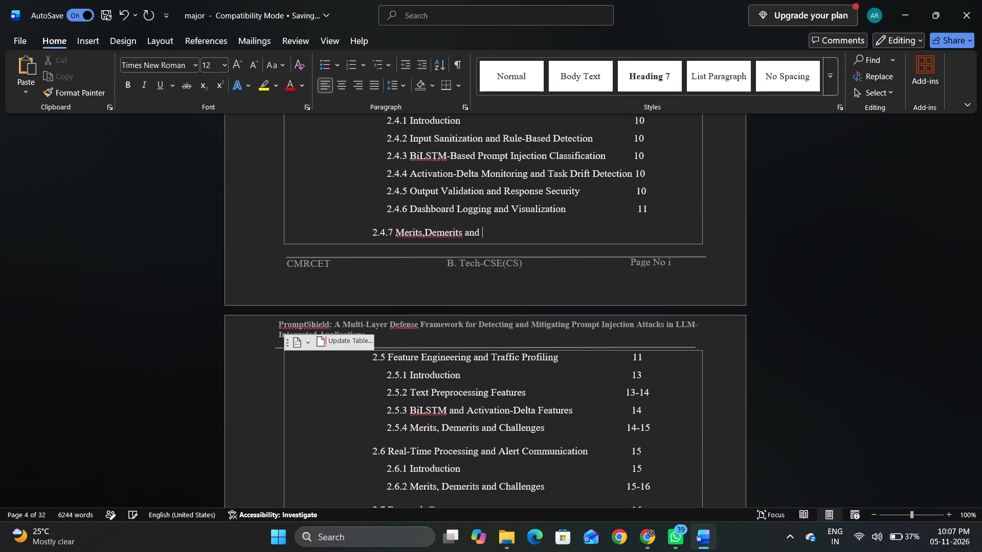
{"action": "type", "text": "Challenges"}
{"action": "key", "text": "Return"}
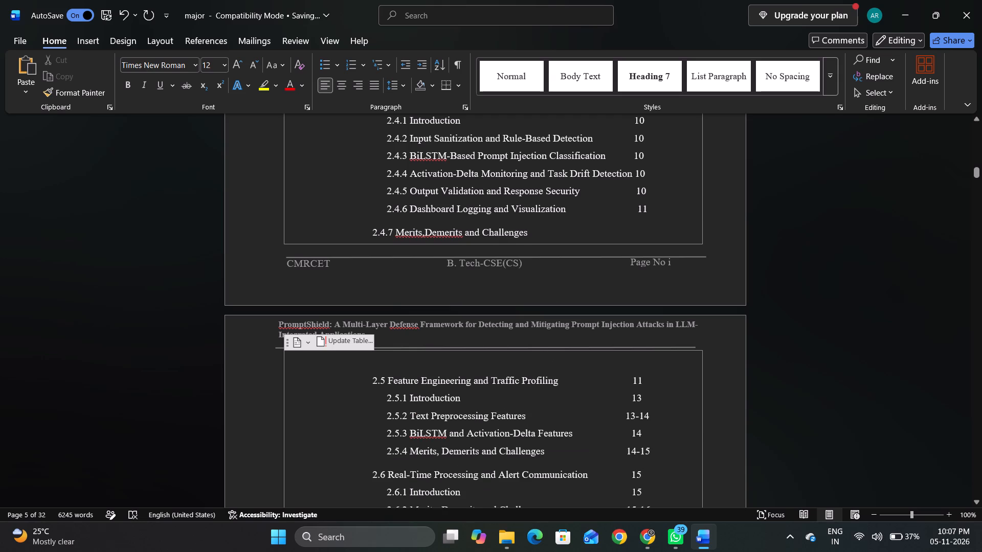
{"action": "key", "text": "BackSpace"}
{"action": "key", "text": "BackSpace"}
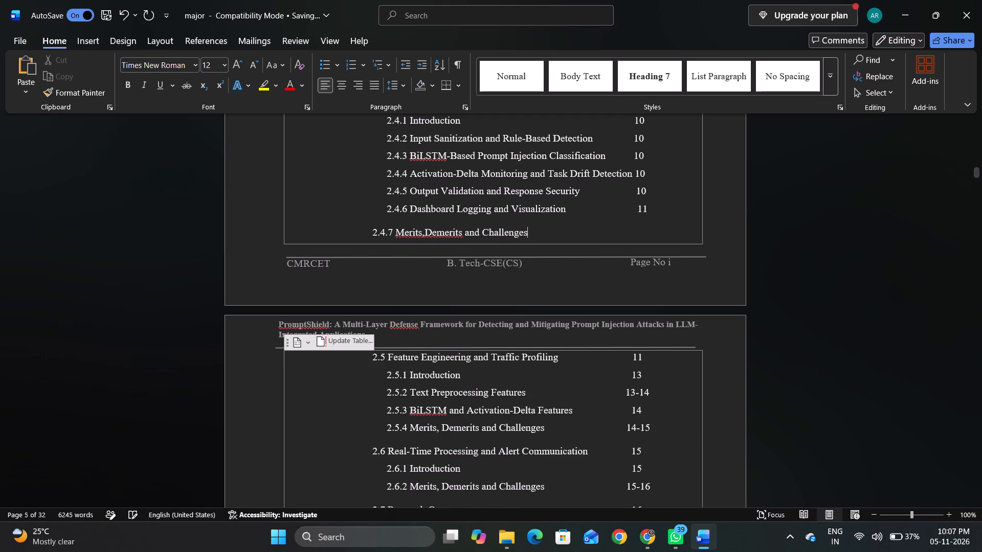
Copy the formatting of entries 2.5 to 2.5.4 onto entries 2.4 to 2.4.7 with Format Painter.
{"action": "left_click_drag", "start_coordinate": [368, 356], "coordinate": [709, 425]}
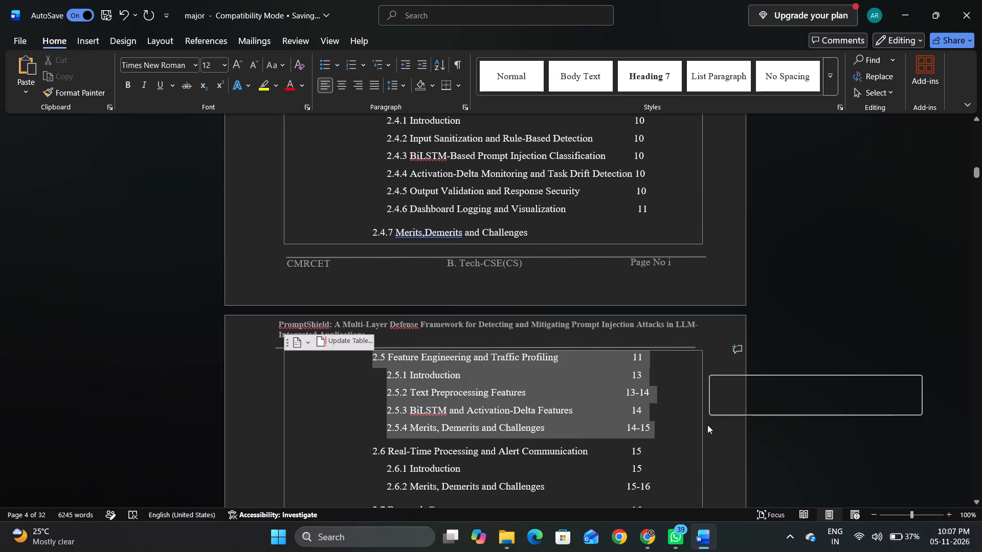
{"action": "left_click", "coordinate": [849, 388]}
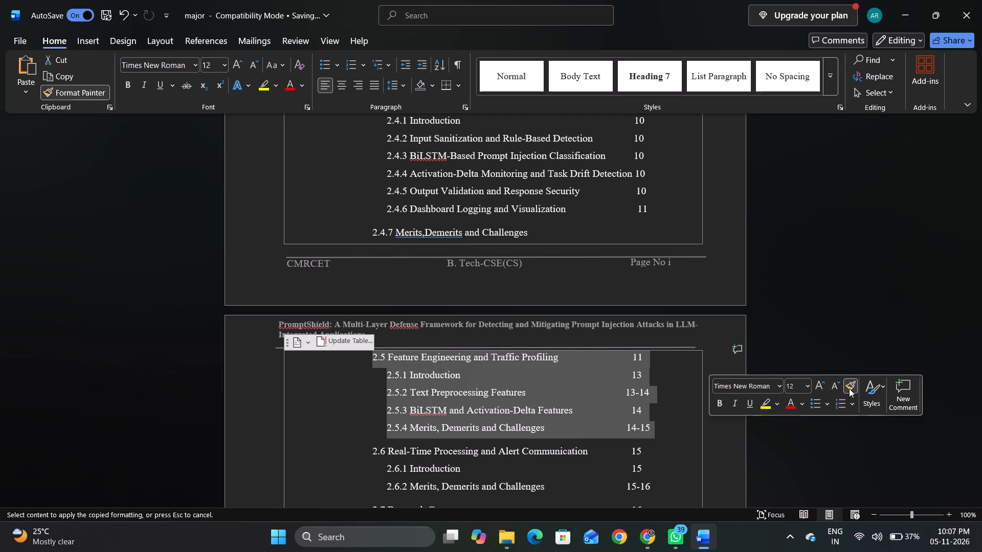
{"action": "scroll", "coordinate": [724, 335], "scroll_direction": "up", "scroll_amount": 1}
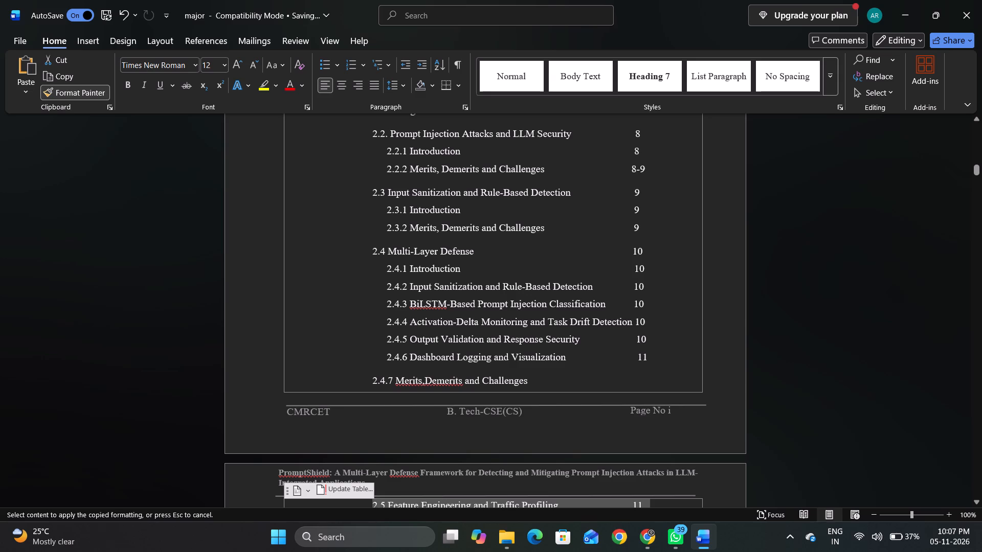
{"action": "left_click_drag", "start_coordinate": [376, 250], "coordinate": [542, 378]}
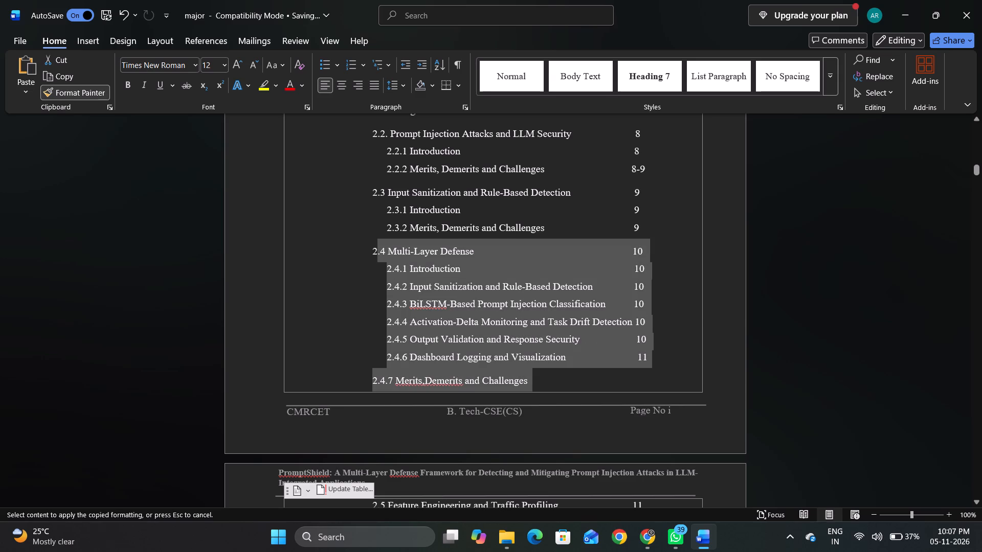
{"action": "left_click_drag", "start_coordinate": [542, 378], "coordinate": [543, 381]}
{"action": "left_click", "coordinate": [543, 381]}
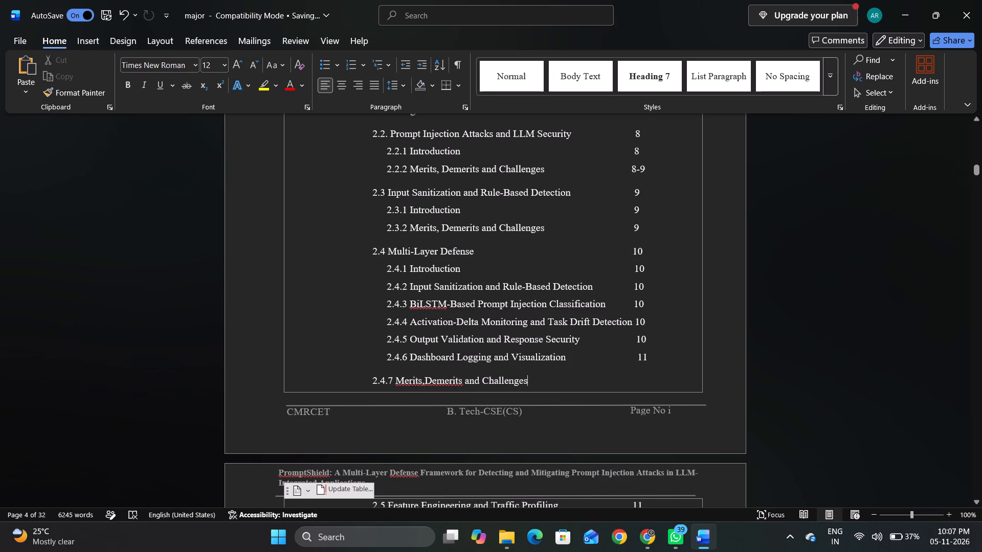
Copy the formatting of entries 2.4.1 to 2.4.6 onto entry 2.4.7 with Format Painter.
{"action": "left_click_drag", "start_coordinate": [384, 270], "coordinate": [575, 350]}
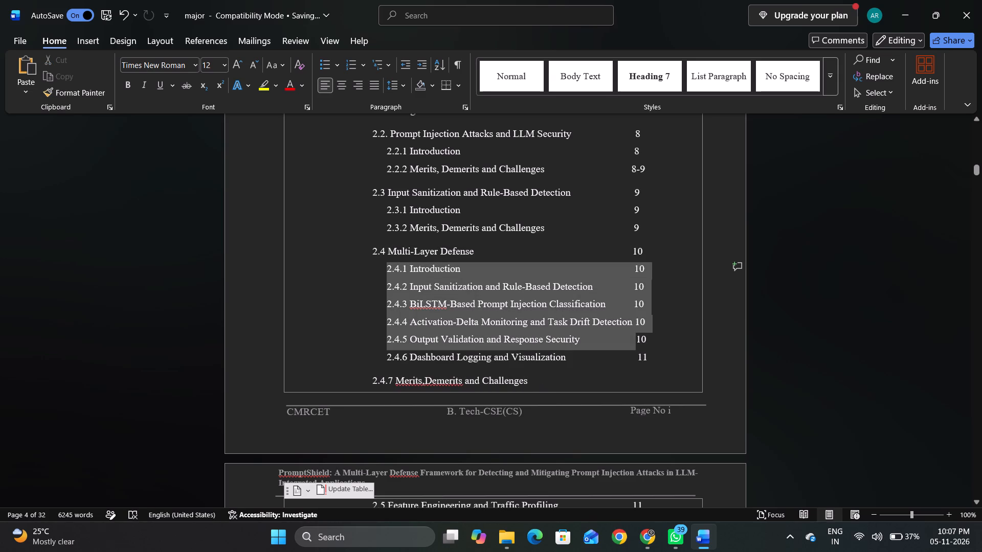
{"action": "left_click_drag", "start_coordinate": [575, 350], "coordinate": [681, 352]}
{"action": "left_click", "coordinate": [820, 317]}
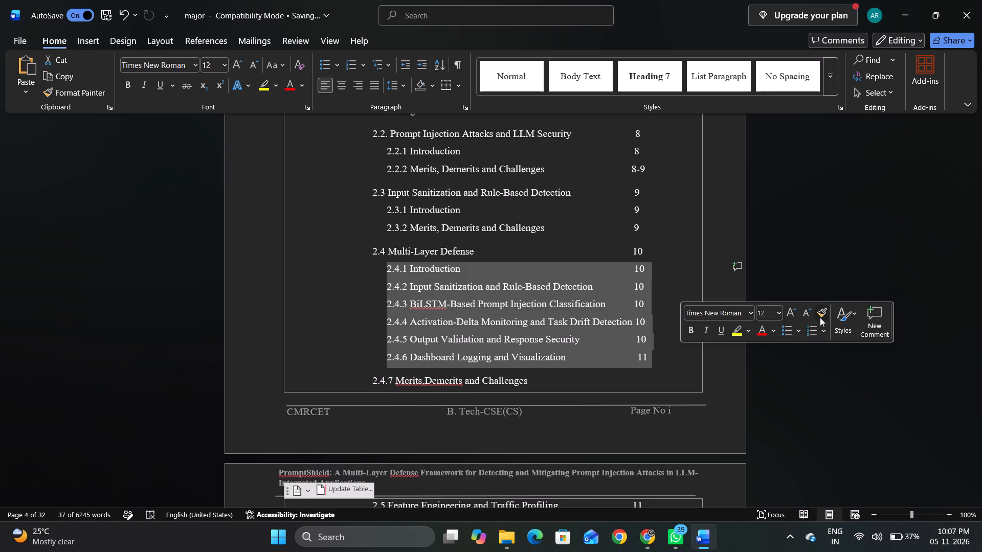
{"action": "left_click_drag", "start_coordinate": [539, 377], "coordinate": [381, 363]}
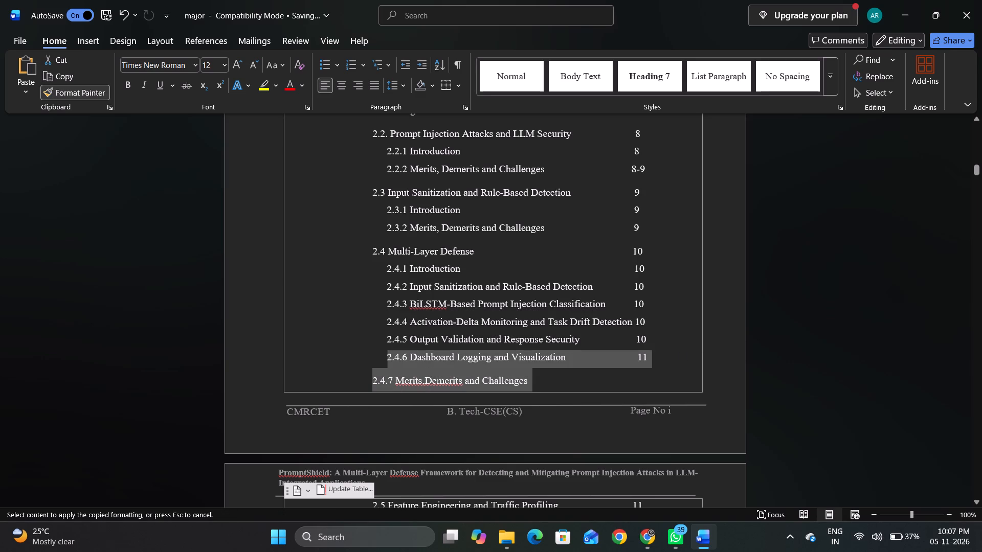
{"action": "left_click_drag", "start_coordinate": [381, 363], "coordinate": [369, 373]}
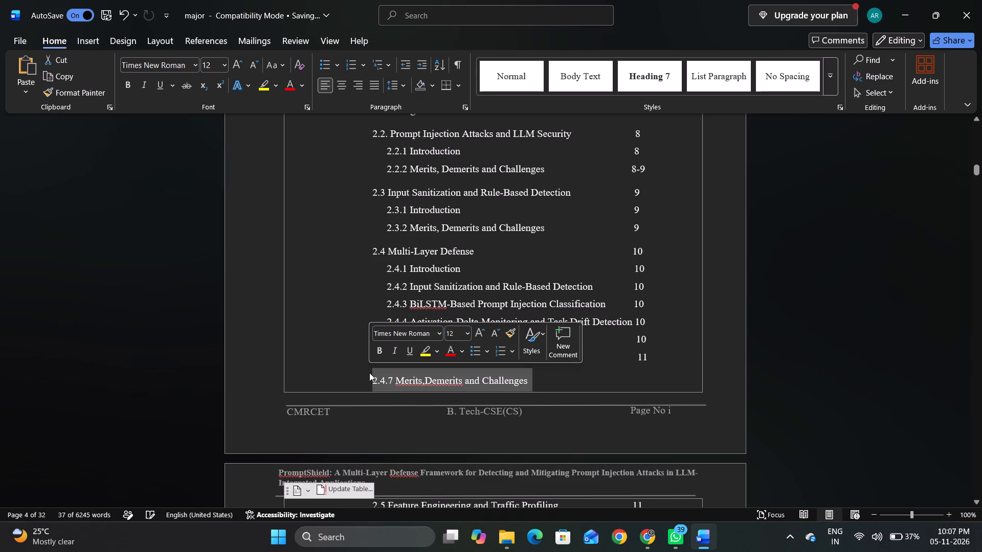
{"action": "left_click", "coordinate": [358, 370]}
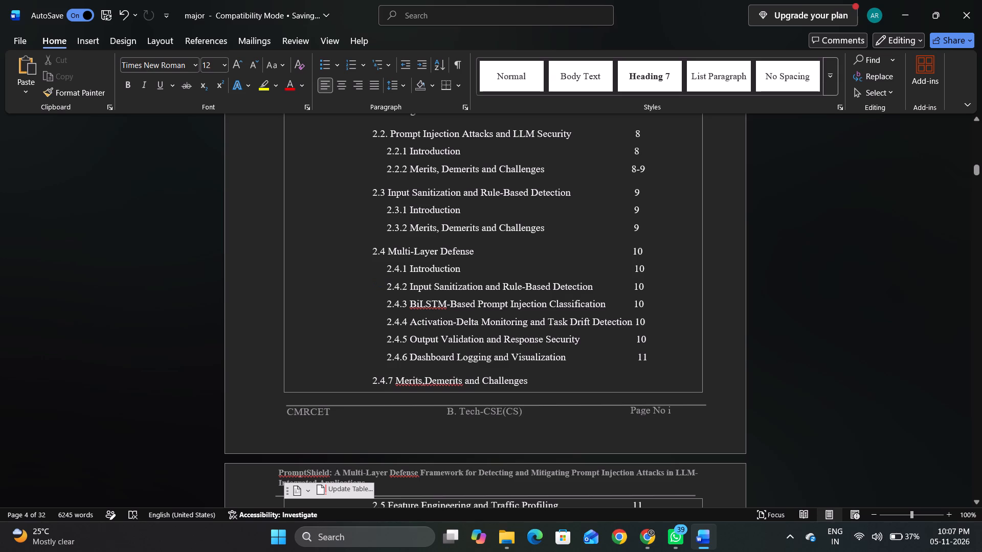
Copy the formatting of entries 2.3 to 2.3.2 onto entries 2.4 to 2.4.7 with Format Painter.
{"action": "scroll", "coordinate": [400, 248], "scroll_direction": "up", "scroll_amount": 1}
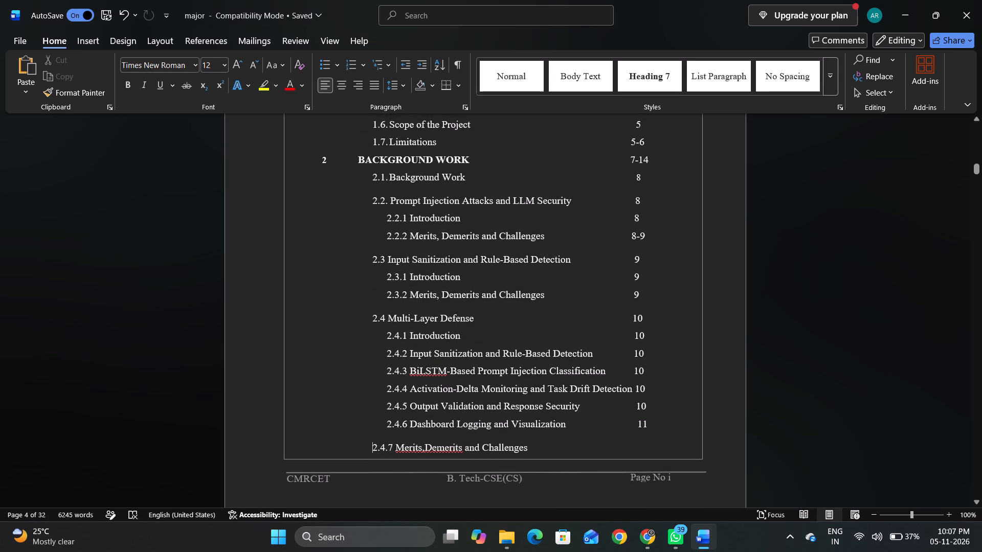
{"action": "left_click_drag", "start_coordinate": [366, 262], "coordinate": [689, 295]}
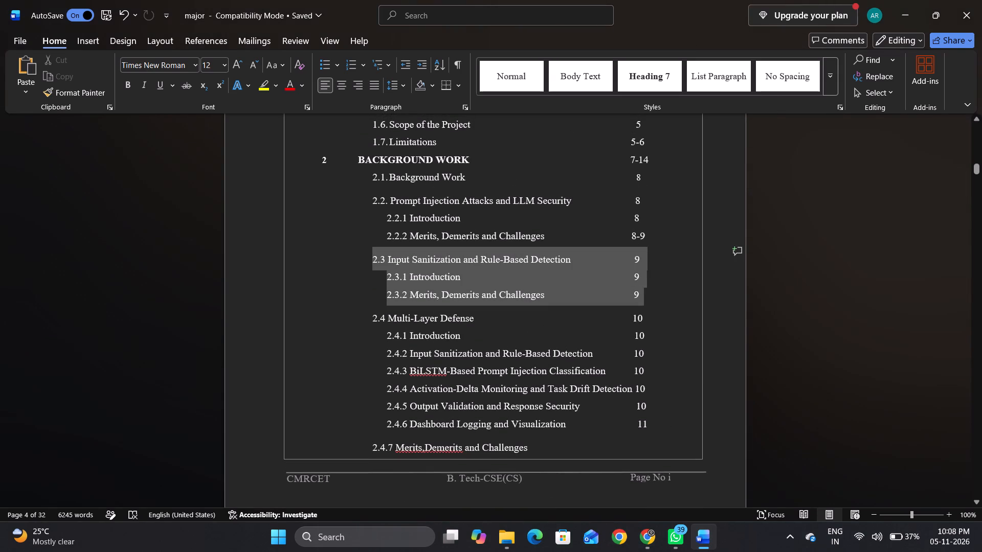
{"action": "left_click_drag", "start_coordinate": [689, 295], "coordinate": [721, 295]}
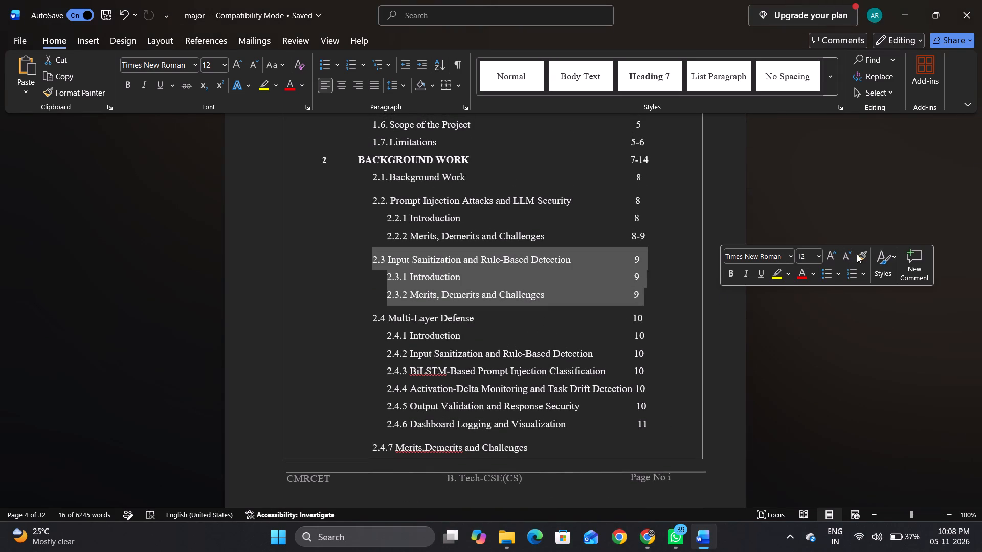
{"action": "left_click", "coordinate": [858, 255]}
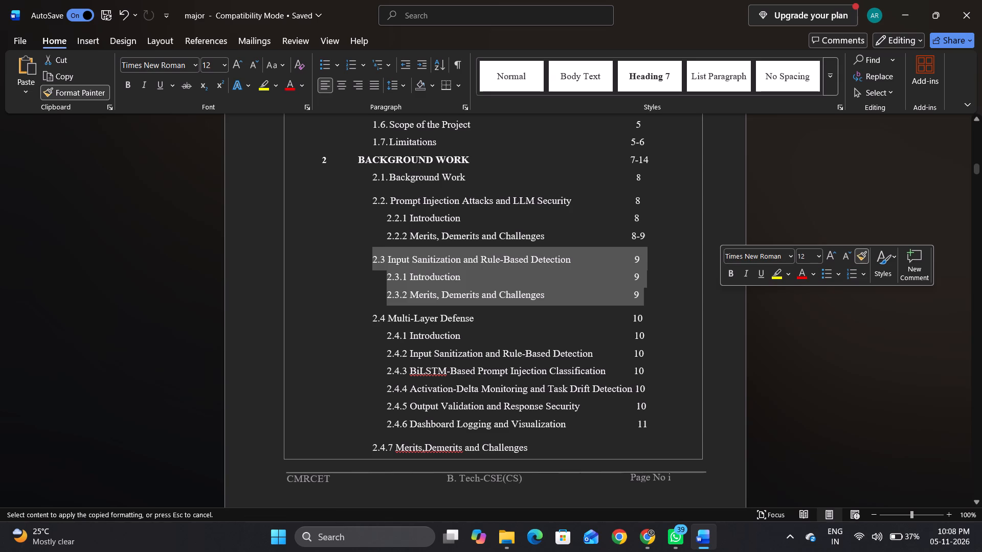
{"action": "left_click_drag", "start_coordinate": [370, 315], "coordinate": [360, 445]}
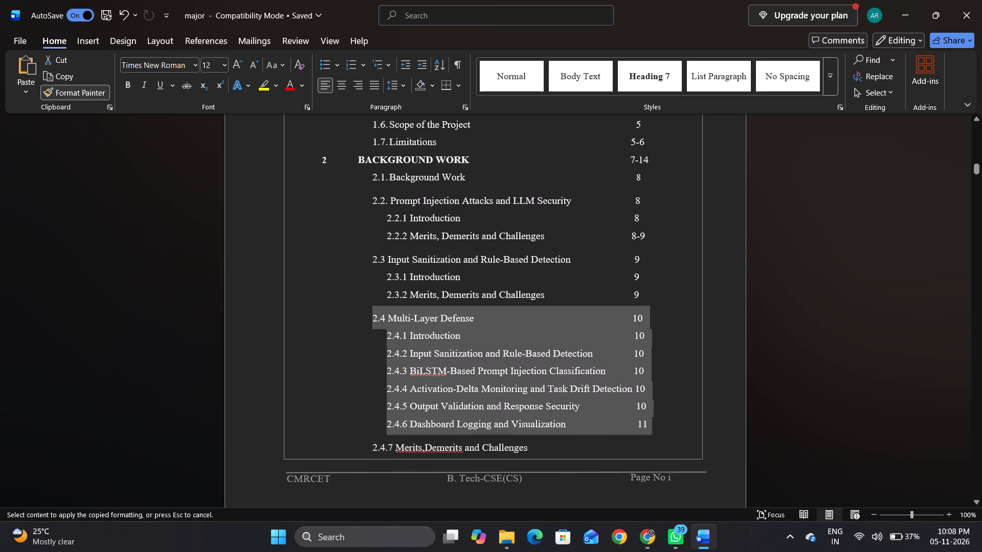
{"action": "left_click_drag", "start_coordinate": [360, 445], "coordinate": [359, 449]}
{"action": "left_click_drag", "start_coordinate": [359, 449], "coordinate": [511, 441]}
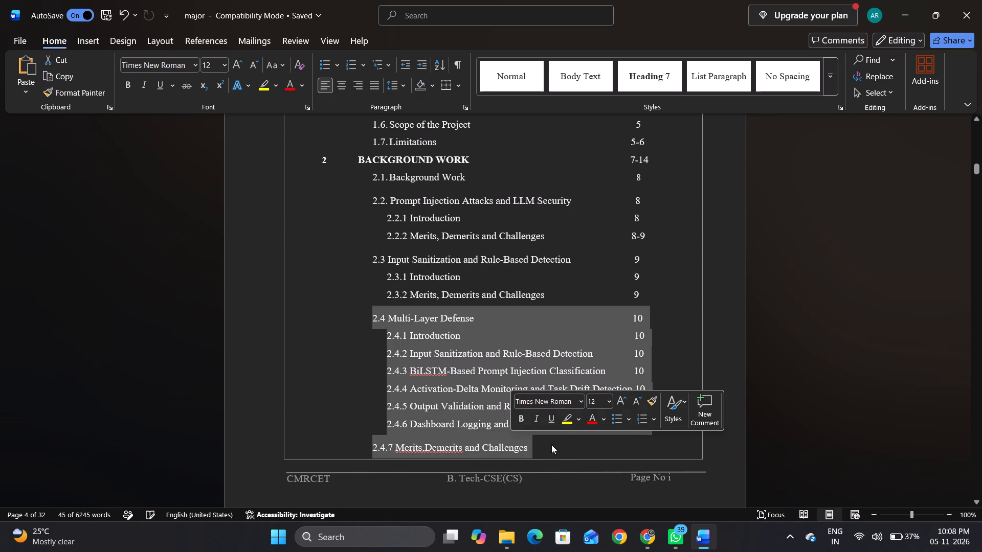
Shift entry 2.4.7 Merits,Demerits and Challenges over with five leading spaces so it roughly lines up with the 2.4.6 entry.
{"action": "left_click", "coordinate": [560, 450]}
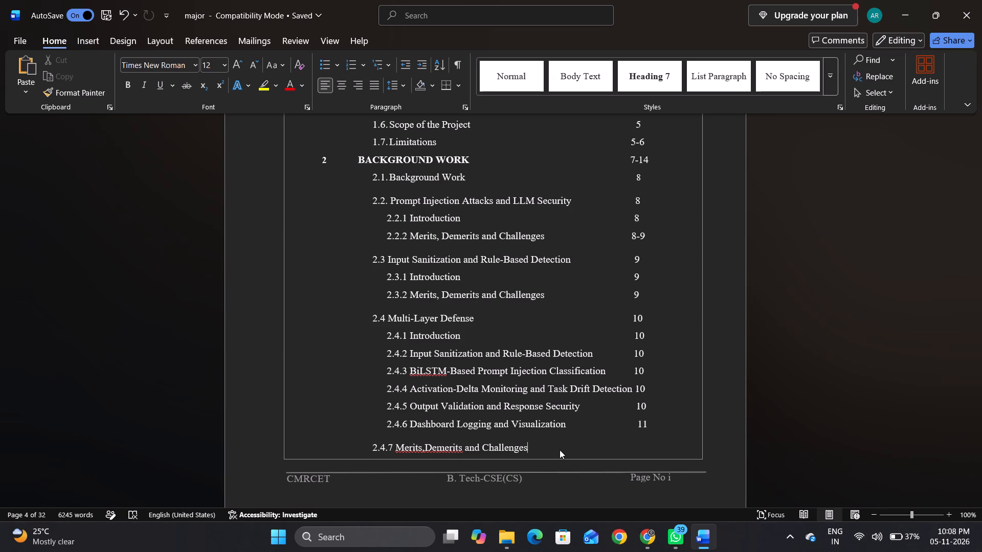
{"action": "key", "text": "Left"}
{"action": "key", "text": "Left"}
{"action": "key", "text": "Left"}
{"action": "key", "text": "Left"}
{"action": "key", "text": "Left"}
{"action": "key", "text": "Left"}
{"action": "key", "text": "Left"}
{"action": "key", "text": "Left"}
{"action": "key", "text": "Left"}
{"action": "key", "text": "Left"}
{"action": "key", "text": "Left"}
{"action": "key", "text": "Left"}
{"action": "key", "text": "Left"}
{"action": "key", "text": "Left"}
{"action": "key", "text": "Left"}
{"action": "key", "text": "Left"}
{"action": "key", "text": "Left"}
{"action": "key", "text": "Left"}
{"action": "key", "text": "Left"}
{"action": "key", "text": "Left"}
{"action": "key", "text": "Left"}
{"action": "key", "text": "Left"}
{"action": "key", "text": "Left"}
{"action": "key", "text": "Left"}
{"action": "key", "text": "Left"}
{"action": "key", "text": "Left"}
{"action": "key", "text": "Left"}
{"action": "key", "text": "Left"}
{"action": "key", "text": "Left"}
{"action": "key", "text": "Left"}
{"action": "key", "text": "Left"}
{"action": "key", "text": "Left"}
{"action": "key", "text": "Left"}
{"action": "key", "text": "Right"}
{"action": "key", "text": "space"}
{"action": "key", "text": "space"}
{"action": "key", "text": "space"}
{"action": "key", "text": "space"}
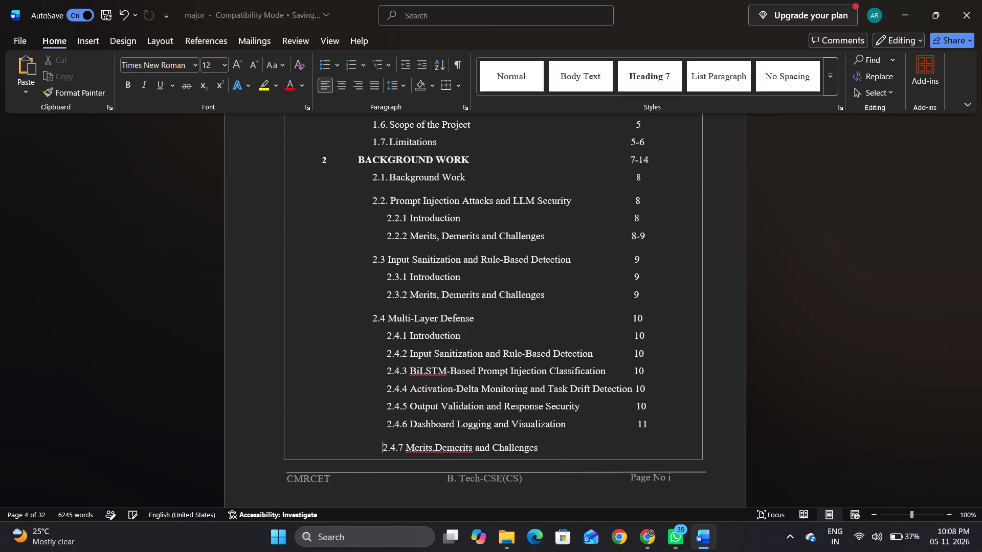
{"action": "key", "text": "space"}
{"action": "key", "text": "space"}
{"action": "key", "text": "space"}
{"action": "key", "text": "BackSpace"}
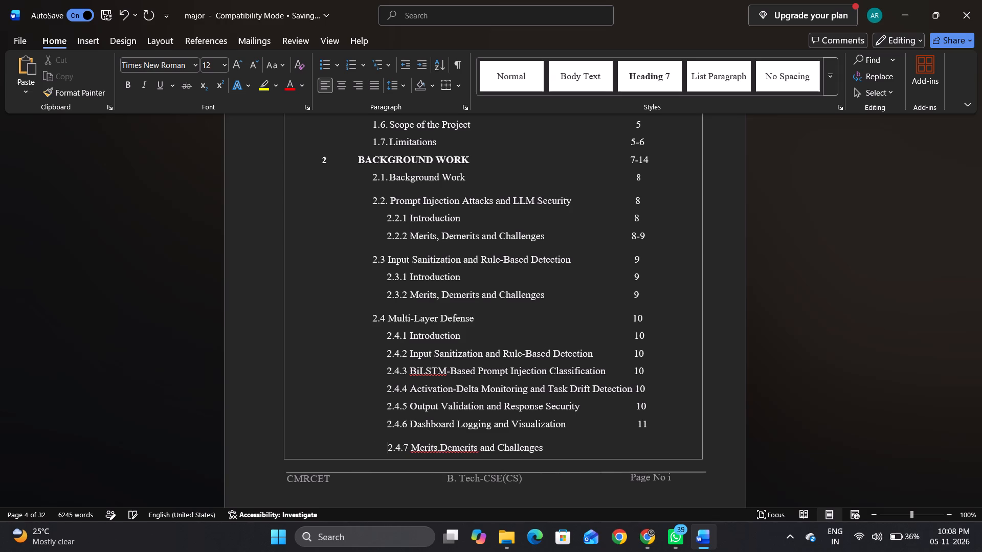
{"action": "key", "text": "BackSpace"}
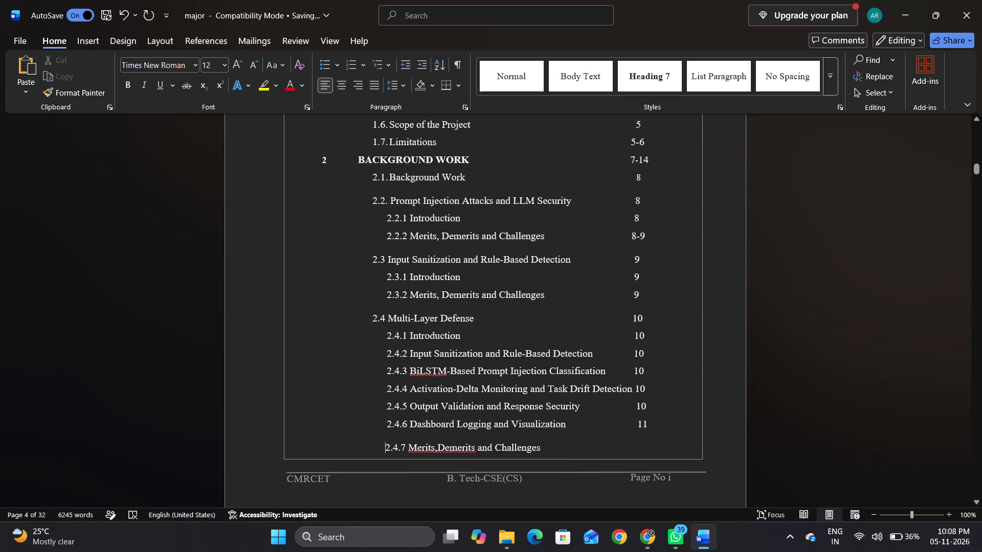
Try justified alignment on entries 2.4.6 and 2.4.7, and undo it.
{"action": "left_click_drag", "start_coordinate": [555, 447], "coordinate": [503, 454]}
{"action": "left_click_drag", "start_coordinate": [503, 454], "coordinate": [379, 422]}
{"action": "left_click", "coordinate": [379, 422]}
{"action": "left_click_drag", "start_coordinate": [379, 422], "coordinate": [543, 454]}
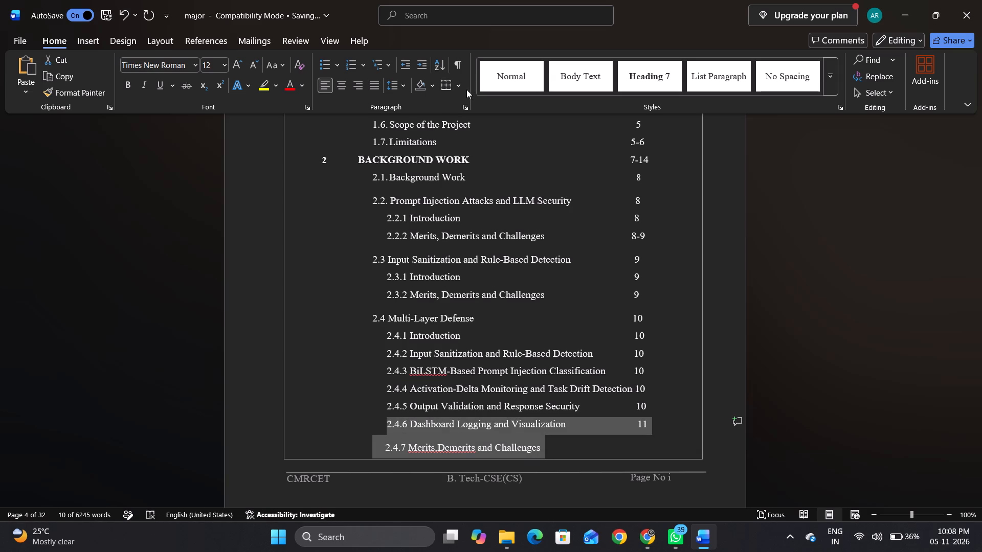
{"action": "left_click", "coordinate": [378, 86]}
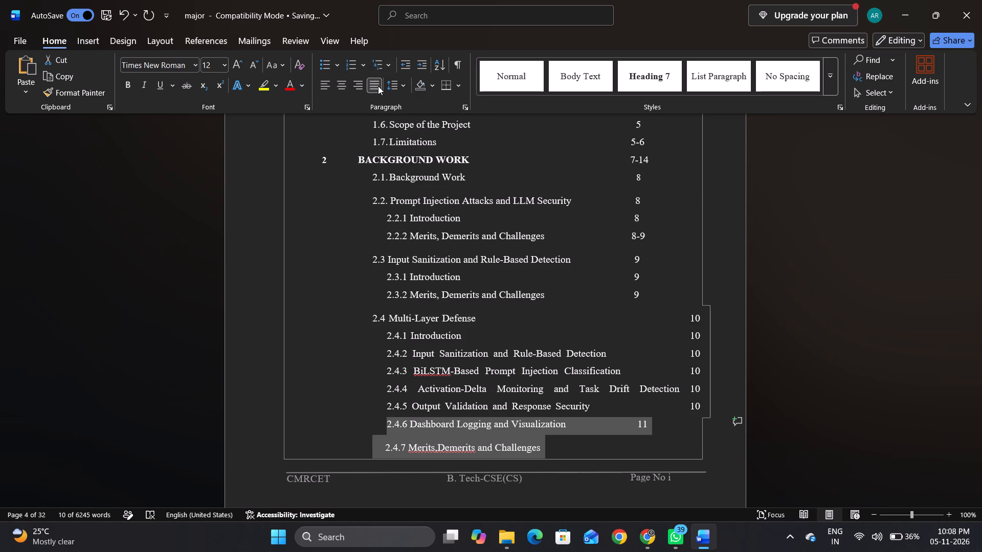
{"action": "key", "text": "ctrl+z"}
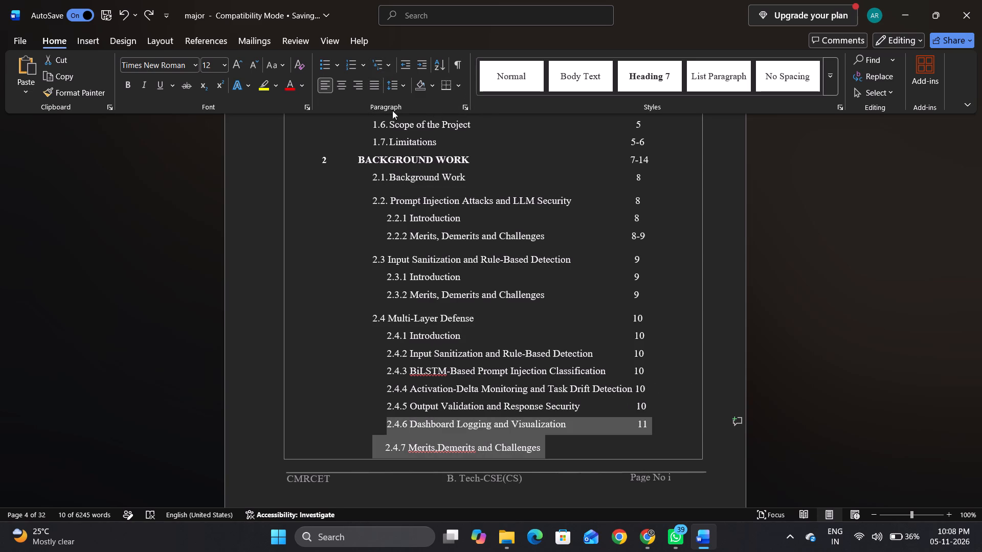
Set the line spacing of the selected section 2.4 contents entries to Single.
{"action": "left_click", "coordinate": [467, 104]}
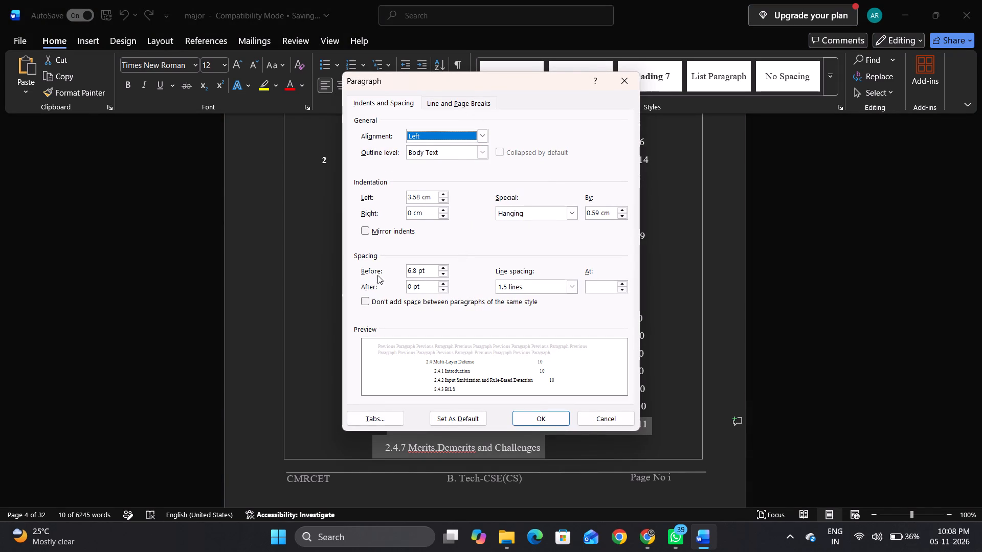
{"action": "left_click", "coordinate": [575, 289]}
{"action": "left_click", "coordinate": [549, 300]}
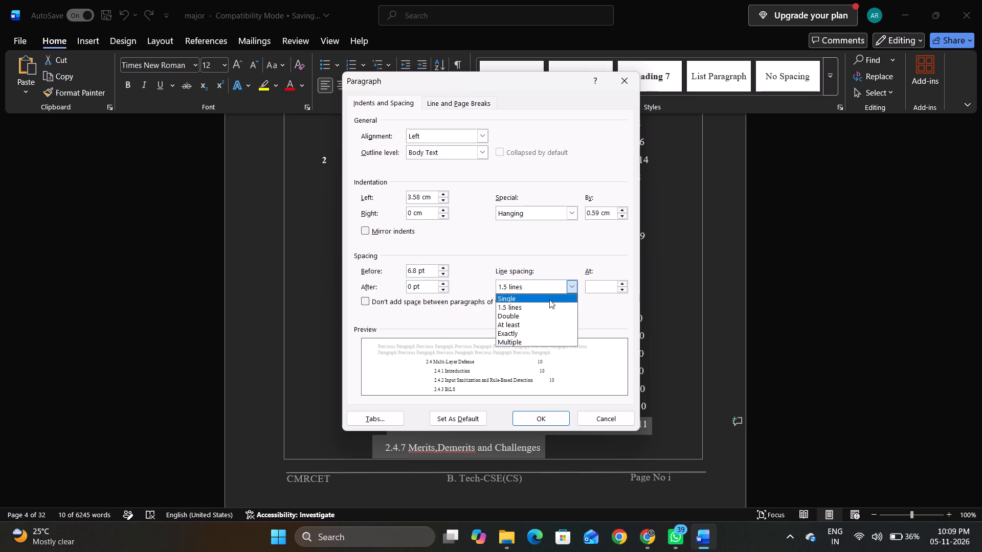
{"action": "left_click", "coordinate": [544, 417]}
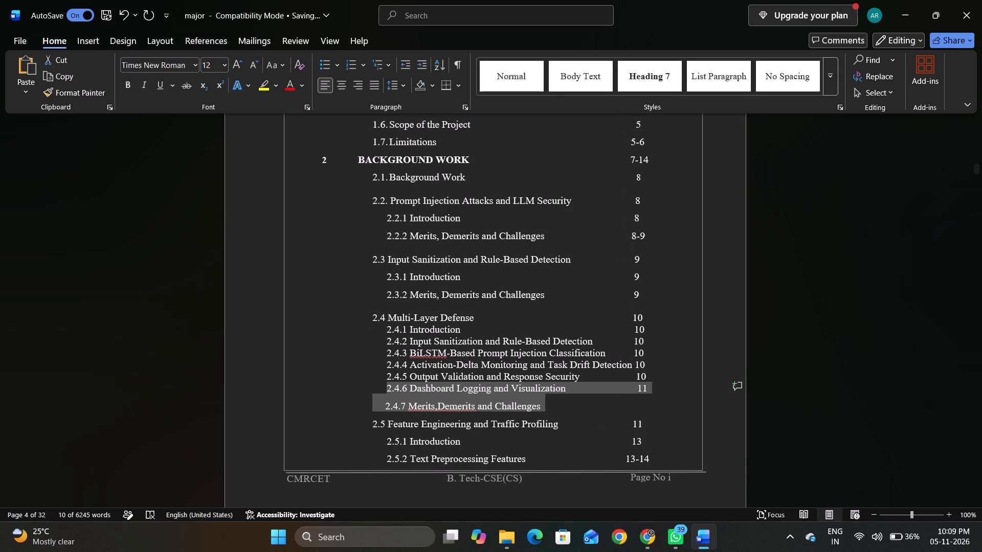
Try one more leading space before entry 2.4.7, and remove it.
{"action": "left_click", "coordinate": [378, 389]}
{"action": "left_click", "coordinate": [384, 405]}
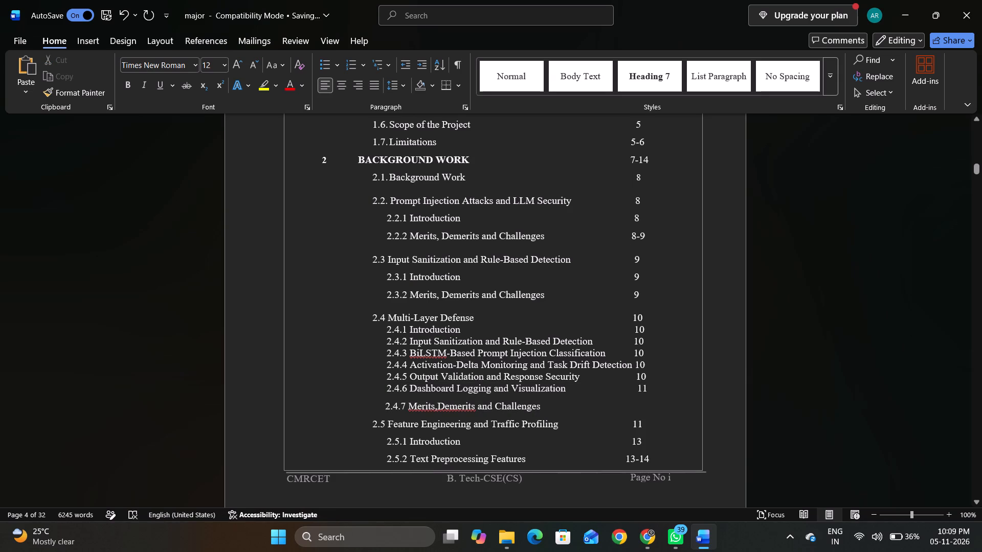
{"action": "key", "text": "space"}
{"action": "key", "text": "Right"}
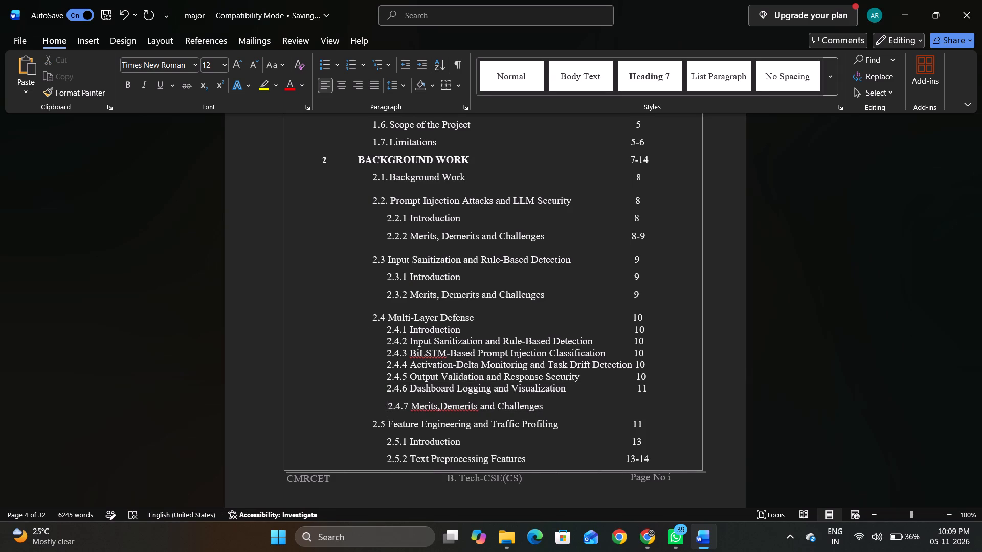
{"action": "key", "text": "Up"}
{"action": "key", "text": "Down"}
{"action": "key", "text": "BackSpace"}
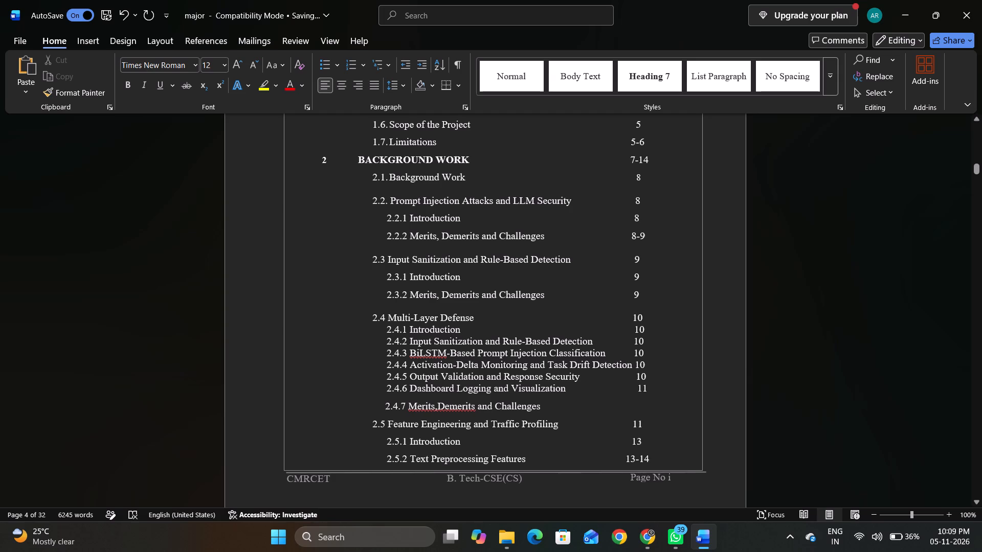
Copy the formatting of entries 2.4.1 to 2.4.6 onto entry 2.4.7 with Format Painter.
{"action": "left_click_drag", "start_coordinate": [654, 394], "coordinate": [548, 341]}
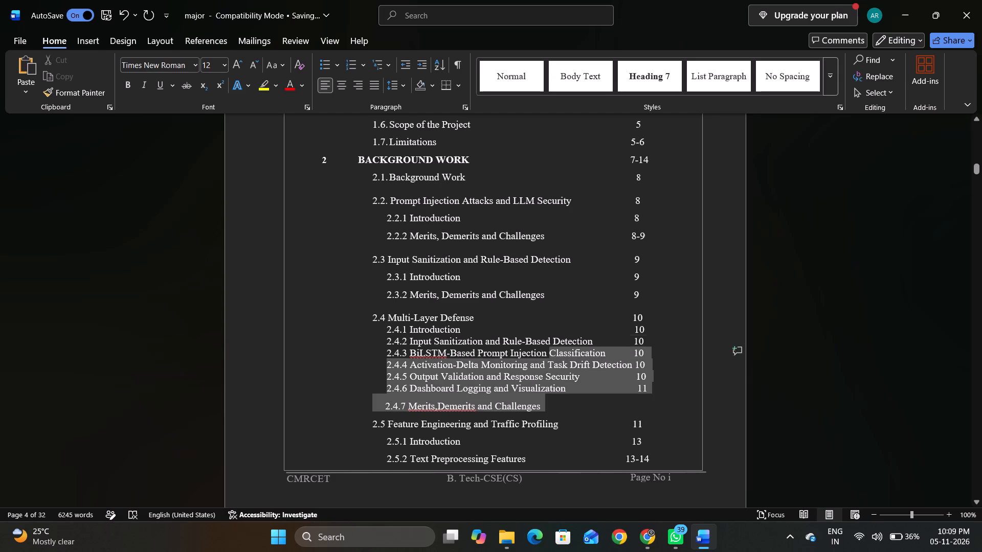
{"action": "left_click_drag", "start_coordinate": [548, 341], "coordinate": [545, 340]}
{"action": "left_click", "coordinate": [545, 340]}
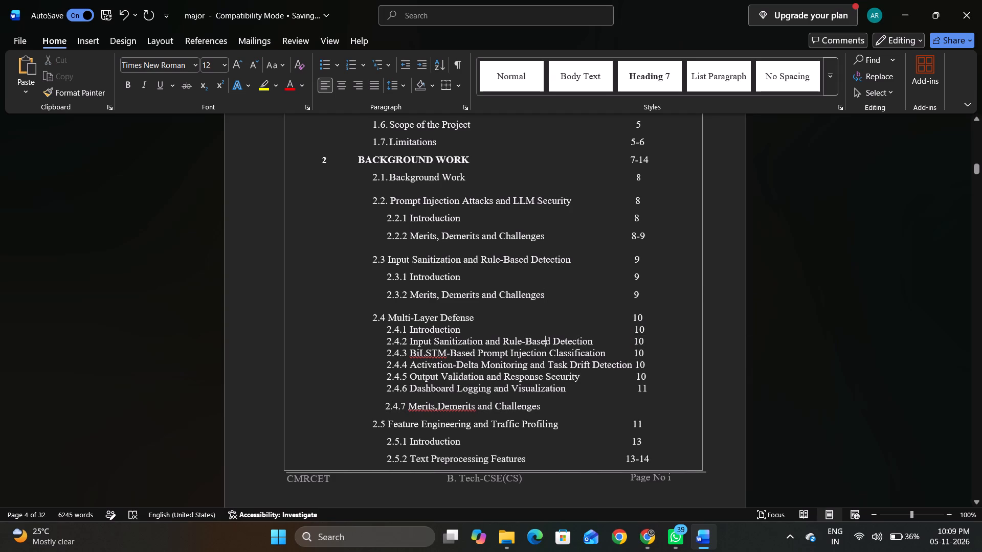
{"action": "left_click_drag", "start_coordinate": [381, 330], "coordinate": [705, 387]}
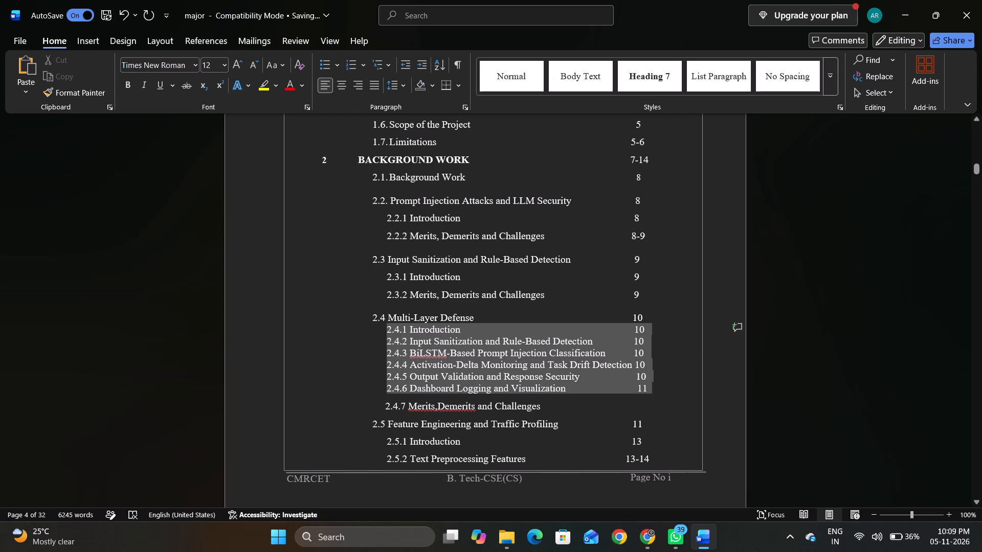
{"action": "left_click", "coordinate": [841, 352]}
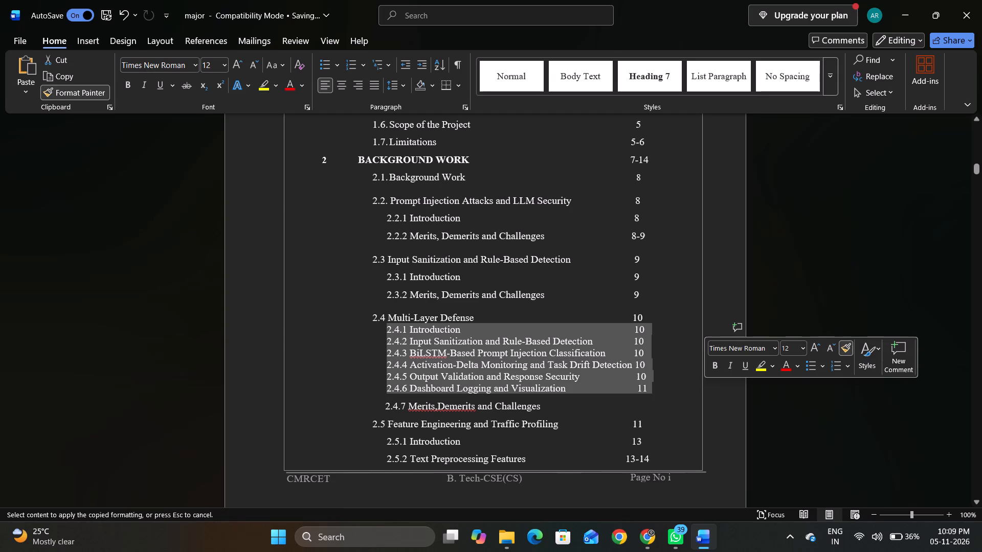
{"action": "left_click_drag", "start_coordinate": [387, 408], "coordinate": [547, 401]}
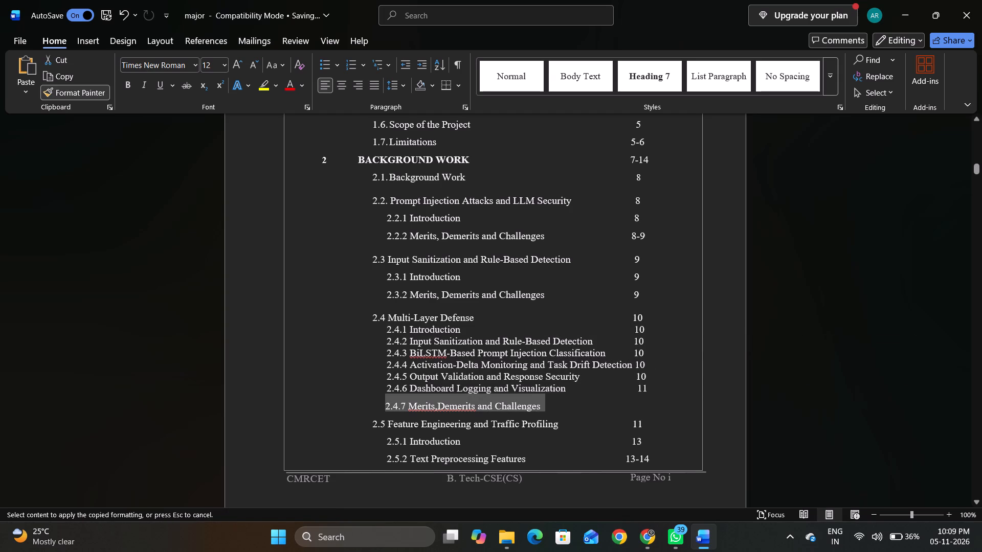
{"action": "left_click_drag", "start_coordinate": [547, 401], "coordinate": [550, 401]}
{"action": "left_click", "coordinate": [550, 401]}
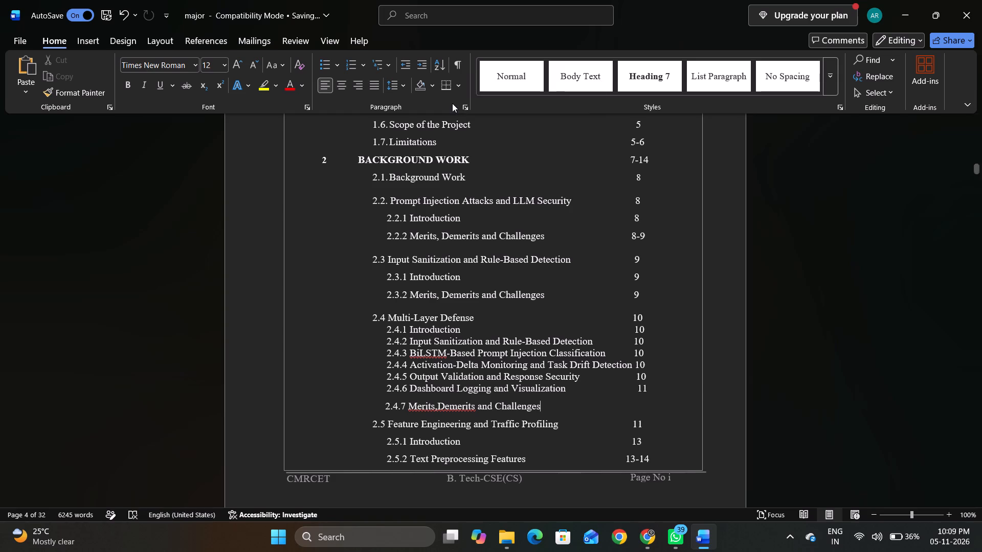
Check the paragraph indentation and spacing settings of entry 2.4.7.
{"action": "left_click", "coordinate": [468, 109]}
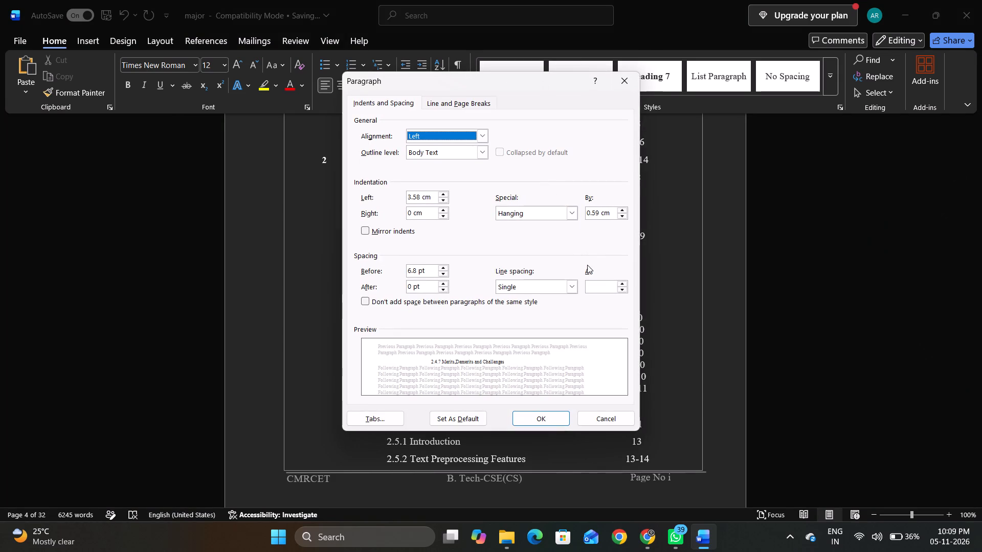
{"action": "left_click", "coordinate": [660, 374]}
{"action": "left_click", "coordinate": [668, 395]}
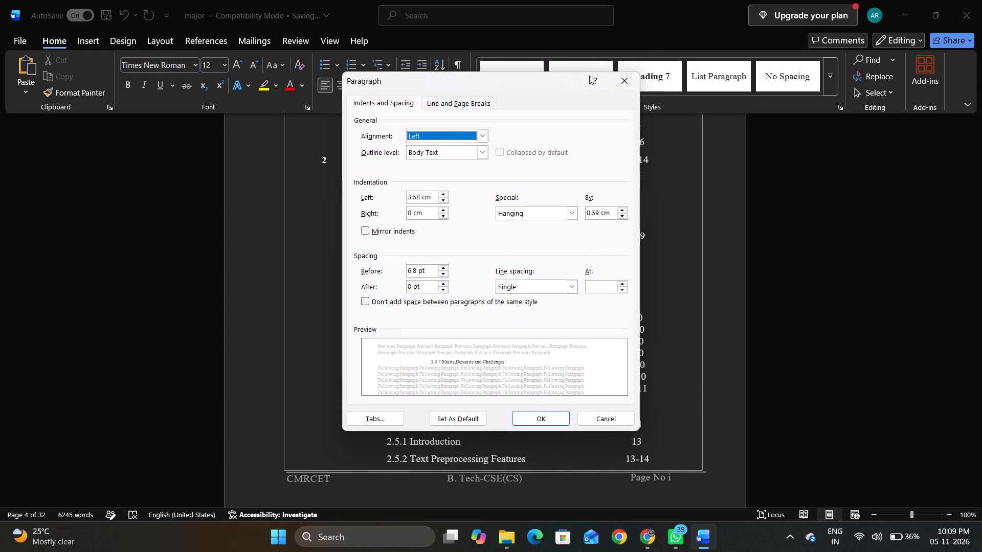
{"action": "left_click", "coordinate": [619, 83]}
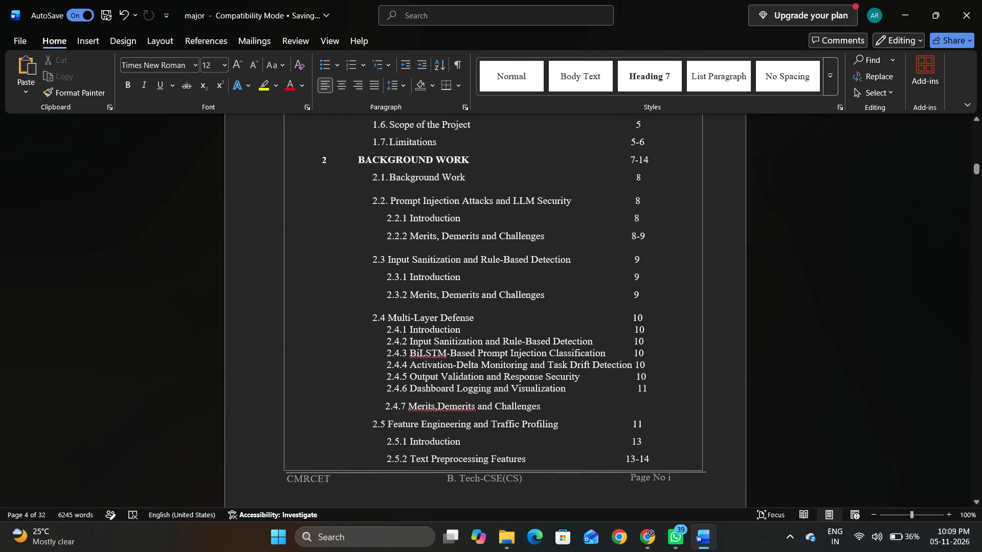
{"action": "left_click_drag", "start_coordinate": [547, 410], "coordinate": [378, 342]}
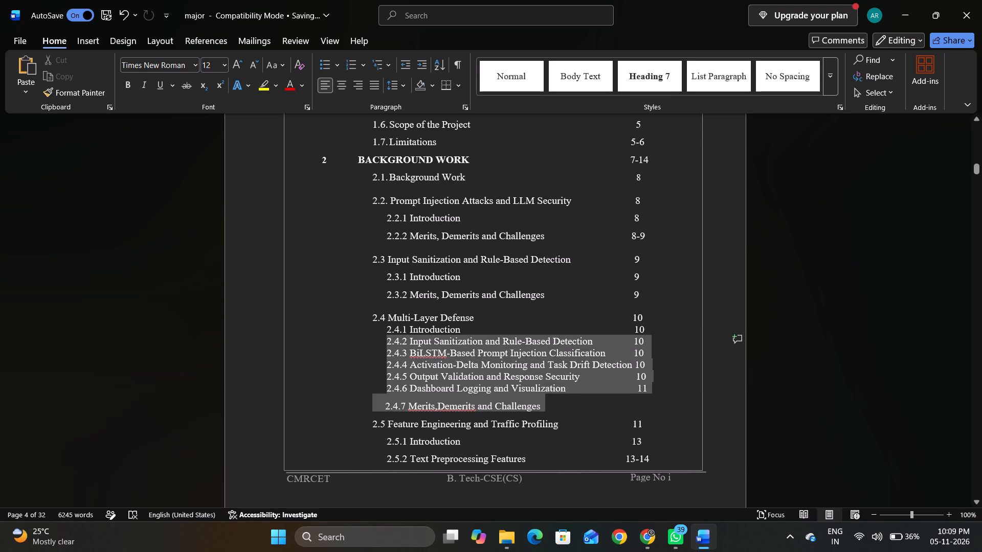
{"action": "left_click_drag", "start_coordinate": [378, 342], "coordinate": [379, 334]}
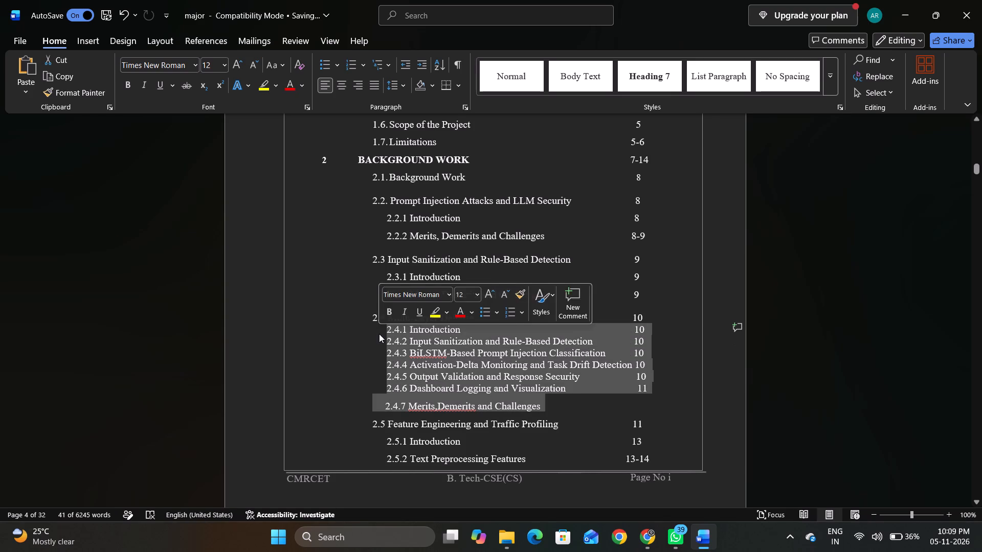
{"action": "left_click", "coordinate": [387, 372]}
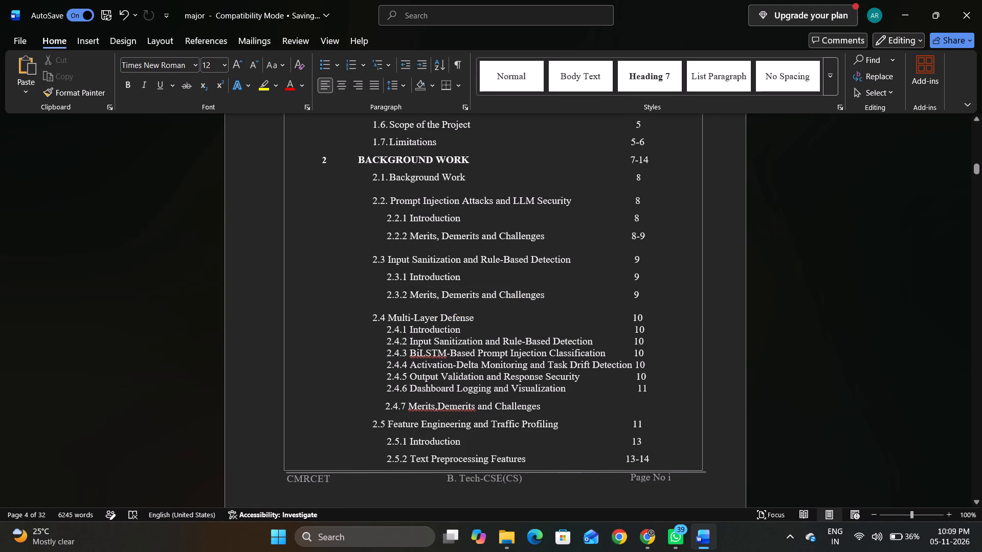
Undo the recent line spacing and formatting changes made to contents entries 2.4.1 to 2.4.7.
{"action": "left_click", "coordinate": [380, 400]}
{"action": "key", "text": "ctrl+z"}
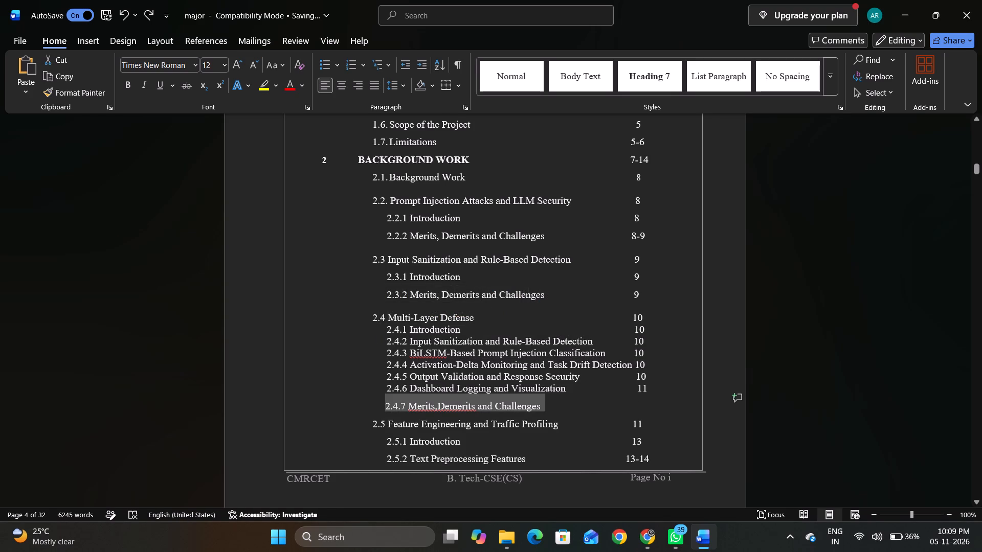
{"action": "key", "text": "ctrl+z"}
{"action": "key", "text": "ctrl+z"}
{"action": "key", "text": "ctrl+z"}
{"action": "key", "text": "ctrl+z"}
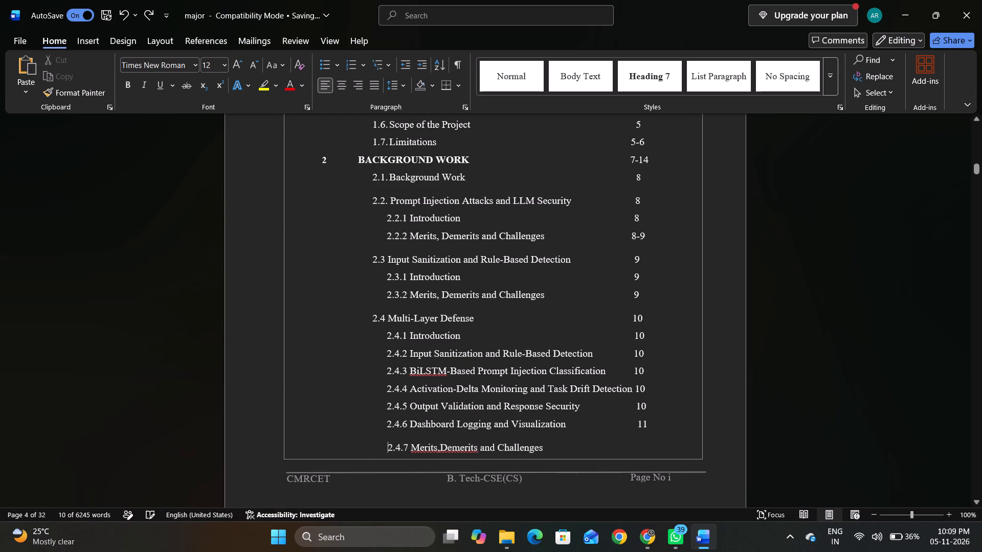
Add page number 11 to contents entry 2.4.7, spaced out to align with the page number of entry 2.4.6.
{"action": "left_click", "coordinate": [640, 445]}
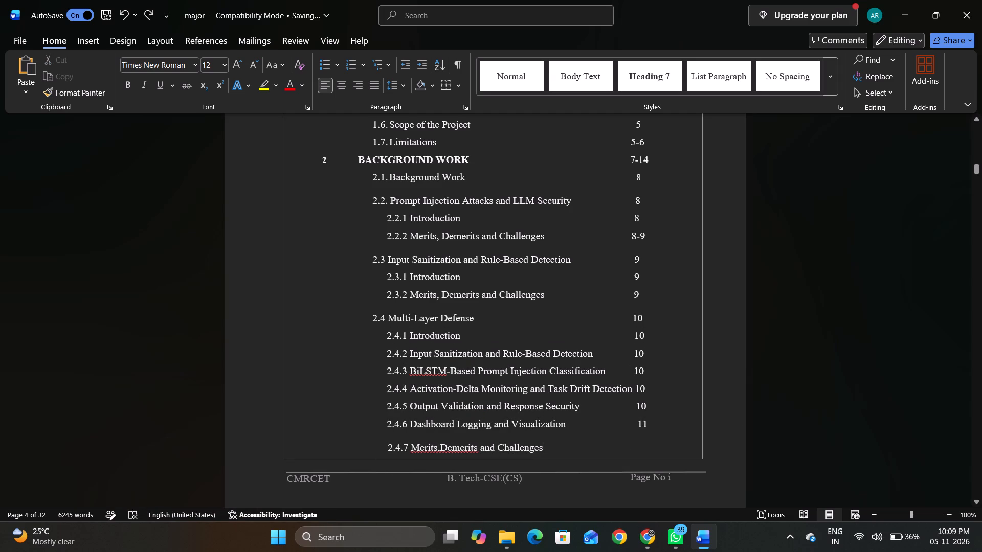
{"action": "key", "text": "space"}
{"action": "key", "text": "space"}
{"action": "key", "text": "space"}
{"action": "key", "text": "space"}
{"action": "key", "text": "space"}
{"action": "key", "text": "space"}
{"action": "key", "text": "space"}
{"action": "key", "text": "space"}
{"action": "key", "text": "space"}
{"action": "key", "text": "space"}
{"action": "key", "text": "space"}
{"action": "key", "text": "space"}
{"action": "key", "text": "space"}
{"action": "key", "text": "space"}
{"action": "key", "text": "space"}
{"action": "key", "text": "space"}
{"action": "key", "text": "space"}
{"action": "key", "text": "space"}
{"action": "key", "text": "space"}
{"action": "key", "text": "space"}
{"action": "key", "text": "space"}
{"action": "key", "text": "space"}
{"action": "key", "text": "space"}
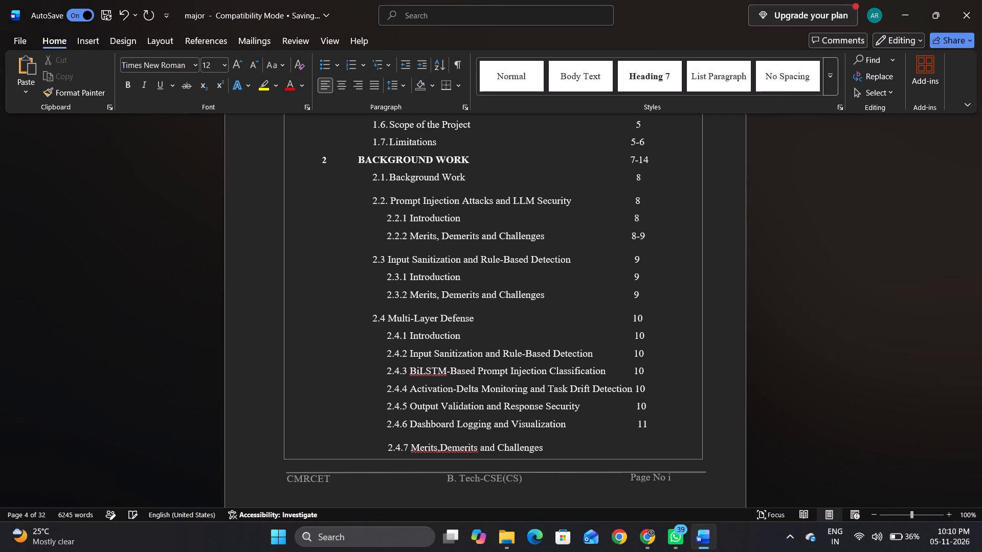
{"action": "type", "text": "11"}
{"action": "key", "text": "Left"}
{"action": "key", "text": "Left"}
{"action": "key", "text": "BackSpace"}
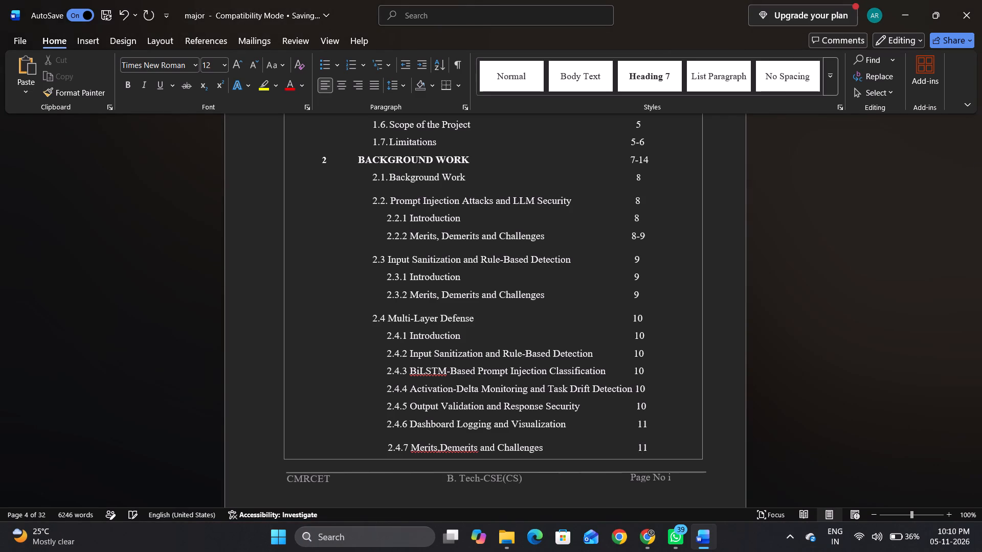
Set the page numbers of contents entries 2.5 Feature Engineering and Traffic Profiling and 2.5.1 Introduction to 11.
{"action": "scroll", "coordinate": [675, 457], "scroll_direction": "down", "scroll_amount": 2}
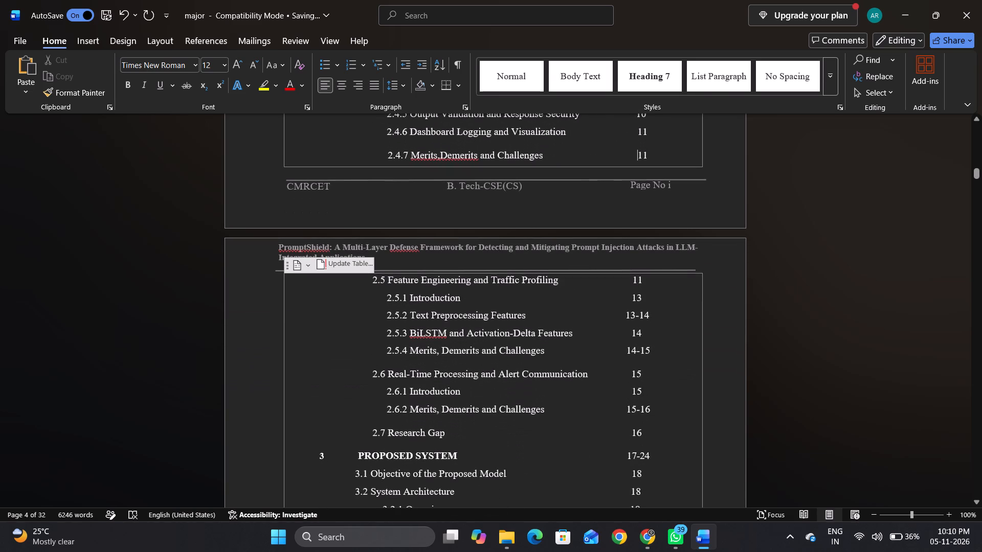
{"action": "left_click", "coordinate": [642, 274]}
{"action": "key", "text": "BackSpace"}
{"action": "key", "text": "2"}
{"action": "key", "text": "BackSpace"}
{"action": "key", "text": "1"}
{"action": "key", "text": "Down"}
{"action": "key", "text": "BackSpace"}
{"action": "key", "text": "1"}
Replace the page range of entry 2.5.2 Text Preprocessing Features with 11, and align it with the page numbers above.
{"action": "key", "text": "Down"}
{"action": "key", "text": "Left"}
{"action": "key", "text": "Left"}
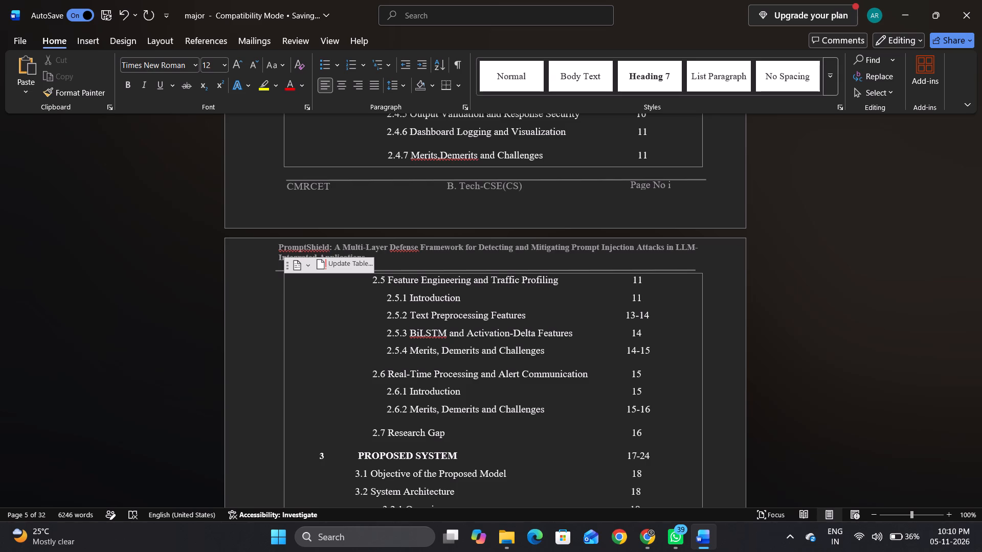
{"action": "key", "text": "BackSpace"}
{"action": "key", "text": "2"}
{"action": "key", "text": "BackSpace"}
{"action": "key", "text": "1"}
{"action": "key", "text": "Right"}
{"action": "key", "text": "Right"}
{"action": "key", "text": "Right"}
{"action": "key", "text": "BackSpace"}
{"action": "key", "text": "BackSpace"}
{"action": "key", "text": "Left"}
{"action": "key", "text": "Right"}
{"action": "key", "text": "BackSpace"}
{"action": "key", "text": "Left"}
{"action": "key", "text": "Left"}
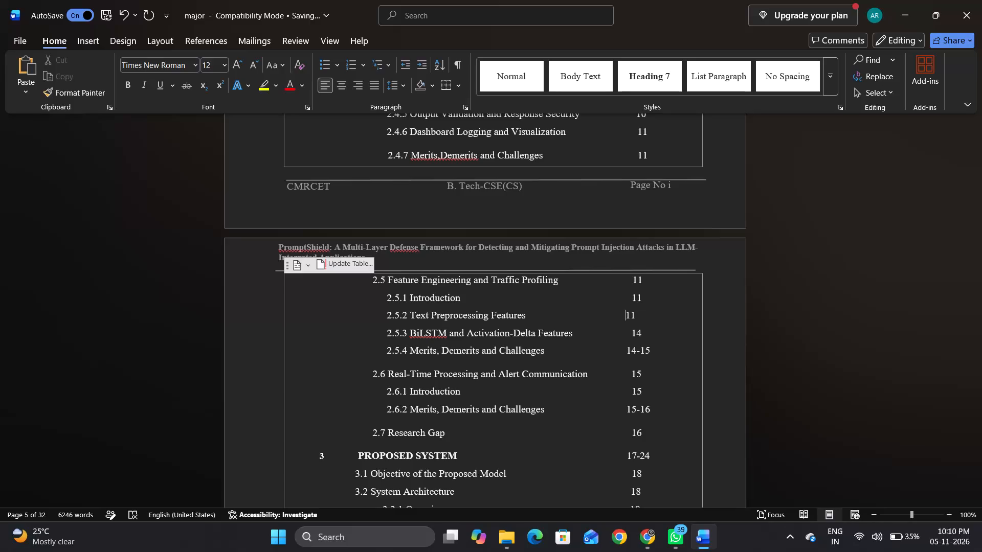
{"action": "key", "text": "space"}
{"action": "key", "text": "space"}
{"action": "key", "text": "space"}
{"action": "key", "text": "BackSpace"}
{"action": "key", "text": "c"}
{"action": "key", "text": "BackSpace"}
{"action": "key", "text": "space"}
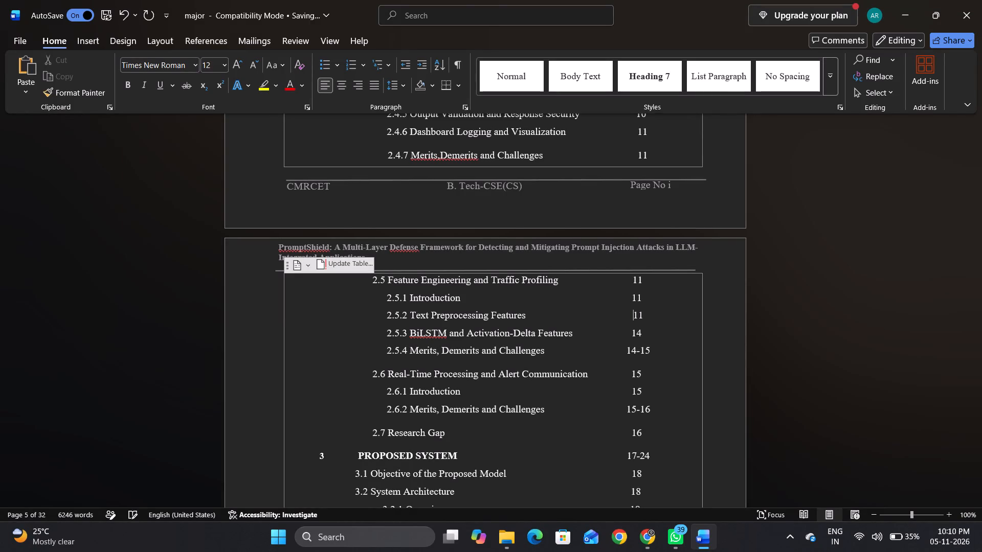
Set the page number of entry 2.5.3 BiLSTM and Activation-Delta Features to 12.
{"action": "key", "text": "Down"}
{"action": "key", "text": "Down"}
{"action": "key", "text": "Up"}
{"action": "key", "text": "Right"}
{"action": "key", "text": "Right"}
{"action": "key", "text": "BackSpace"}
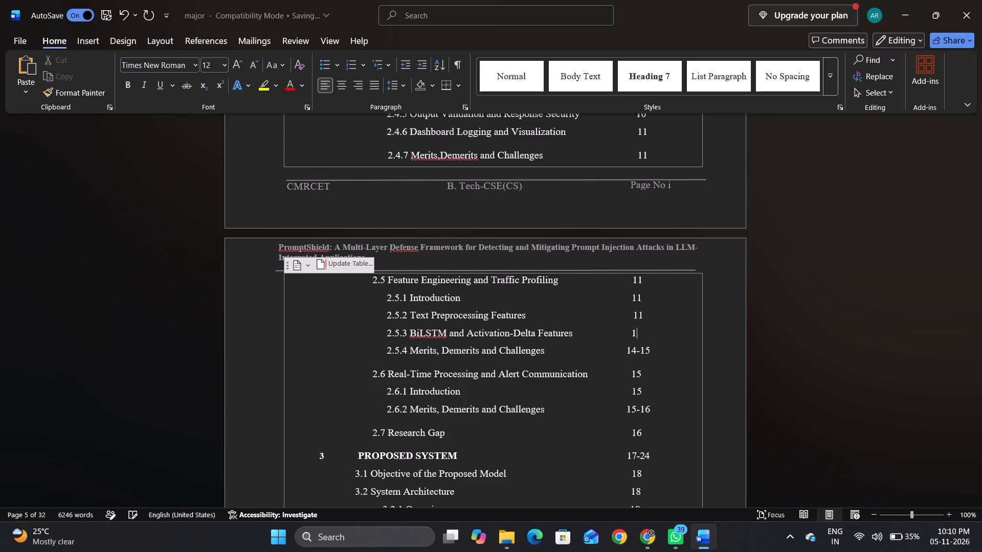
{"action": "key", "text": "2"}
Replace the page range of entry 2.5.4 Merits, Demerits and Challenges with 12, aligned with the page number above.
{"action": "key", "text": "Down"}
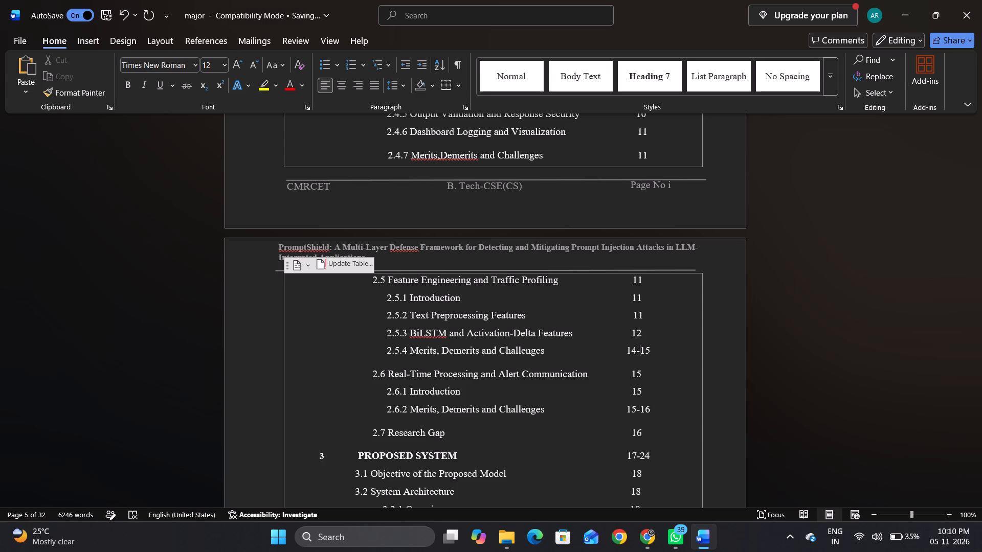
{"action": "key", "text": "Right"}
{"action": "key", "text": "Right"}
{"action": "key", "text": "BackSpace"}
{"action": "key", "text": "BackSpace"}
{"action": "key", "text": "BackSpace"}
{"action": "key", "text": "BackSpace"}
{"action": "key", "text": "2"}
{"action": "key", "text": "Left"}
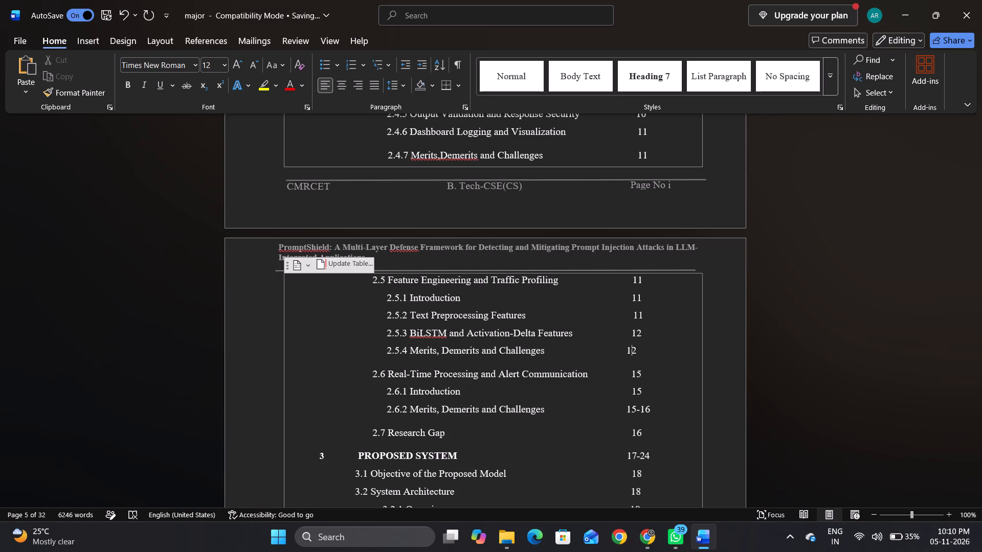
{"action": "key", "text": "Left"}
{"action": "key", "text": "space"}
{"action": "key", "text": "space"}
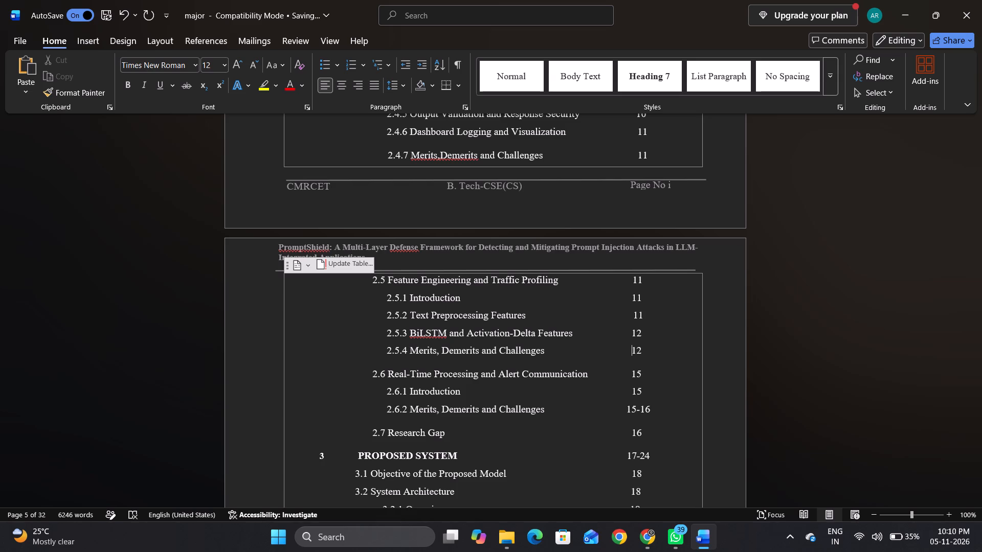
Set the page numbers of entries 2.6 Real-Time Processing and Alert Communication and 2.6.1 Introduction to 12.
{"action": "key", "text": "Down"}
{"action": "key", "text": "Right"}
{"action": "key", "text": "Right"}
{"action": "key", "text": "Right"}
{"action": "key", "text": "Left"}
{"action": "key", "text": "BackSpace"}
{"action": "key", "text": "2"}
{"action": "key", "text": "Down"}
{"action": "key", "text": "BackSpace"}
{"action": "key", "text": "2"}
Replace the page range of entry 2.6.2 Merits, Demerits and Challenges with 13, and align it with the page numbers above.
{"action": "key", "text": "Down"}
{"action": "key", "text": "BackSpace"}
{"action": "key", "text": "BackSpace"}
{"action": "key", "text": "3"}
{"action": "key", "text": "Left"}
{"action": "key", "text": "Left"}
{"action": "key", "text": "space"}
{"action": "key", "text": "space"}
{"action": "key", "text": "space"}
{"action": "key", "text": "Right"}
{"action": "key", "text": "Right"}
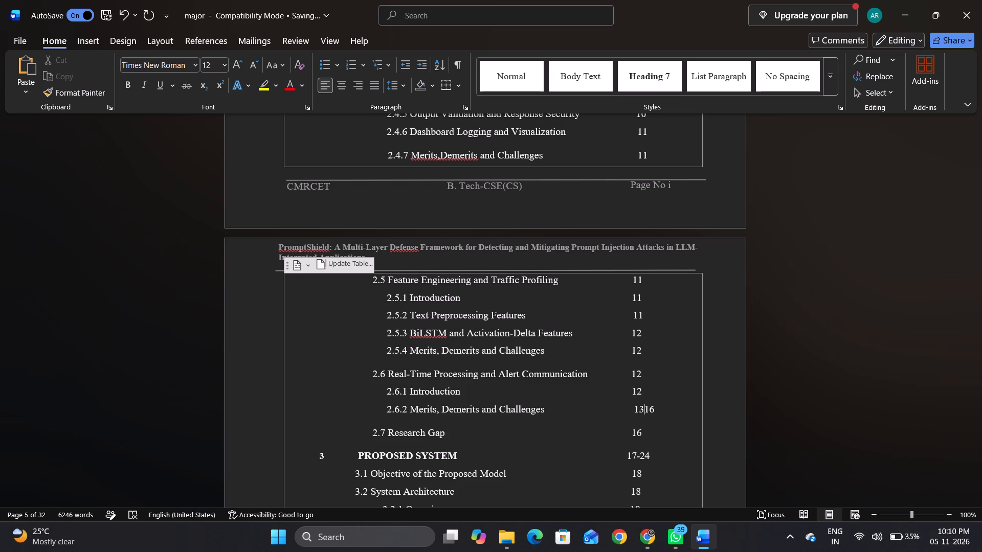
{"action": "key", "text": "Right"}
{"action": "key", "text": "Right"}
{"action": "key", "text": "BackSpace"}
{"action": "key", "text": "BackSpace"}
Set the page number of entry 2.7 Research Gap to 14.
{"action": "key", "text": "Down"}
{"action": "key", "text": "BackSpace"}
{"action": "key", "text": "4"}
Set the page range of entry 2.7 Research Gap to 13-14 and align it with the chapter 3 page range below.
{"action": "key", "text": "BackSpace"}
{"action": "key", "text": "3"}
{"action": "key", "text": "Down"}
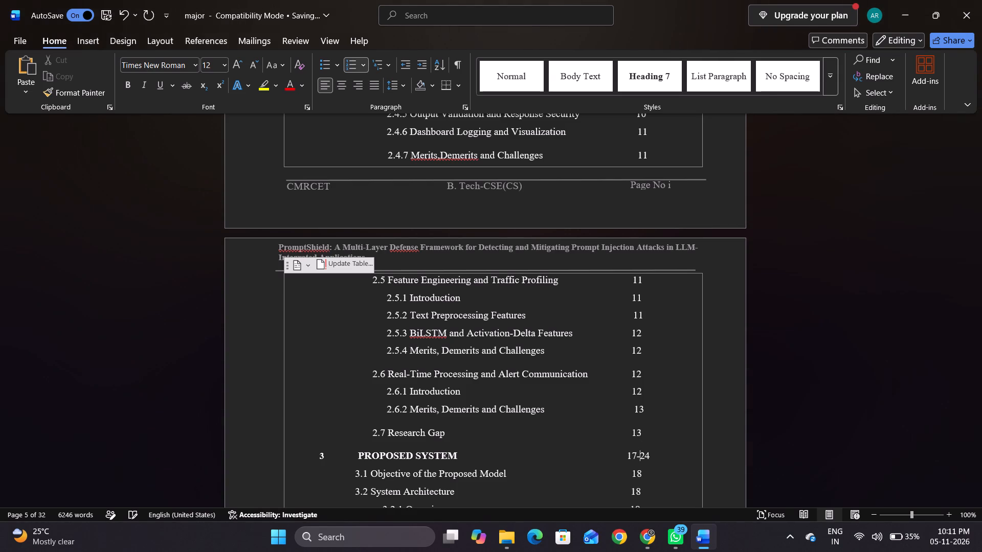
{"action": "key", "text": "Up"}
{"action": "type", "text": "-12"}
{"action": "key", "text": "BackSpace"}
{"action": "key", "text": "4"}
{"action": "key", "text": "Left"}
{"action": "key", "text": "Left"}
{"action": "key", "text": "Left"}
{"action": "key", "text": "Left"}
{"action": "key", "text": "Left"}
{"action": "key", "text": "BackSpace"}
{"action": "key", "text": "BackSpace"}
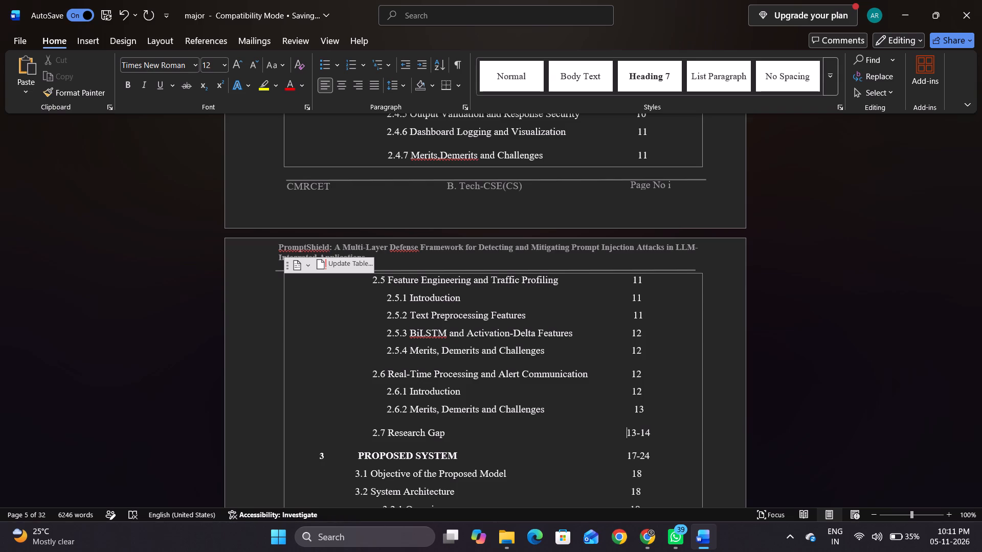
Delete the 7 from the start page in the page range of chapter 3 PROPOSED SYSTEM.
{"action": "key", "text": "Down"}
{"action": "scroll", "coordinate": [740, 274], "scroll_direction": "down", "scroll_amount": 1}
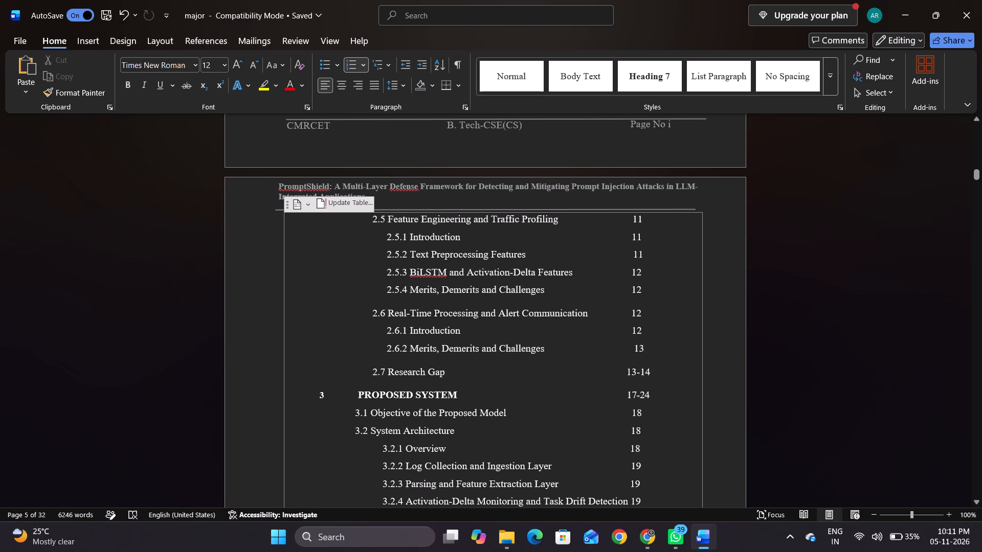
{"action": "key", "text": "Right"}
{"action": "key", "text": "Right"}
{"action": "key", "text": "BackSpace"}
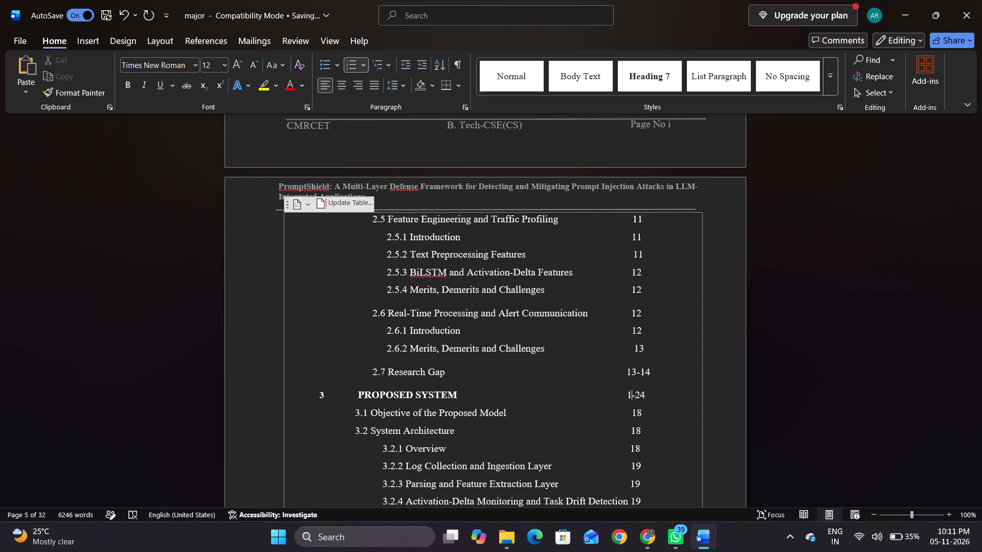
Extend the page number of entry 2.6.1 Introduction to 12-13 and align it with the 2.7 Research Gap page range.
{"action": "key", "text": "Up"}
{"action": "key", "text": "Up"}
{"action": "key", "text": "Up"}
{"action": "key", "text": "Right"}
{"action": "key", "text": "Right"}
{"action": "type", "text": "-13"}
{"action": "key", "text": "Left"}
{"action": "key", "text": "Left"}
{"action": "key", "text": "Left"}
{"action": "key", "text": "Left"}
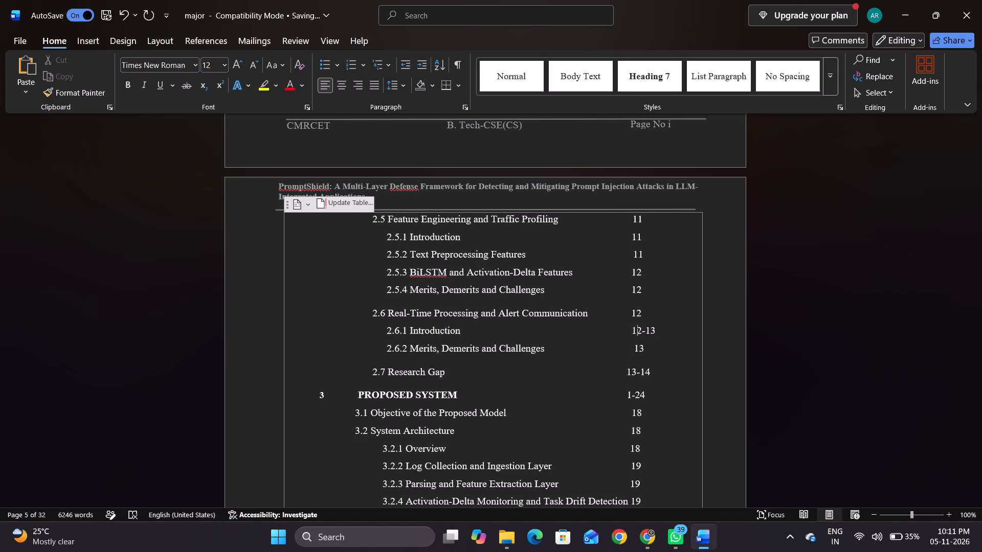
{"action": "key", "text": "Left"}
{"action": "key", "text": "BackSpace"}
{"action": "key", "text": "BackSpace"}
Set the start page of chapter 3 PROPOSED SYSTEM to 15, keeping its range aligned with the Research Gap range above.
{"action": "key", "text": "Down"}
{"action": "key", "text": "Down"}
{"action": "key", "text": "Down"}
{"action": "key", "text": "Down"}
{"action": "key", "text": "Up"}
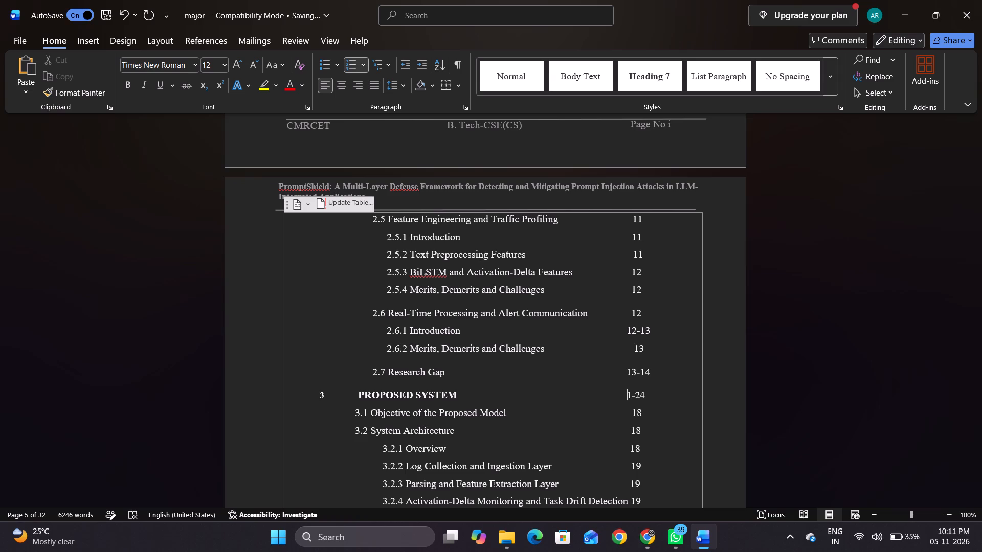
{"action": "key", "text": "Right"}
{"action": "key", "text": "3"}
{"action": "key", "text": "BackSpace"}
{"action": "key", "text": "4"}
{"action": "key", "text": "BackSpace"}
{"action": "key", "text": "5"}
{"action": "key", "text": "Left"}
{"action": "key", "text": "Left"}
{"action": "key", "text": "BackSpace"}
{"action": "key", "text": "Right"}
{"action": "key", "text": "Right"}
{"action": "key", "text": "Left"}
{"action": "key", "text": "Left"}
{"action": "key", "text": "space"}
Set the end page of the chapter 3 PROPOSED SYSTEM range to 22.
{"action": "key", "text": "Right"}
{"action": "key", "text": "Right"}
{"action": "key", "text": "Right"}
{"action": "key", "text": "Right"}
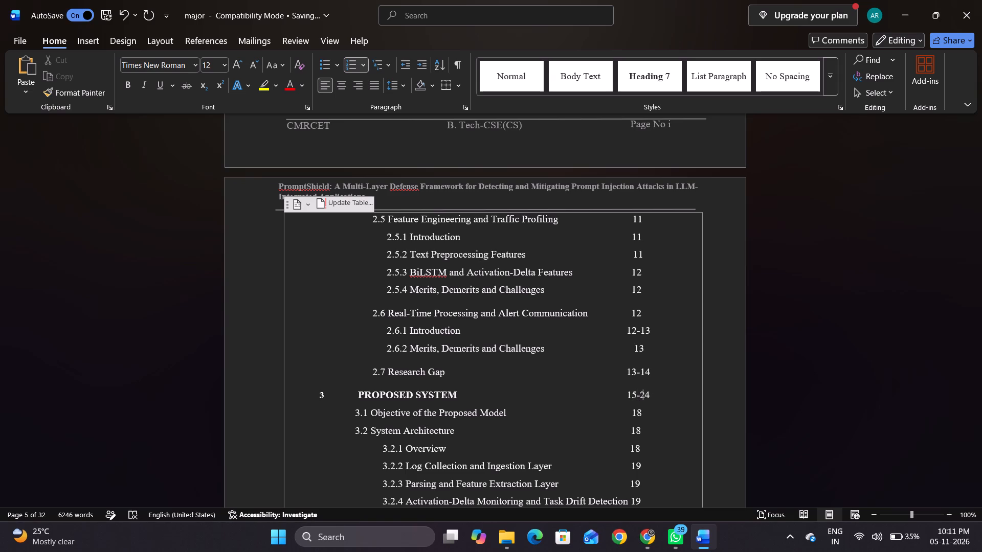
{"action": "key", "text": "Right"}
{"action": "key", "text": "BackSpace"}
{"action": "key", "text": "2"}
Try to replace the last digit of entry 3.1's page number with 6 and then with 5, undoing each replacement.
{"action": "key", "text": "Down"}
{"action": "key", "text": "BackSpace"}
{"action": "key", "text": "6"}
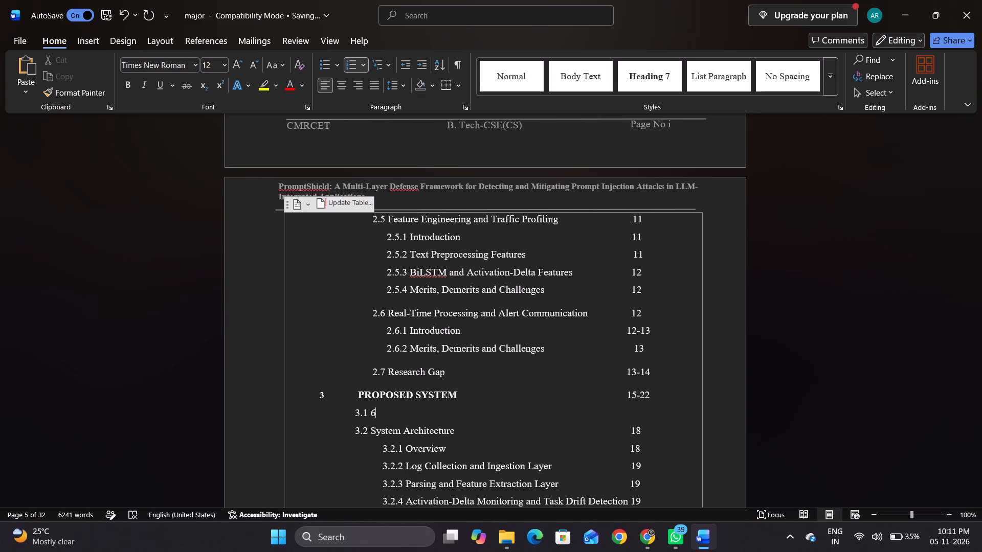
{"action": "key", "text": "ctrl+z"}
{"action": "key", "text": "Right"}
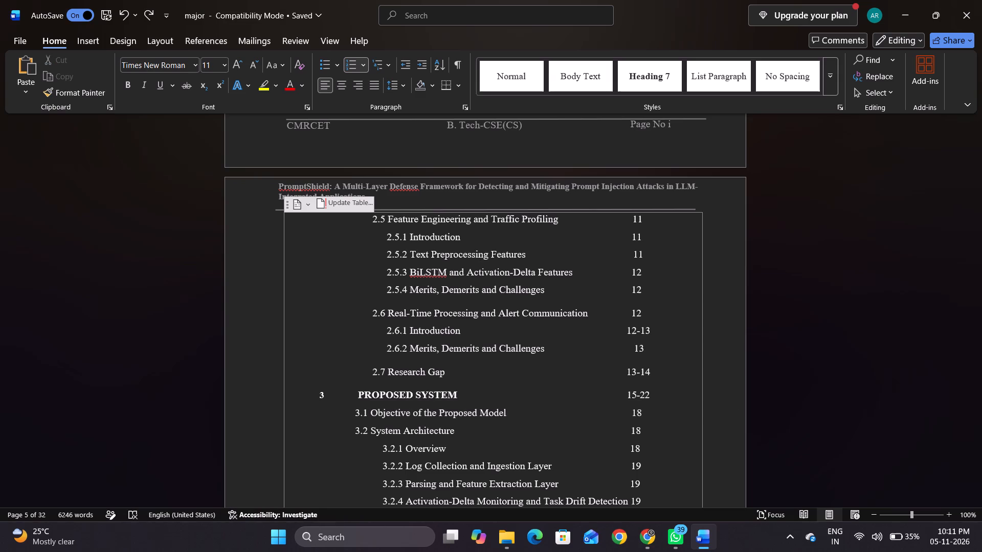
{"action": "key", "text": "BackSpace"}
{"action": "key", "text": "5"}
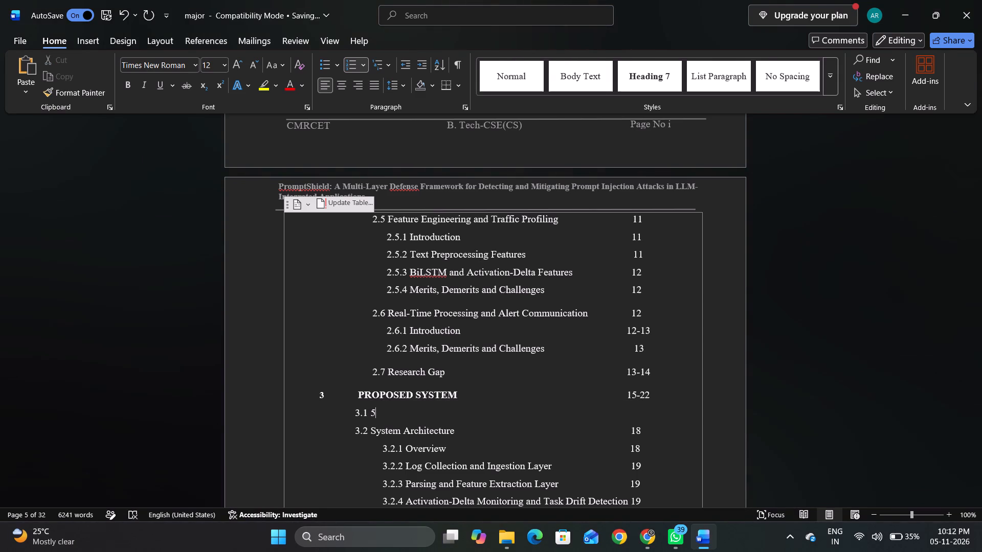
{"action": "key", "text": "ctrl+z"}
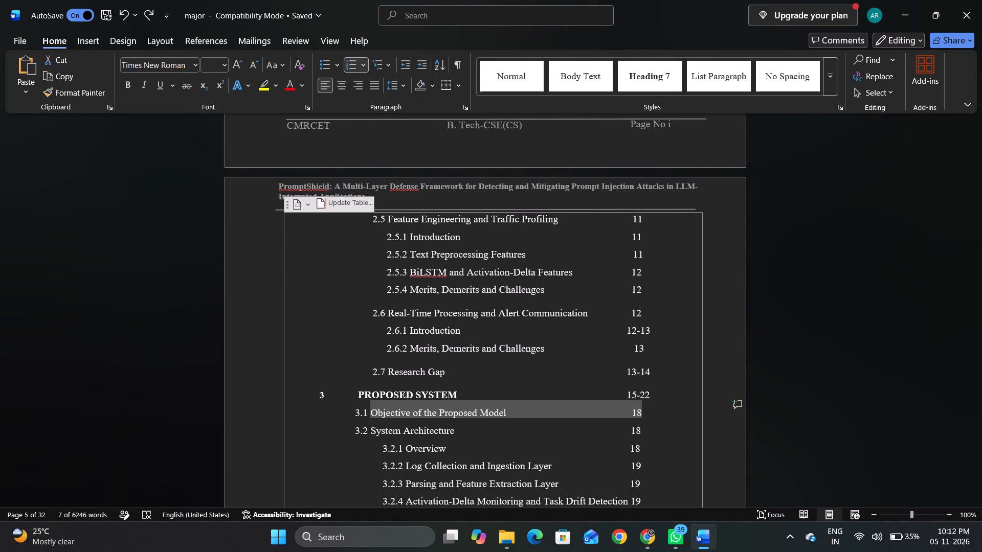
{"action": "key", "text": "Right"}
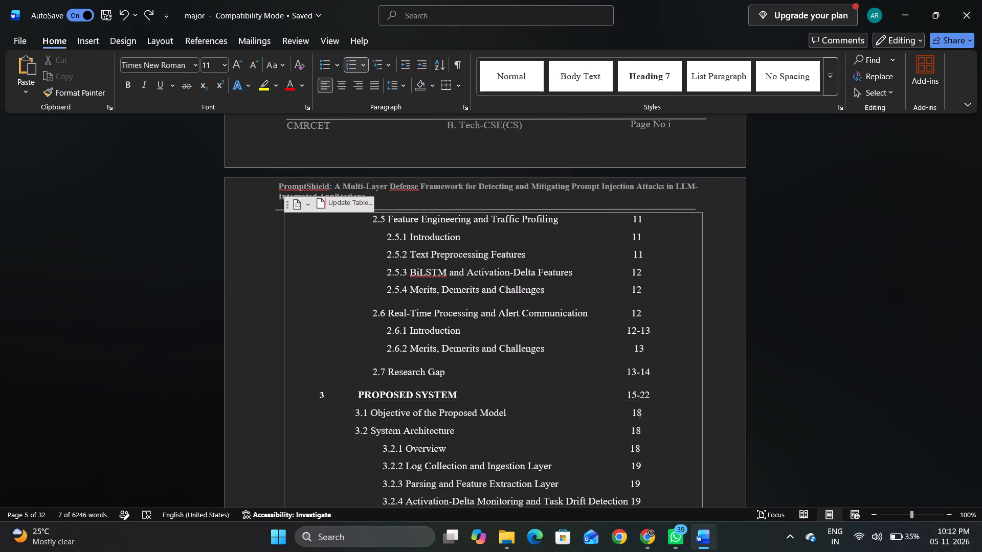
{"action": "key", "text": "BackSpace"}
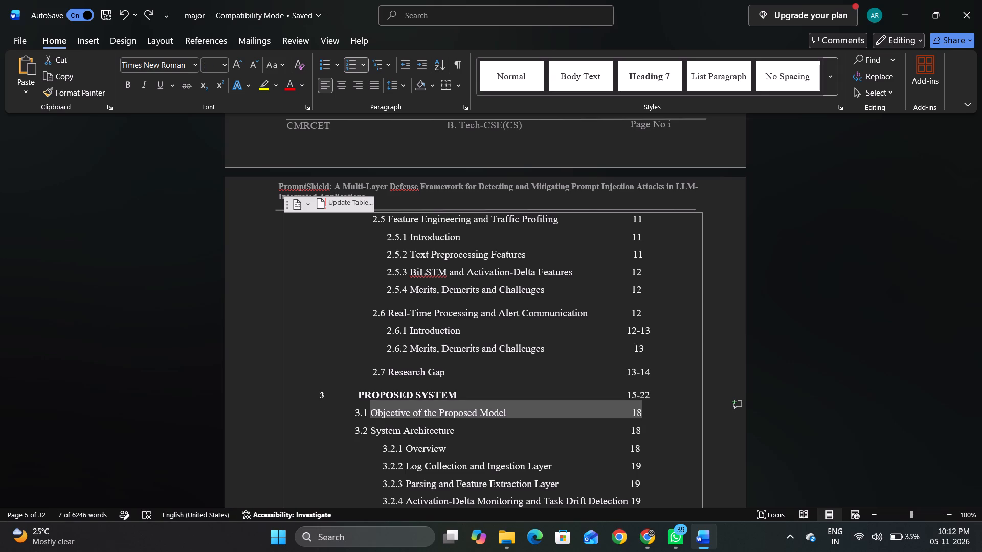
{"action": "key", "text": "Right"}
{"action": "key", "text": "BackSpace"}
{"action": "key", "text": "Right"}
Delete the last digit from the page number of entry 3.2 System Architecture.
{"action": "key", "text": "Down"}
{"action": "key", "text": "BackSpace"}
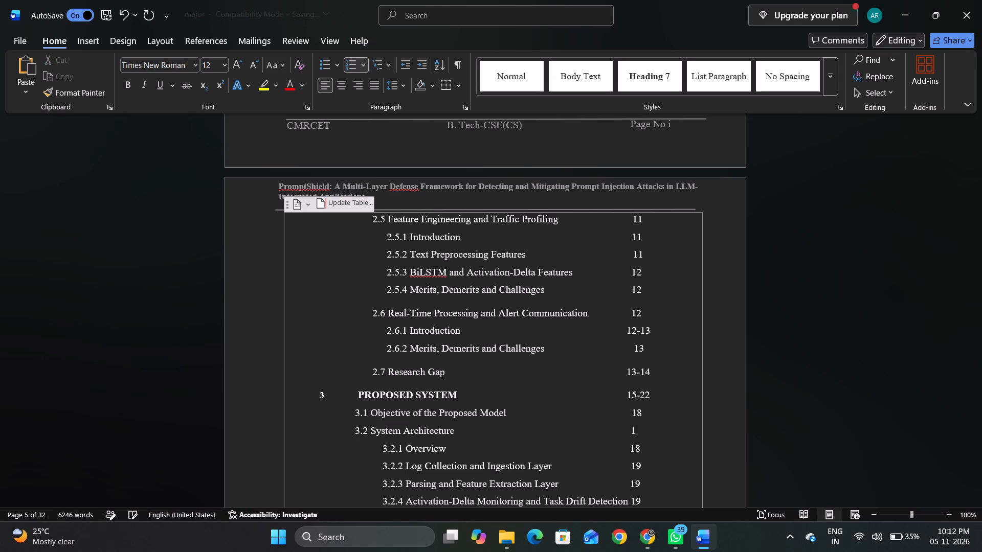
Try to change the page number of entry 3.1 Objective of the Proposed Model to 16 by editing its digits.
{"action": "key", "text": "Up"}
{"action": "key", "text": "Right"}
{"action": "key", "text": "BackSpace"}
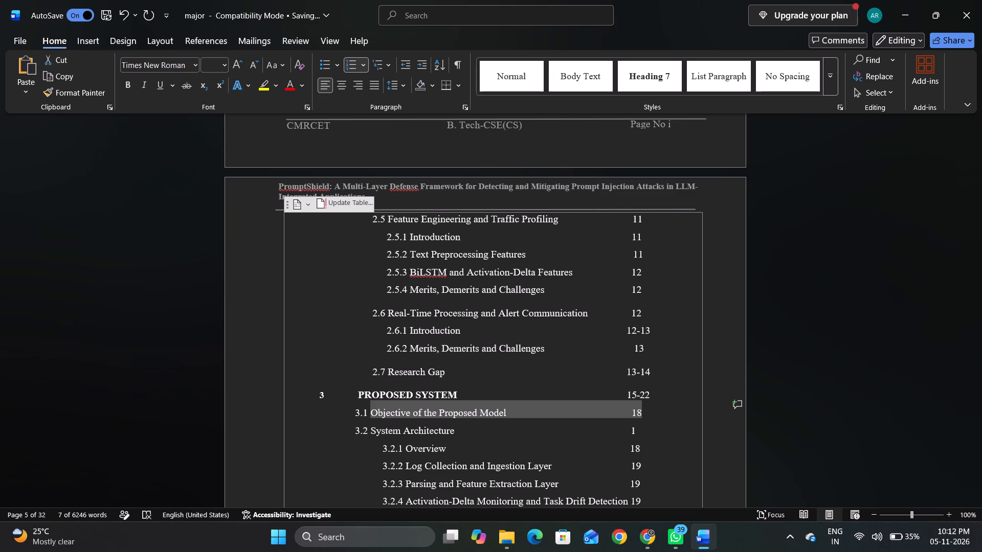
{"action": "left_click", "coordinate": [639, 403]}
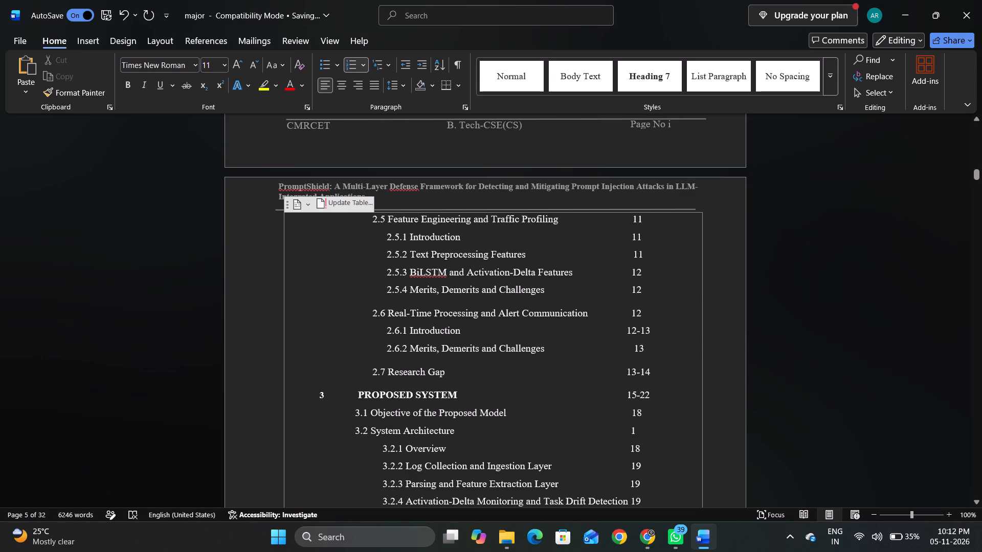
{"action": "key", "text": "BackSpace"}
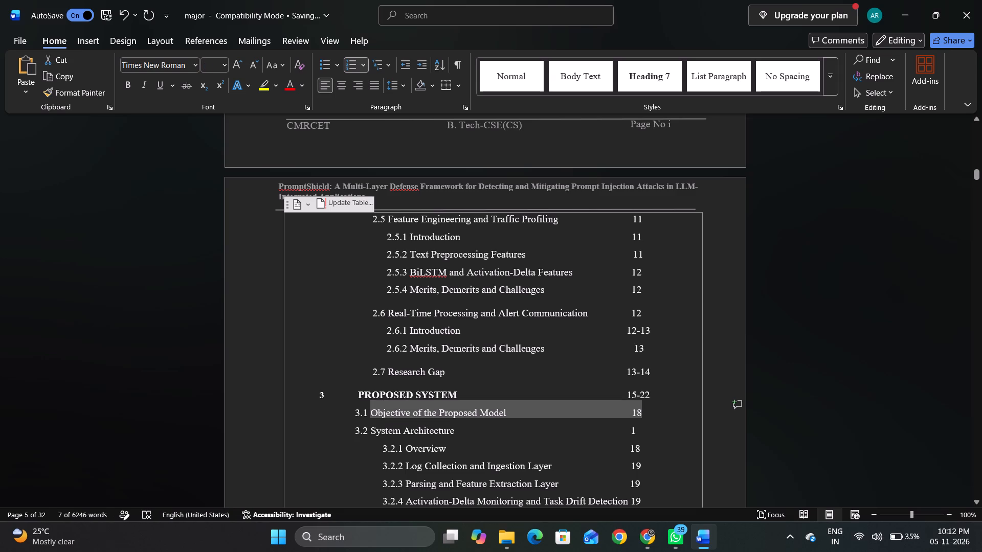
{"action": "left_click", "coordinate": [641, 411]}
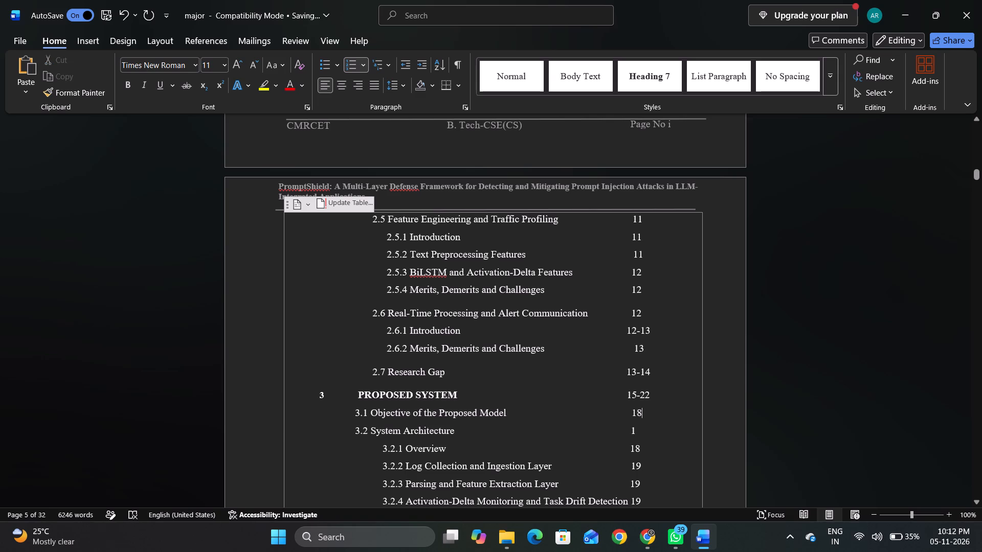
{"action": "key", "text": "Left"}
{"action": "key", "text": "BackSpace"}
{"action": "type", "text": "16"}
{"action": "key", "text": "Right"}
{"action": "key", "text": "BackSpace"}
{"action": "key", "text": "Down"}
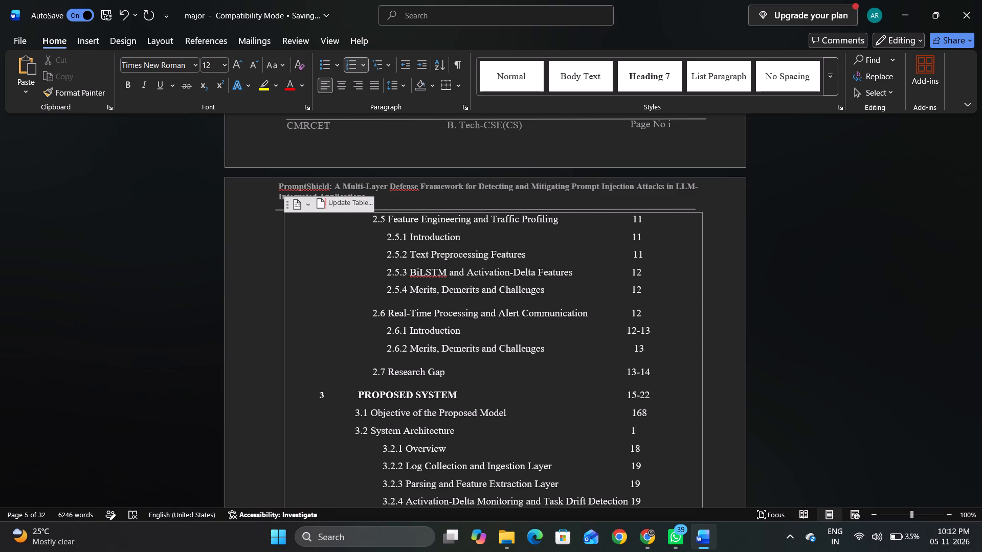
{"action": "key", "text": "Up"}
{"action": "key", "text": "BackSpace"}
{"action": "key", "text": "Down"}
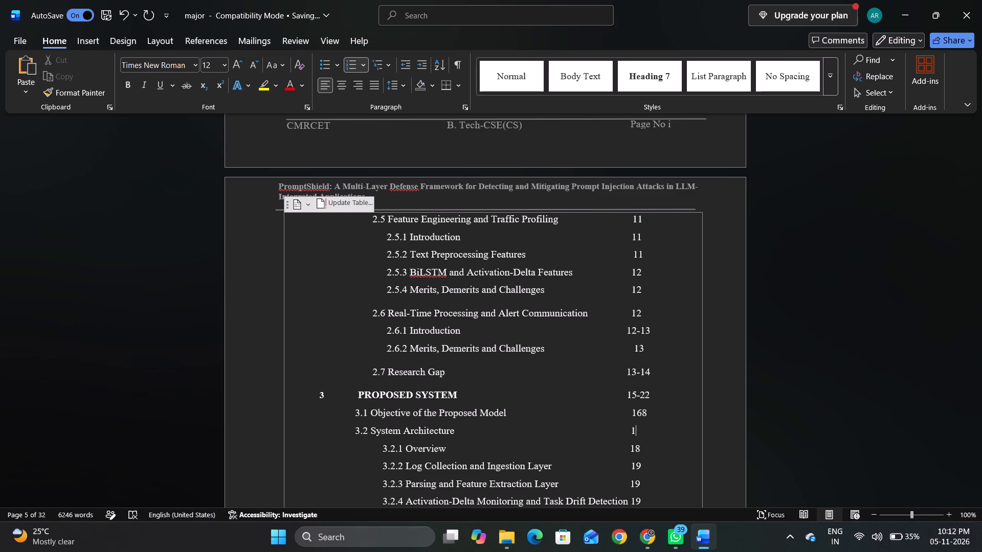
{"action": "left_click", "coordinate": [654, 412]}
Copy the formatting of entry 2.6 Real-Time Processing and Alert Communication onto entry 3.1 Objective of the Proposed Model.
{"action": "left_click_drag", "start_coordinate": [367, 314], "coordinate": [650, 316]}
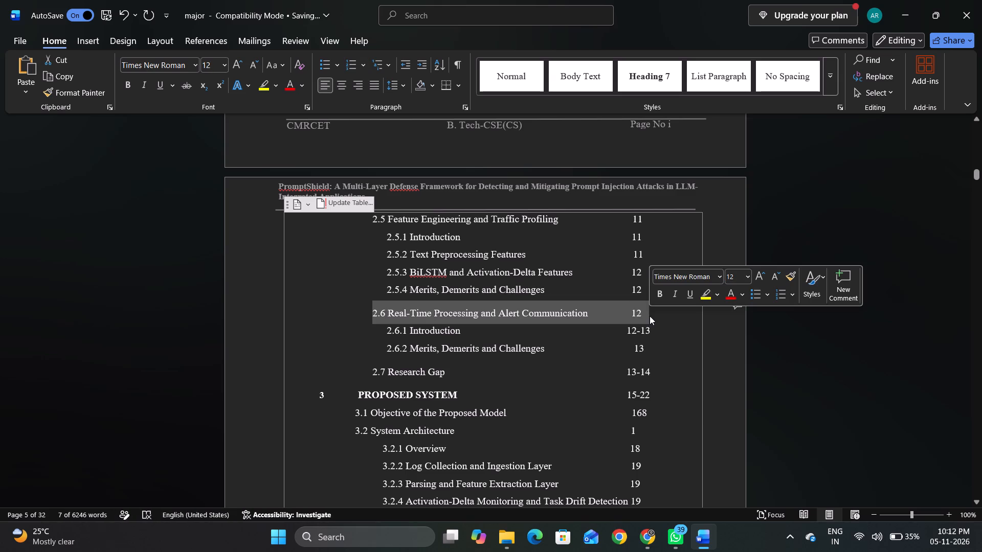
{"action": "left_click", "coordinate": [791, 278]}
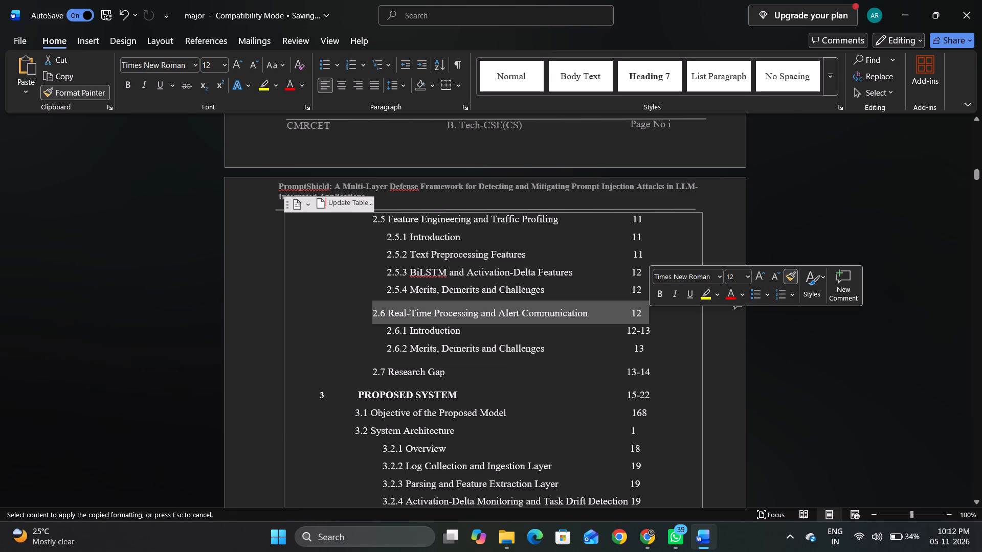
{"action": "left_click_drag", "start_coordinate": [354, 411], "coordinate": [653, 411]}
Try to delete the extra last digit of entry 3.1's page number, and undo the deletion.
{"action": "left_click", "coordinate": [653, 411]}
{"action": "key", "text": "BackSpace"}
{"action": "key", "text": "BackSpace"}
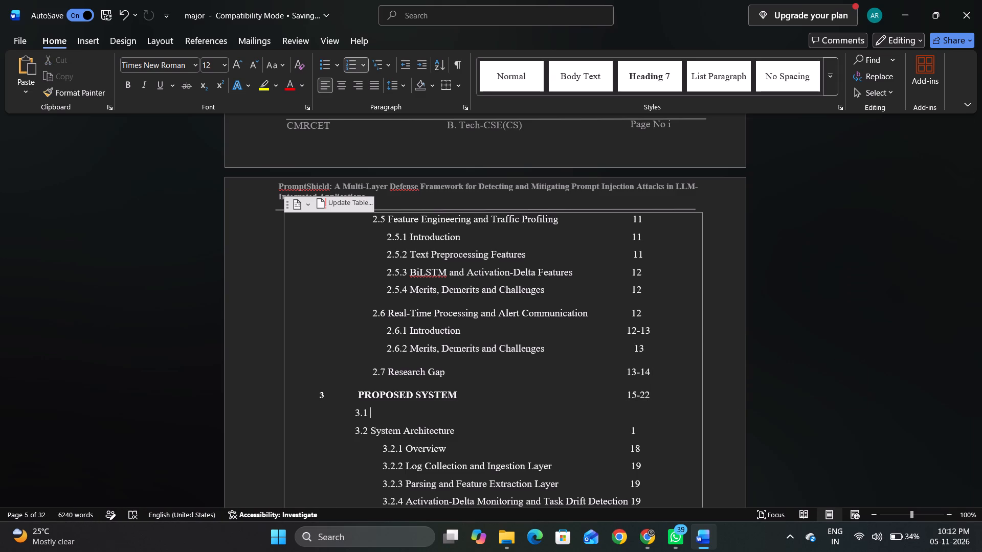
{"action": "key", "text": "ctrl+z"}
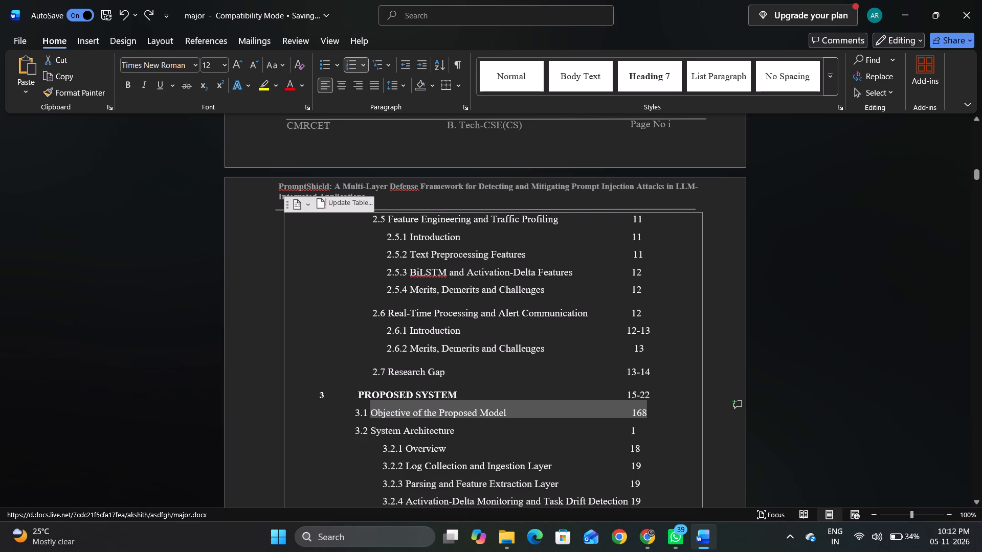
Set the page range of entry 3.2 System Architecture to 16-20, adjusting the spacing before it.
{"action": "left_click", "coordinate": [649, 429]}
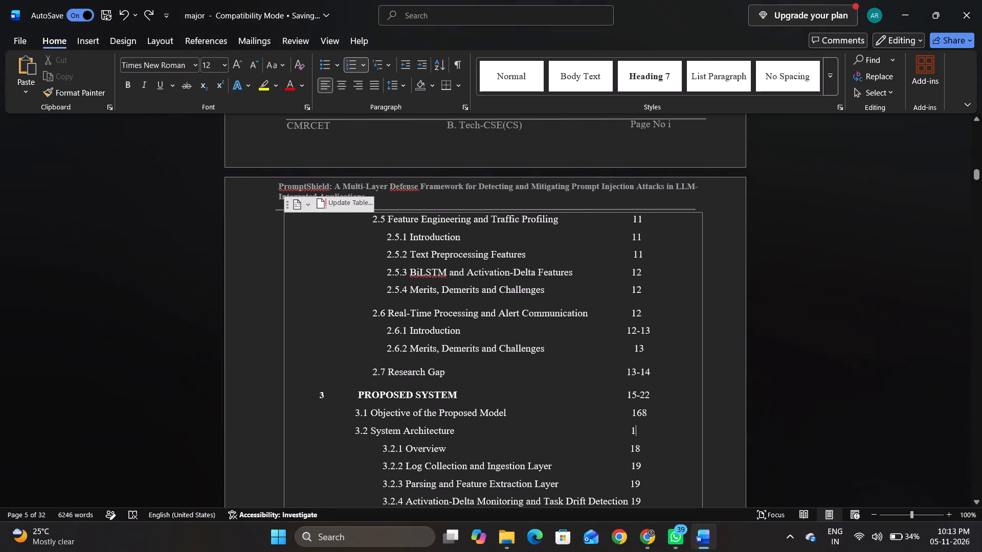
{"action": "key", "text": "6"}
{"action": "key", "text": "minus"}
{"action": "key", "text": "Left"}
{"action": "key", "text": "Left"}
{"action": "key", "text": "Left"}
{"action": "key", "text": "BackSpace"}
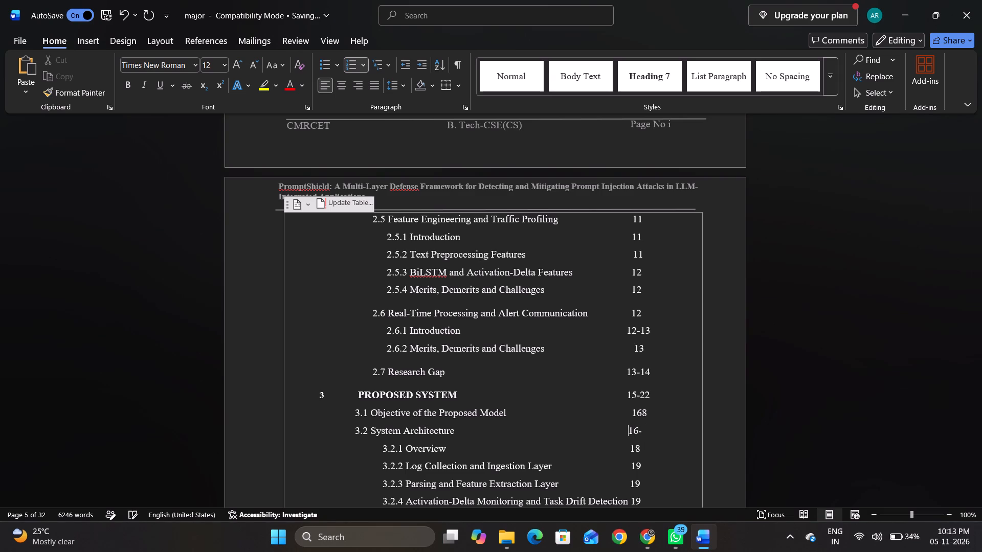
{"action": "key", "text": "BackSpace"}
{"action": "key", "text": "space"}
{"action": "key", "text": "Right"}
{"action": "key", "text": "Right"}
{"action": "key", "text": "Right"}
{"action": "type", "text": "20"}
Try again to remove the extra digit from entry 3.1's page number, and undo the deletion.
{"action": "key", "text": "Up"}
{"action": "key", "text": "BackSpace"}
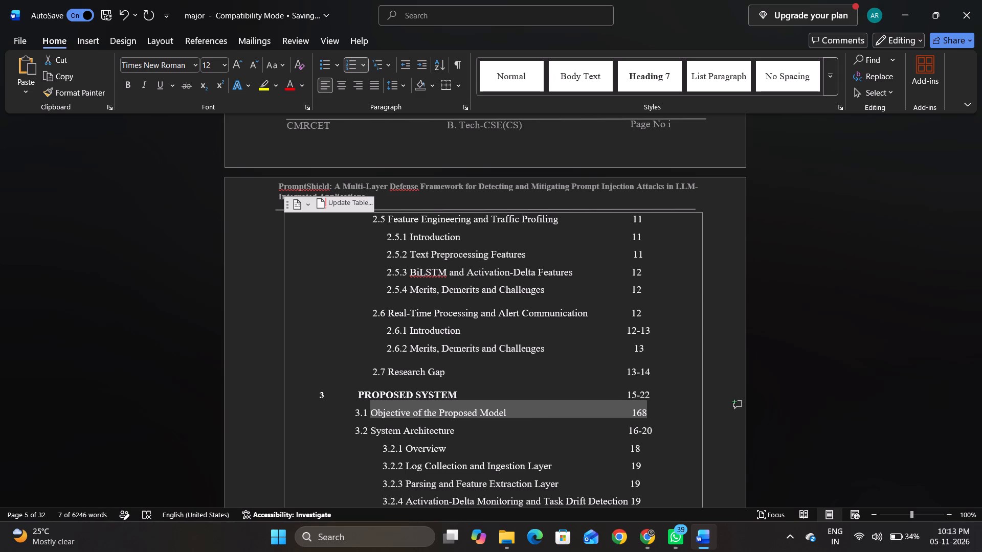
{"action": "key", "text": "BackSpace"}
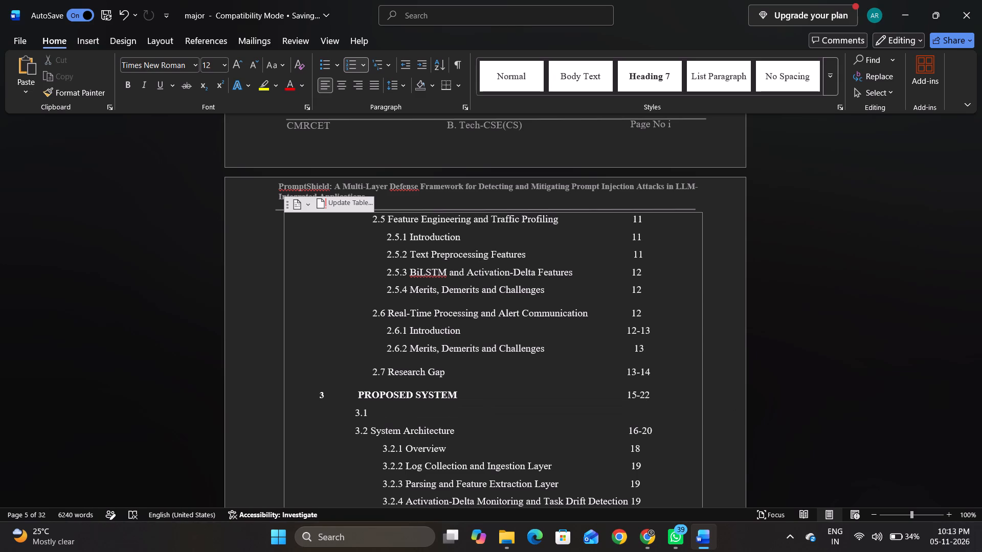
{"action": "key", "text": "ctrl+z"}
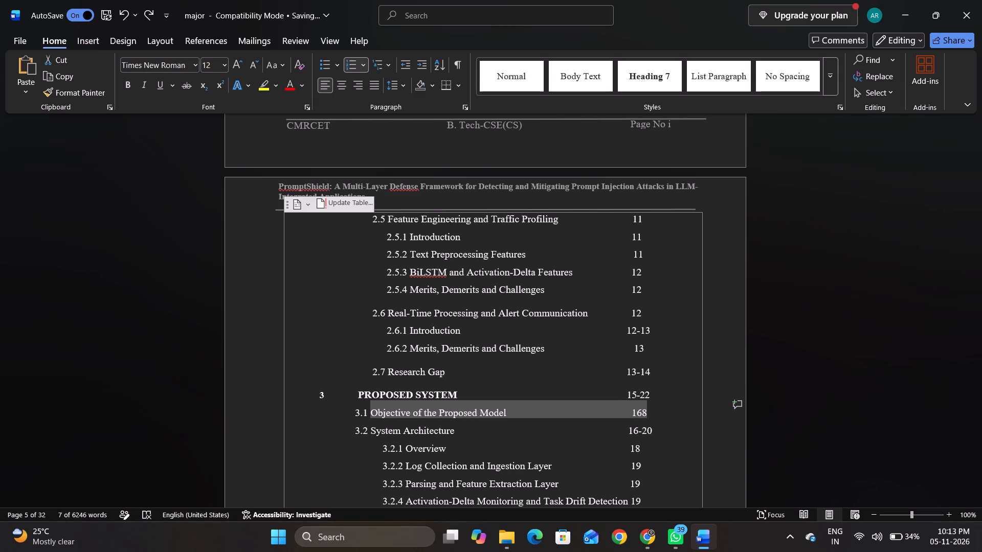
Copy the title "Objective of the Proposed Model", clear entry 3.1's text and page number, and paste the title back in.
{"action": "left_click", "coordinate": [535, 417]}
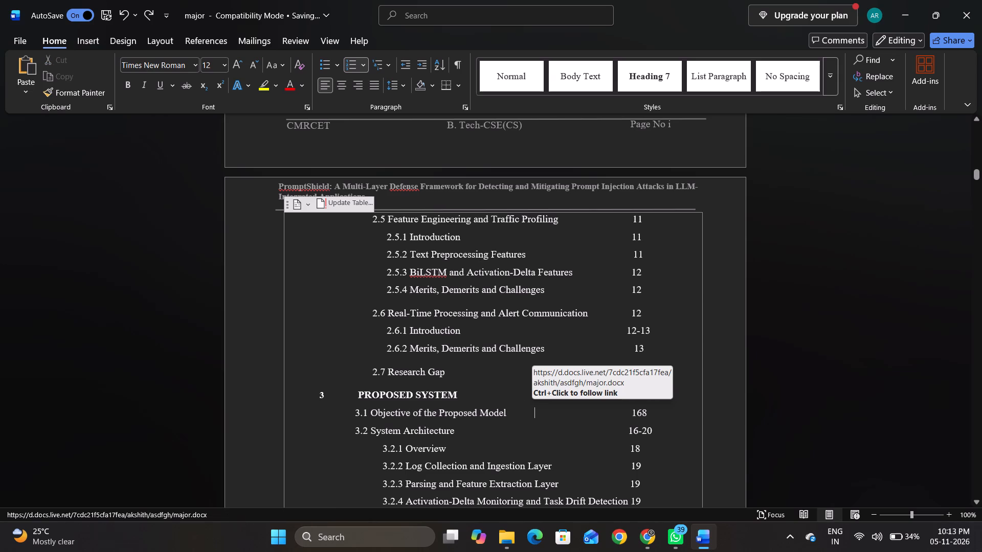
{"action": "left_click_drag", "start_coordinate": [508, 410], "coordinate": [385, 412]}
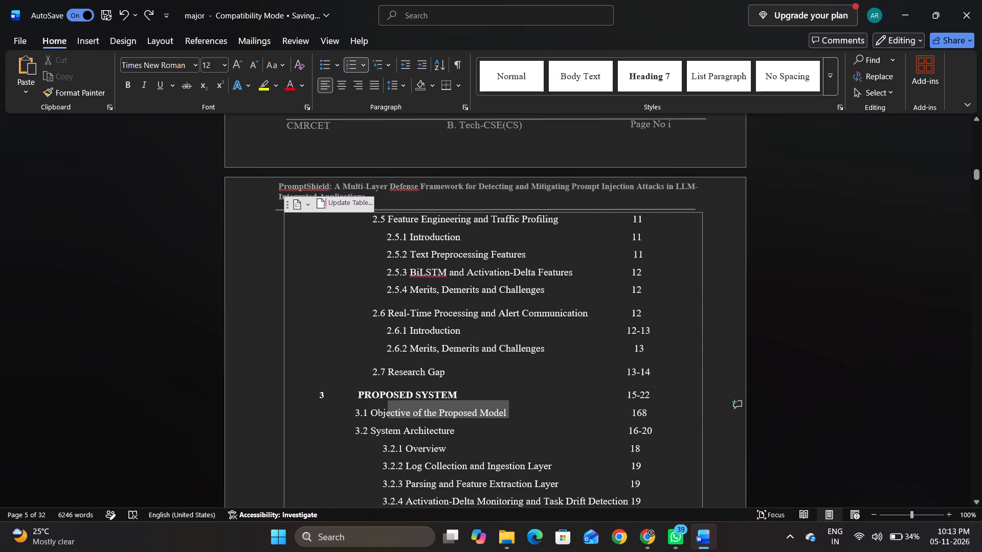
{"action": "left_click_drag", "start_coordinate": [385, 412], "coordinate": [371, 412]}
{"action": "key", "text": "ctrl+c"}
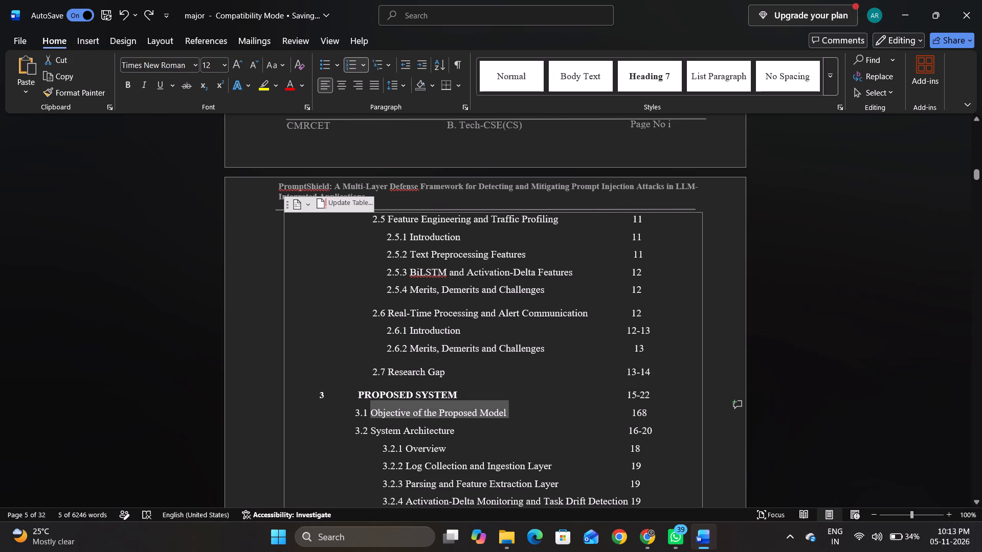
{"action": "left_click", "coordinate": [649, 418]}
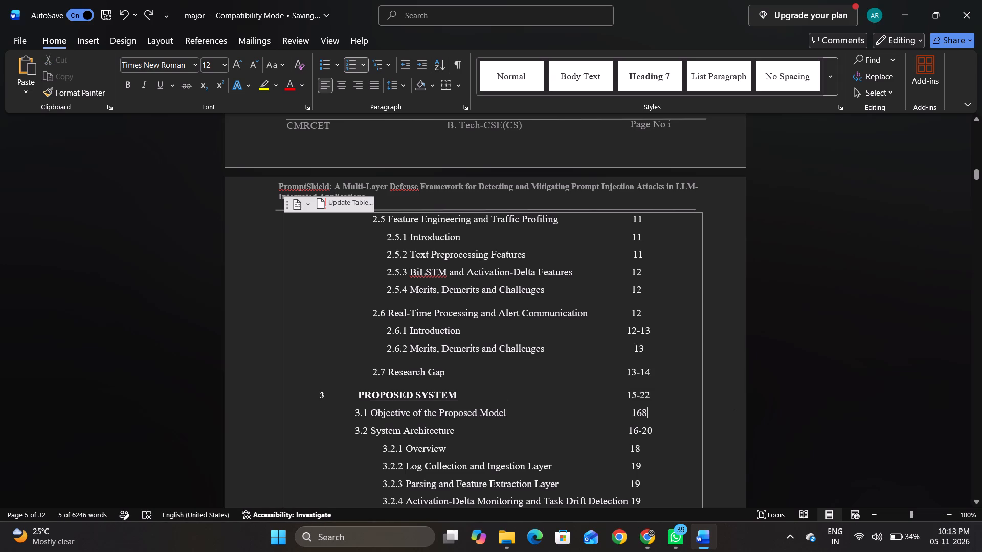
{"action": "key", "text": "BackSpace"}
{"action": "key", "text": "BackSpace"}
{"action": "key", "text": "ctrl+v"}
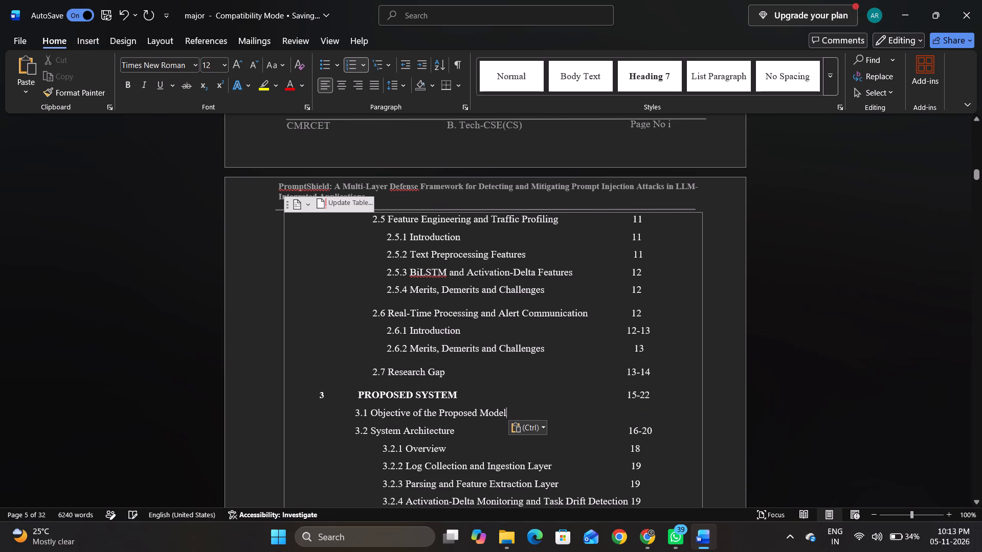
Add page number 16 to entry 3.1, spacing it out from the title to line up with the page-number column.
{"action": "key", "text": "space"}
{"action": "key", "text": "space"}
{"action": "key", "text": "space"}
{"action": "key", "text": "space"}
{"action": "key", "text": "space"}
{"action": "key", "text": "space"}
{"action": "key", "text": "space"}
{"action": "key", "text": "space"}
{"action": "key", "text": "space"}
{"action": "key", "text": "space"}
{"action": "key", "text": "space"}
{"action": "key", "text": "space"}
{"action": "key", "text": "space"}
{"action": "key", "text": "space"}
{"action": "key", "text": "space"}
{"action": "key", "text": "space"}
{"action": "key", "text": "space"}
{"action": "key", "text": "space"}
{"action": "key", "text": "space"}
{"action": "key", "text": "space"}
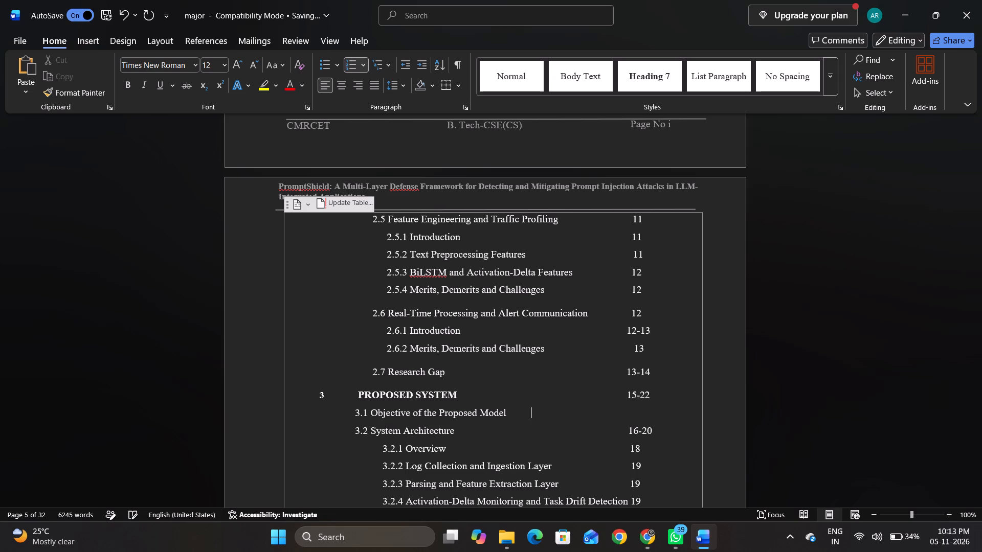
{"action": "key", "text": "space"}
{"action": "key", "text": "space"}
{"action": "key", "text": "space"}
{"action": "key", "text": "BackSpace"}
{"action": "type", "text": "16"}
{"action": "key", "text": "Left"}
{"action": "key", "text": "Left"}
{"action": "key", "text": "space"}
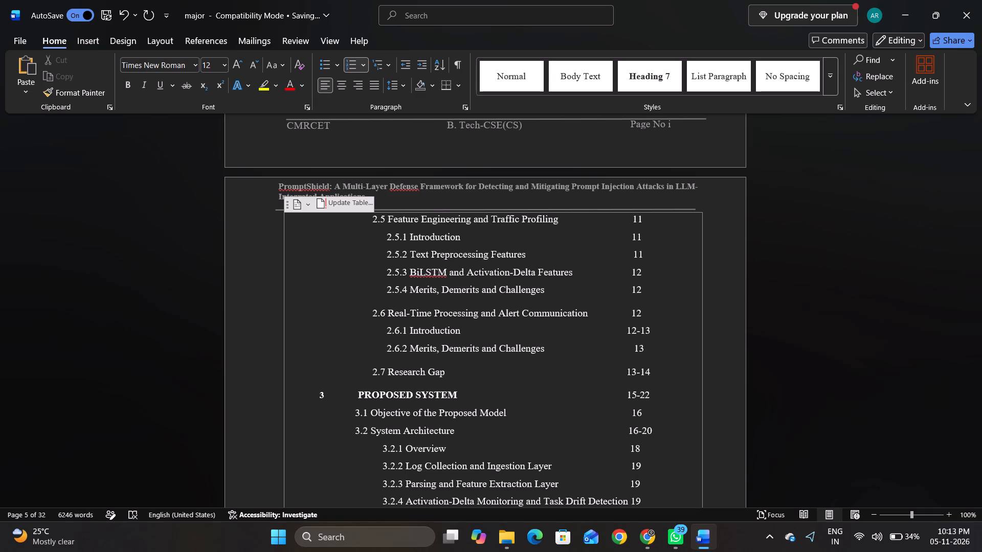
{"action": "key", "text": "BackSpace"}
Set the page number of entry 3.2.1 Overview to 16, and of entries 3.2.2, 3.2.3 and 3.2.4 to 17.
{"action": "scroll", "coordinate": [632, 430], "scroll_direction": "down", "scroll_amount": 1}
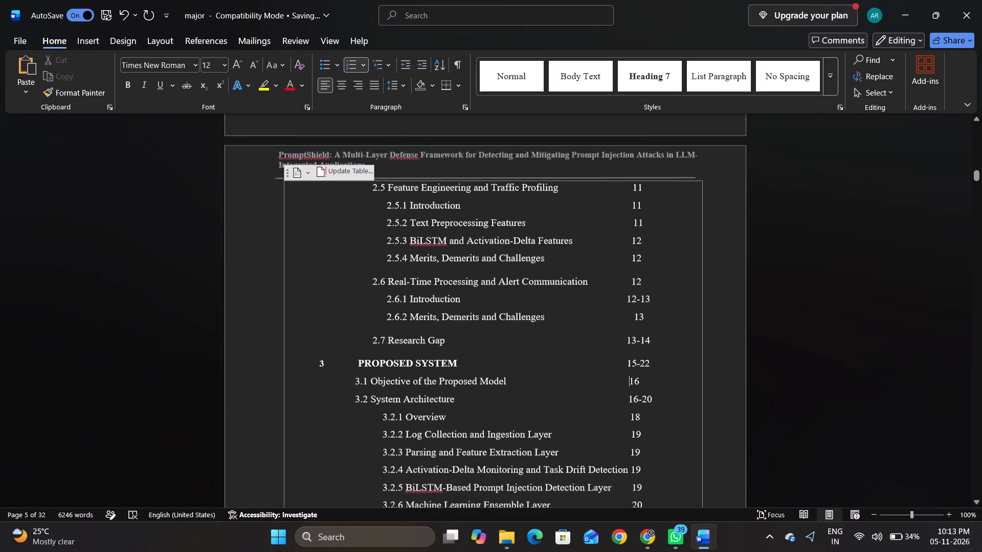
{"action": "scroll", "coordinate": [632, 430], "scroll_direction": "down", "scroll_amount": 1}
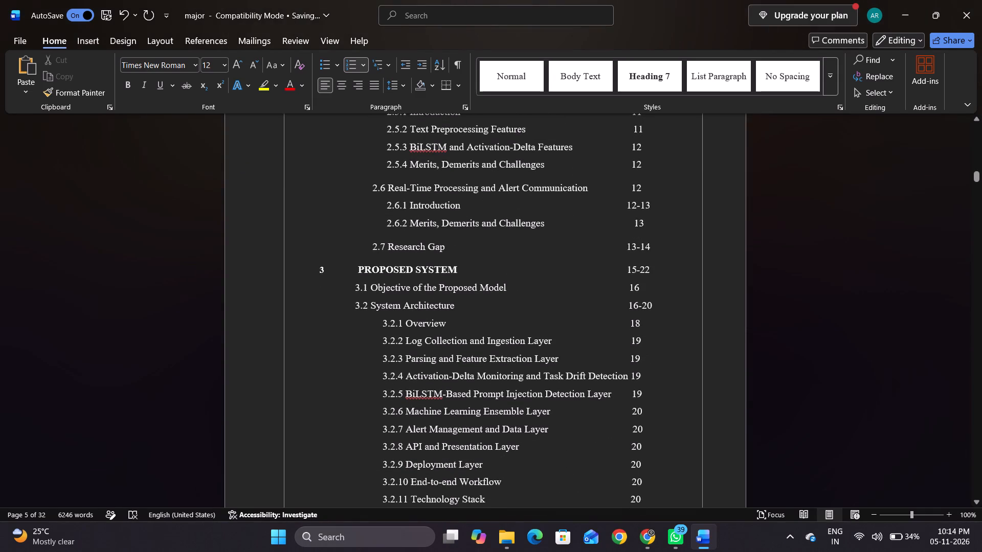
{"action": "left_click", "coordinate": [638, 321]}
{"action": "key", "text": "BackSpace"}
{"action": "key", "text": "6"}
{"action": "key", "text": "Down"}
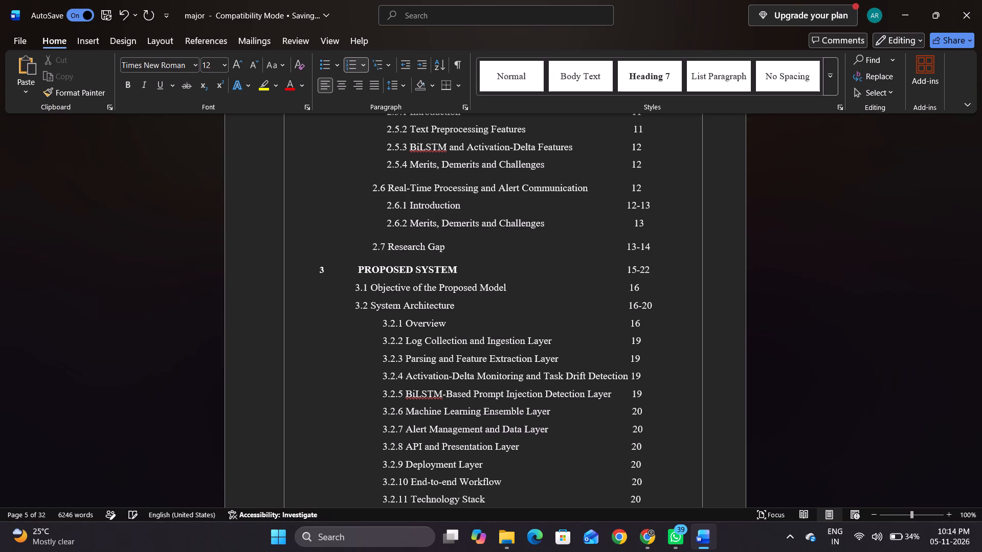
{"action": "key", "text": "BackSpace"}
{"action": "key", "text": "7"}
{"action": "key", "text": "Down"}
{"action": "key", "text": "BackSpace"}
{"action": "key", "text": "7"}
{"action": "key", "text": "Down"}
{"action": "key", "text": "BackSpace"}
{"action": "key", "text": "7"}
Set the page numbers of entries 3.2.5 BiLSTM-Based Prompt Injection Detection Layer and 3.2.6 Machine Learning Ensemble Layer to 18.
{"action": "key", "text": "Down"}
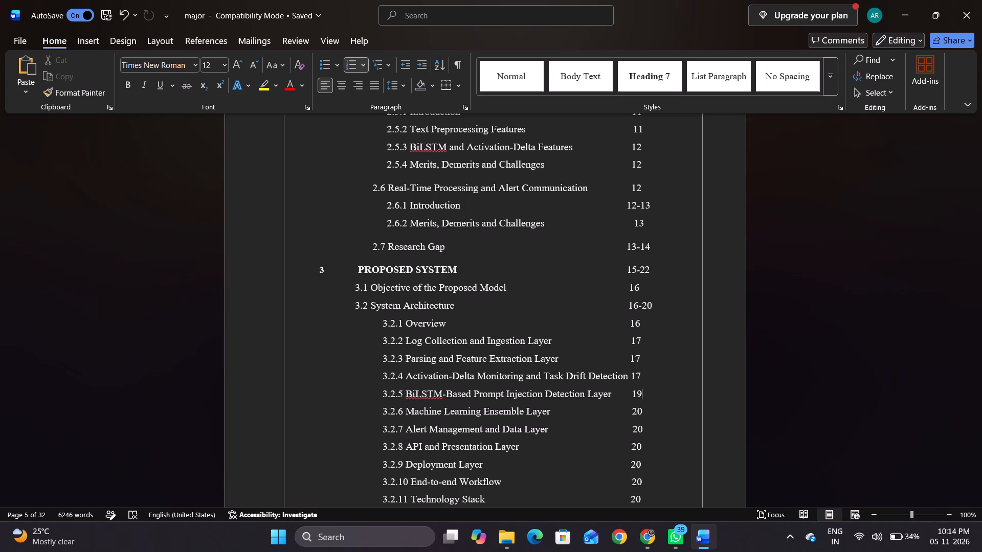
{"action": "key", "text": "BackSpace"}
{"action": "key", "text": "BackSpace"}
{"action": "type", "text": "20"}
{"action": "key", "text": "BackSpace"}
{"action": "key", "text": "BackSpace"}
{"action": "type", "text": "18"}
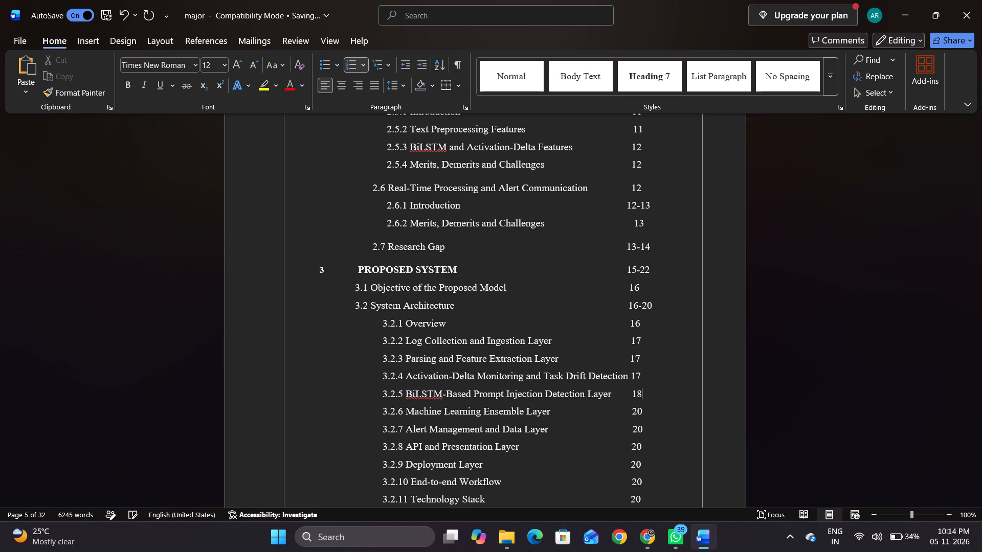
{"action": "key", "text": "Down"}
{"action": "key", "text": "BackSpace"}
{"action": "key", "text": "BackSpace"}
{"action": "type", "text": "19"}
{"action": "key", "text": "BackSpace"}
{"action": "key", "text": "8"}
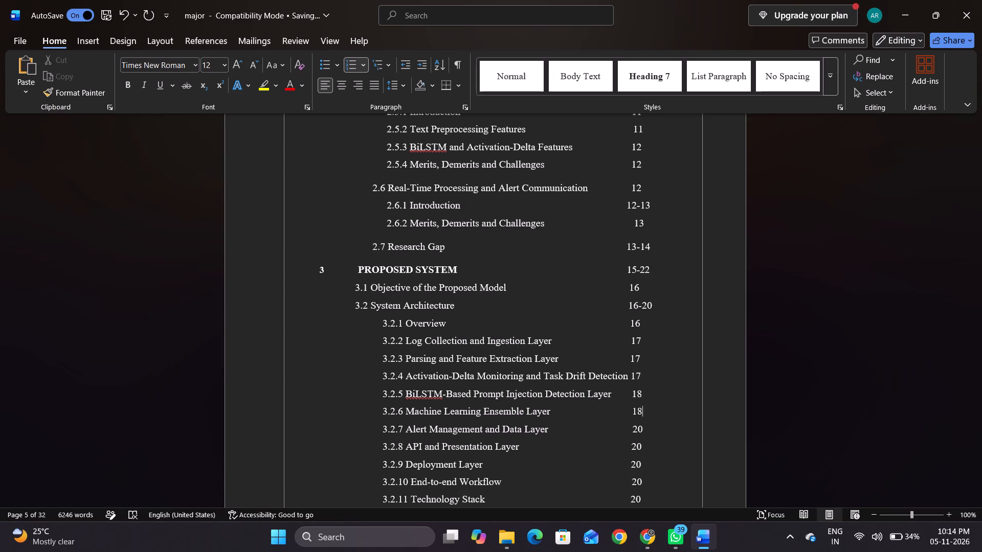
Set the page number of entry 3.2.7 Alert Management and Data Layer to 18.
{"action": "key", "text": "Down"}
{"action": "key", "text": "BackSpace"}
{"action": "key", "text": "BackSpace"}
{"action": "type", "text": "18"}
{"action": "key", "text": "Down"}
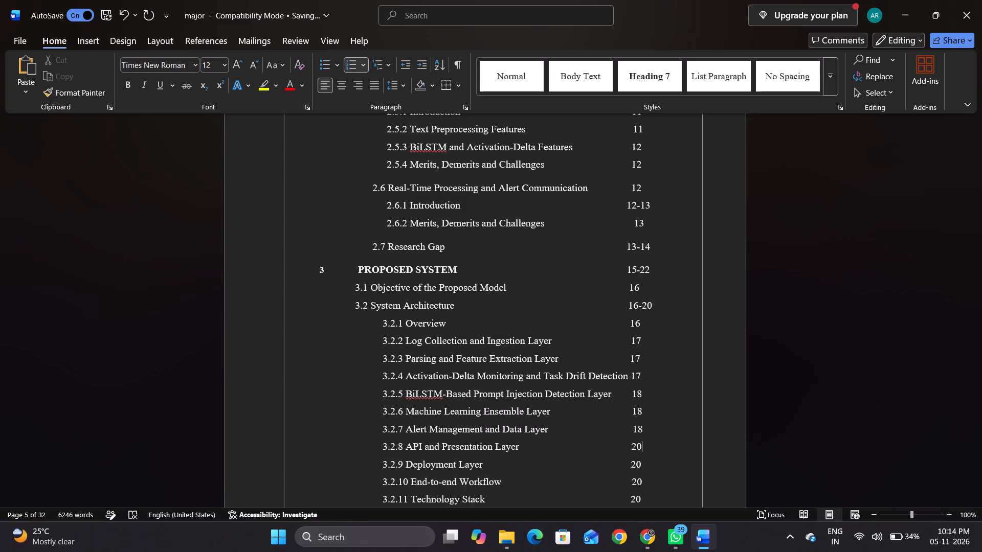
{"action": "key", "text": "Up"}
{"action": "key", "text": "BackSpace"}
{"action": "key", "text": "BackSpace"}
{"action": "type", "text": "18"}
Set the page range of entry 3.2.8 API and Presentation Layer to 18-19, removing two spaces before it for alignment.
{"action": "key", "text": "Down"}
{"action": "key", "text": "BackSpace"}
{"action": "key", "text": "BackSpace"}
{"action": "type", "text": "18"}
{"action": "type", "text": "-19"}
{"action": "key", "text": "Left"}
{"action": "key", "text": "Left"}
{"action": "key", "text": "Left"}
{"action": "key", "text": "Left"}
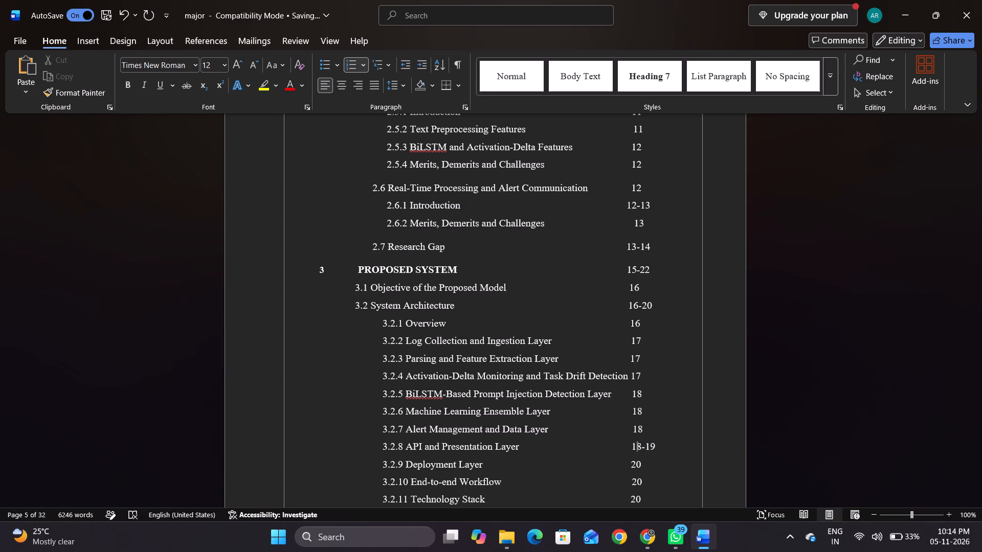
{"action": "key", "text": "Left"}
{"action": "key", "text": "BackSpace"}
{"action": "key", "text": "BackSpace"}
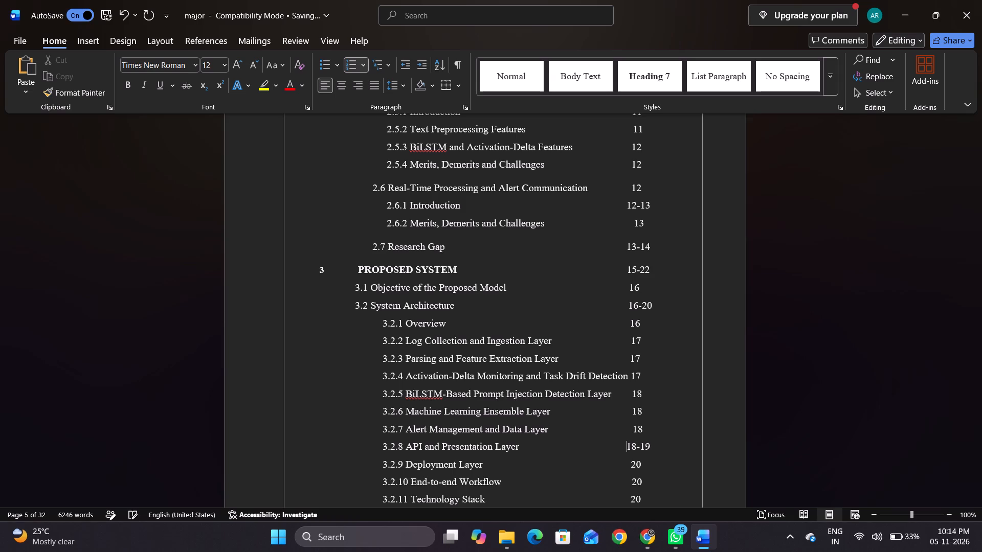
Set the page numbers of entries 3.2.9 Deployment Layer and 3.2.10 End-to-end Workflow to 19.
{"action": "key", "text": "Down"}
{"action": "key", "text": "Right"}
{"action": "key", "text": "Right"}
{"action": "key", "text": "Right"}
{"action": "key", "text": "Right"}
{"action": "key", "text": "BackSpace"}
{"action": "key", "text": "BackSpace"}
{"action": "type", "text": "19"}
{"action": "key", "text": "Down"}
{"action": "key", "text": "BackSpace"}
{"action": "key", "text": "BackSpace"}
{"action": "type", "text": "19"}
Set the page number of entry 3.3 Designing to 20.
{"action": "key", "text": "Down"}
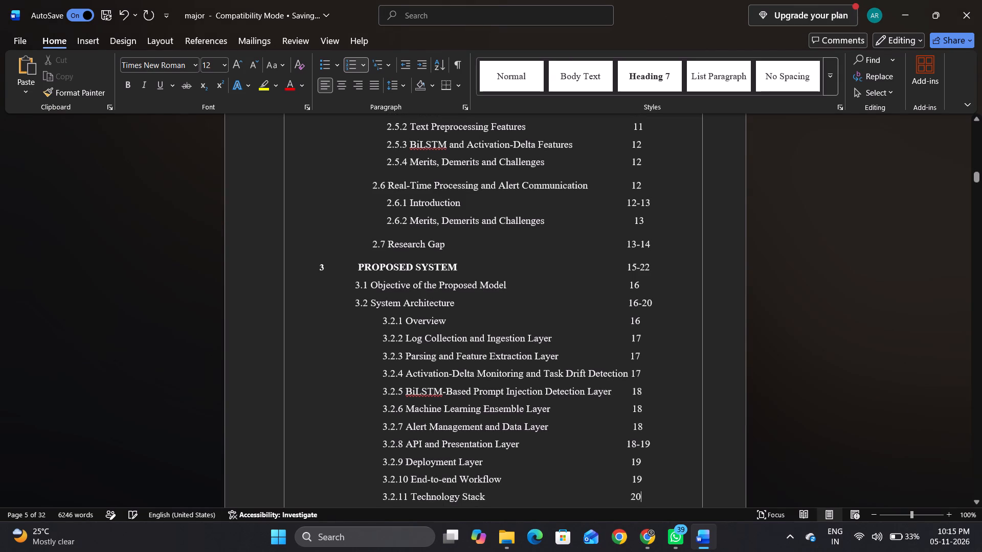
{"action": "scroll", "coordinate": [638, 321], "scroll_direction": "down", "scroll_amount": 1}
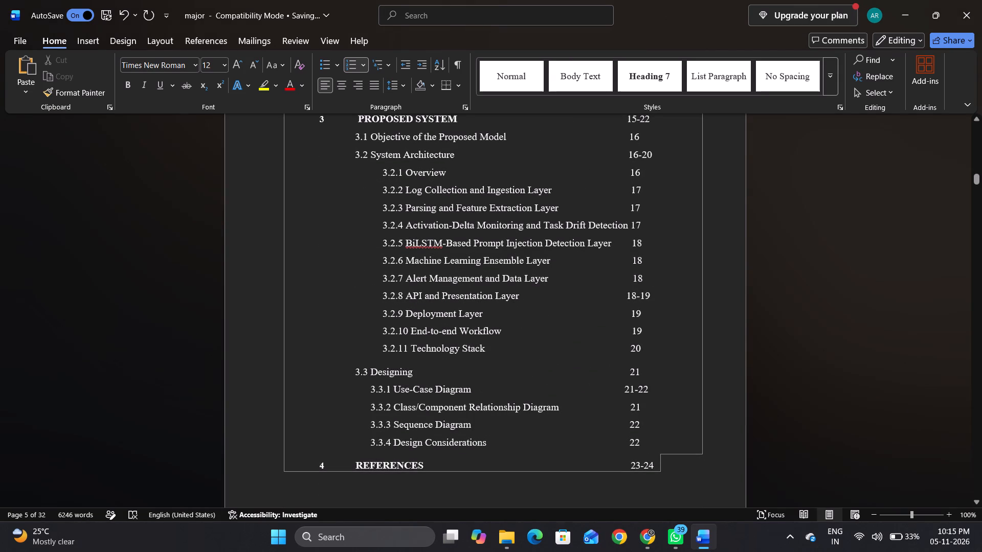
{"action": "key", "text": "Down"}
{"action": "key", "text": "BackSpace"}
{"action": "key", "text": "0"}
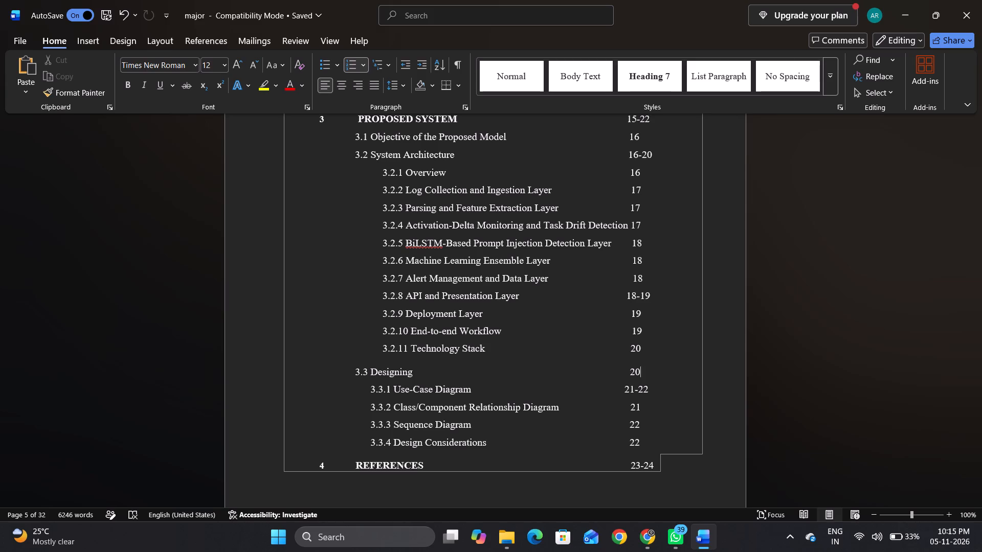
Set the start page of entry 3.3.1 Use-Case Diagram's page range to 20.
{"action": "key", "text": "Down"}
{"action": "key", "text": "Down"}
{"action": "key", "text": "Up"}
{"action": "key", "text": "Left"}
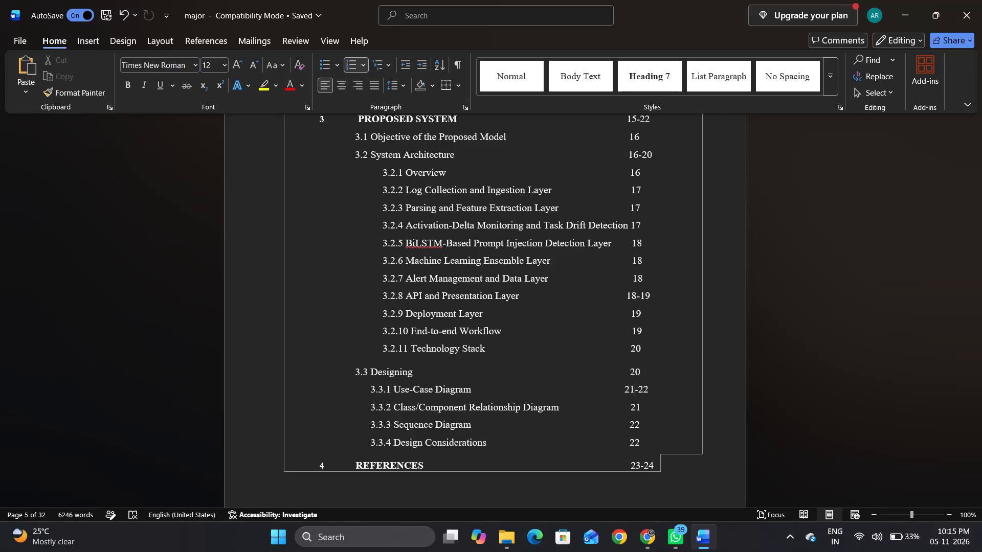
{"action": "key", "text": "BackSpace"}
{"action": "key", "text": "0"}
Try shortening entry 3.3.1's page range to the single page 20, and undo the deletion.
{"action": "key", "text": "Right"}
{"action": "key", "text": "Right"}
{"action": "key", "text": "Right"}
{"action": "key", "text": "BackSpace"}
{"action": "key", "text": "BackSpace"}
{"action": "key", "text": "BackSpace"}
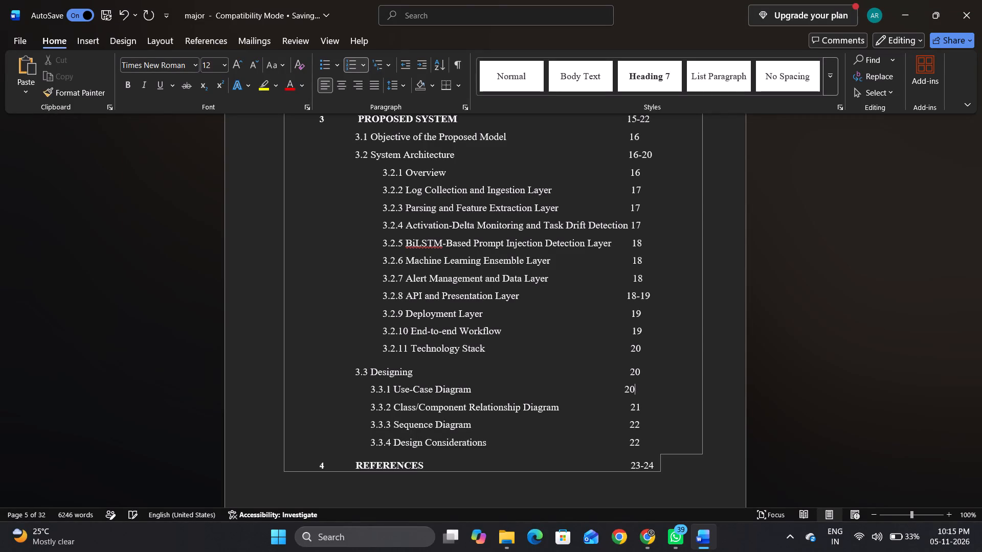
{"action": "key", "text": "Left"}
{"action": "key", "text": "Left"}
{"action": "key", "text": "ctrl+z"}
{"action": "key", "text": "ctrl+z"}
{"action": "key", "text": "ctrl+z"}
Set the end page of entry 3.3.1 Use-Case Diagram's range to 21, closing the browser window opened by accident.
{"action": "key", "text": "BackSpace"}
{"action": "key", "text": "super+F1"}
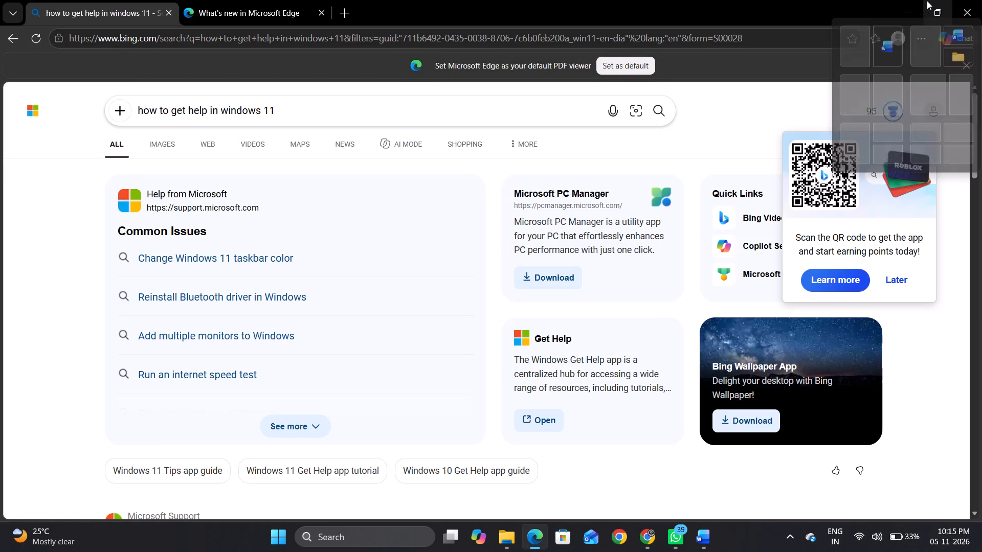
{"action": "left_click", "coordinate": [962, 0]}
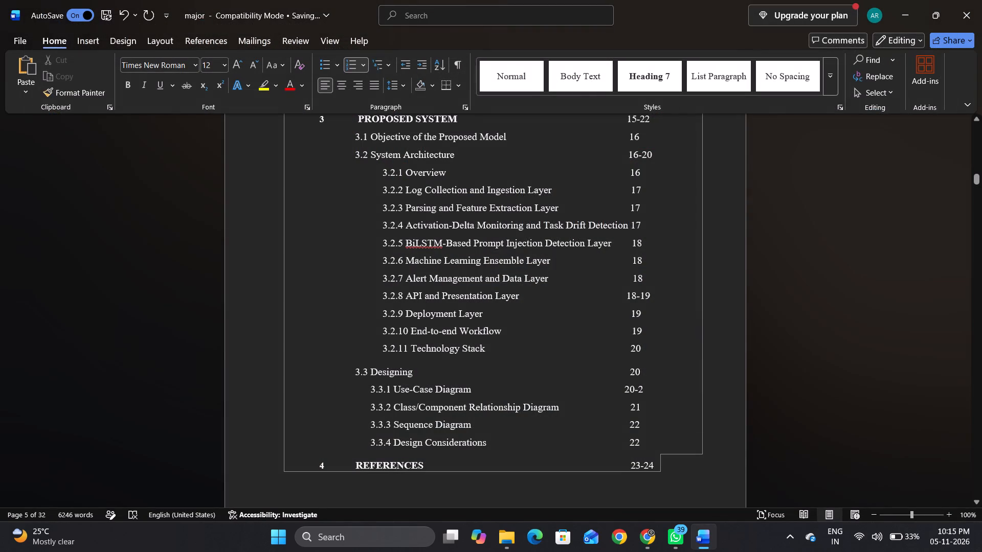
{"action": "key", "text": "1"}
{"action": "key", "text": "Down"}
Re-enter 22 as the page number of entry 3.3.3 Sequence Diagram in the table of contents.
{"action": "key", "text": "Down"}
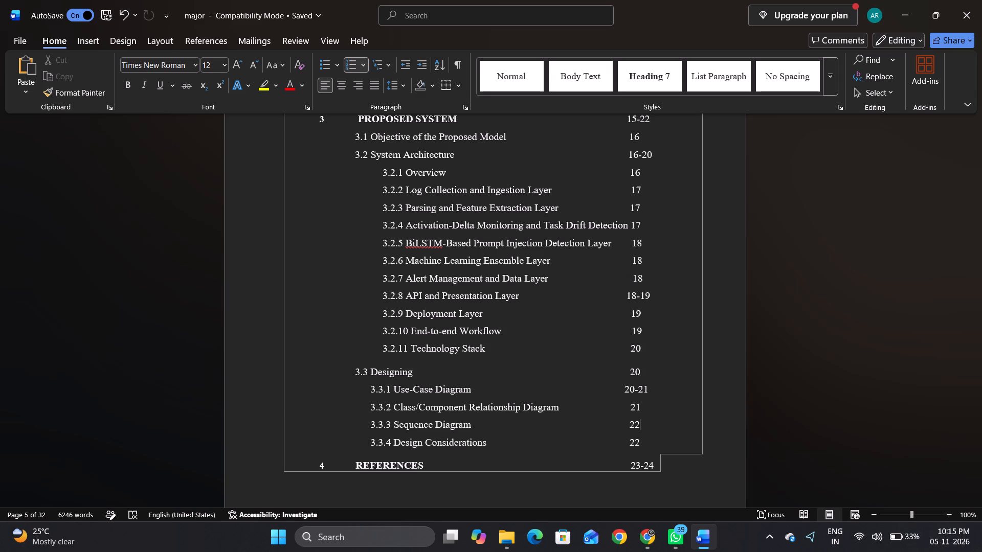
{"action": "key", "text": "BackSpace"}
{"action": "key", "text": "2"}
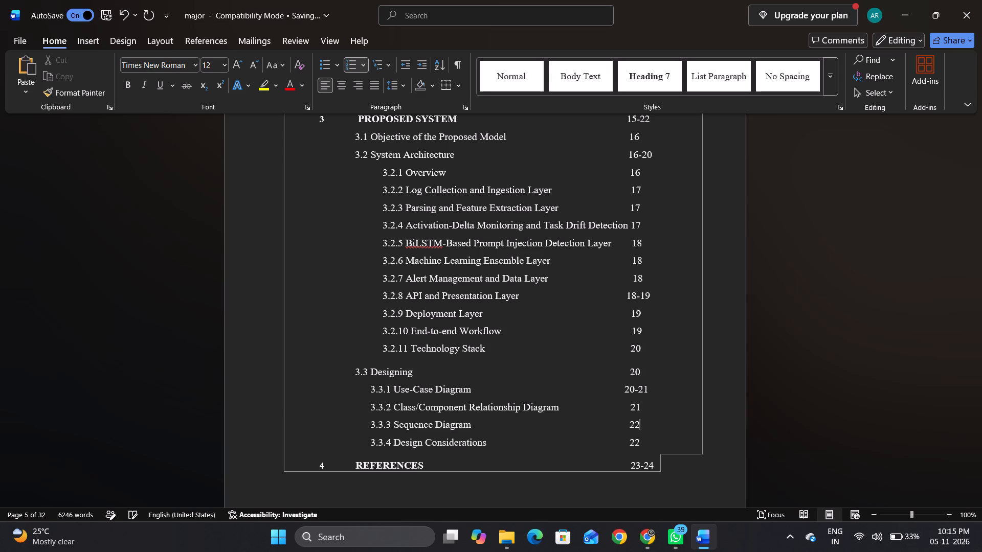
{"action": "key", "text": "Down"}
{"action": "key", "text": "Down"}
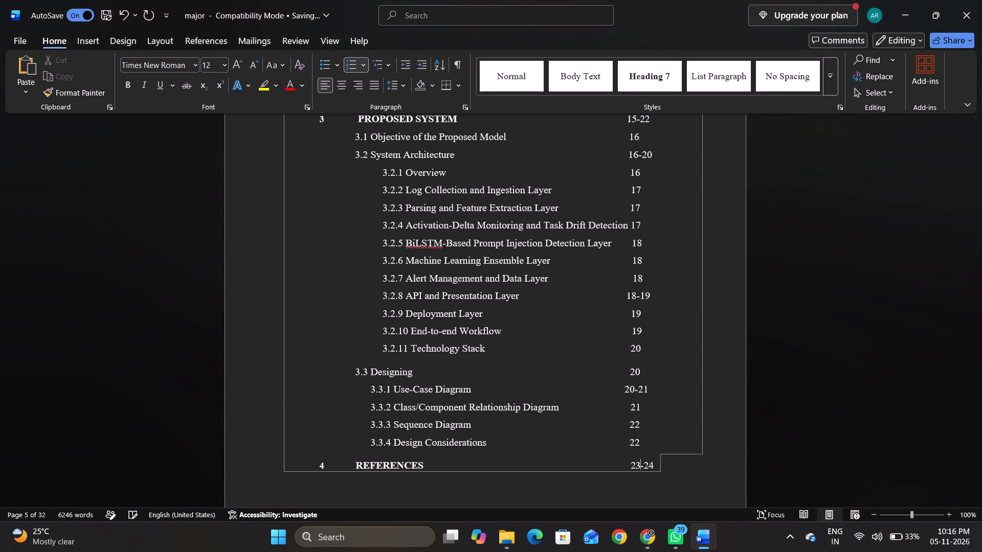
In the List of Figures, set the page number of figure 3.4 to 22 and of figure 3.3 to 21.
{"action": "scroll", "coordinate": [633, 274], "scroll_direction": "down", "scroll_amount": 5}
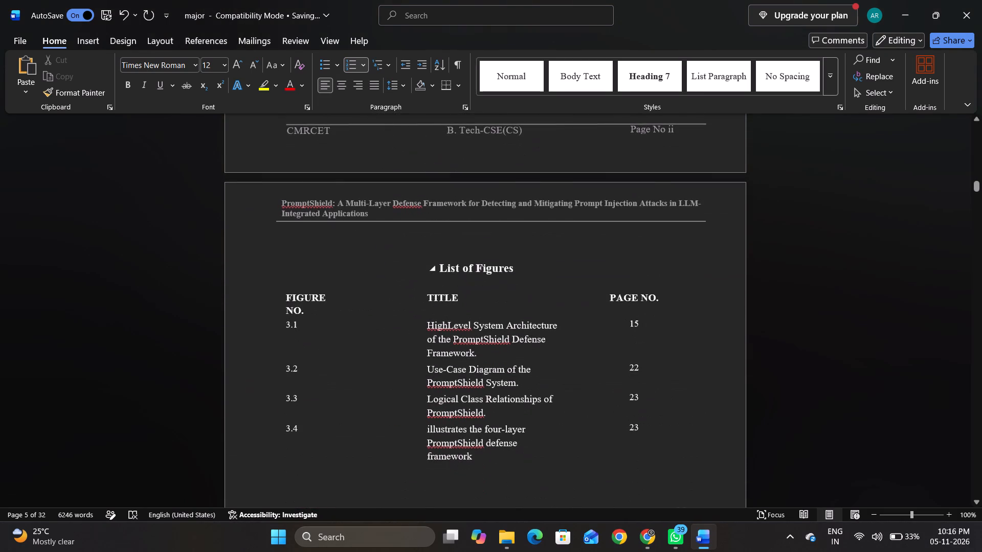
{"action": "scroll", "coordinate": [633, 274], "scroll_direction": "down", "scroll_amount": 1}
{"action": "scroll", "coordinate": [633, 274], "scroll_direction": "up", "scroll_amount": 1}
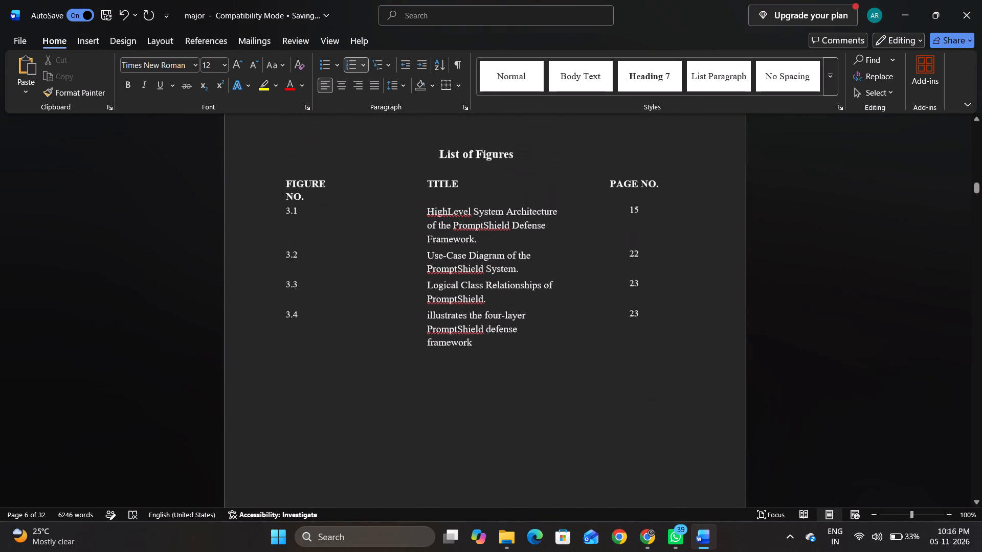
{"action": "scroll", "coordinate": [633, 274], "scroll_direction": "up", "scroll_amount": 1}
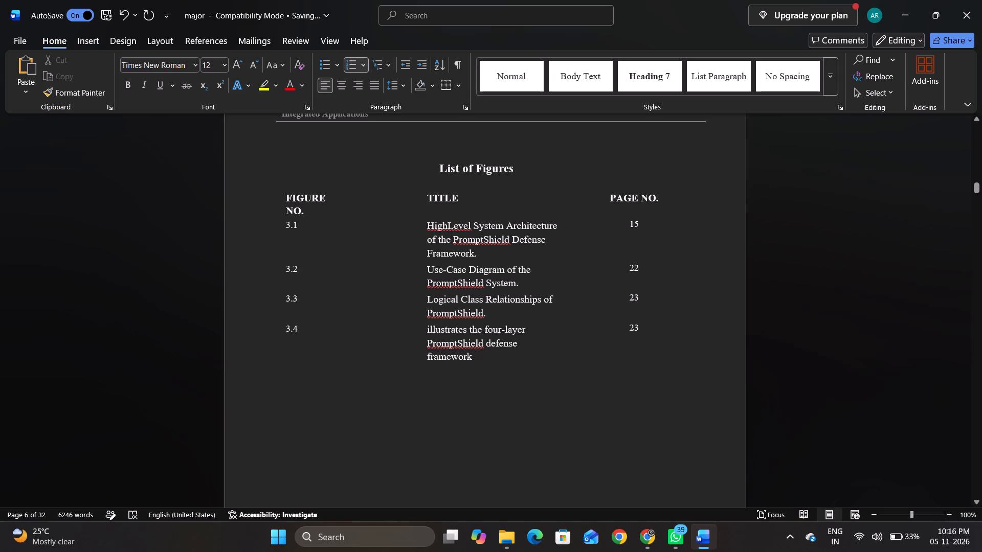
{"action": "key", "text": "Down"}
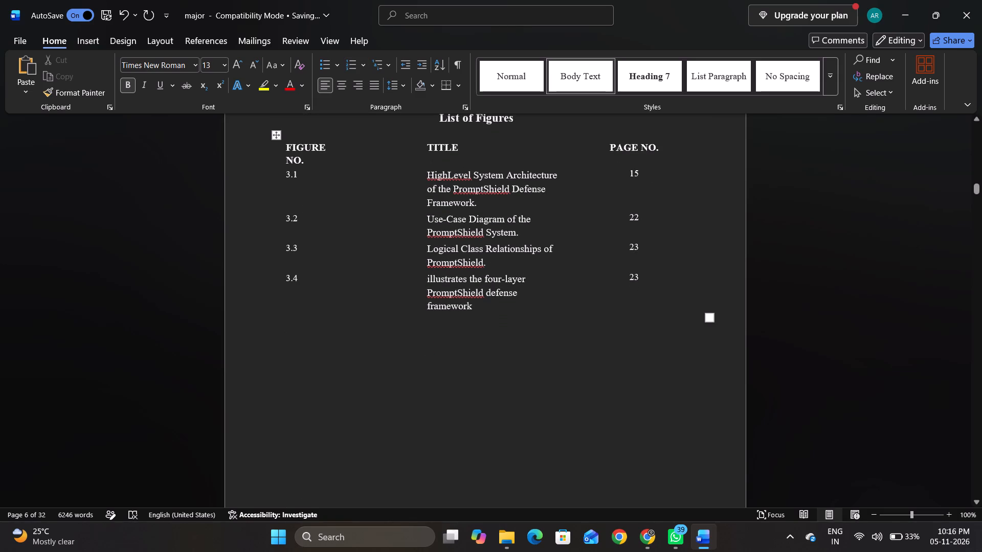
{"action": "left_click", "coordinate": [644, 275]}
{"action": "key", "text": "BackSpace"}
{"action": "key", "text": "2"}
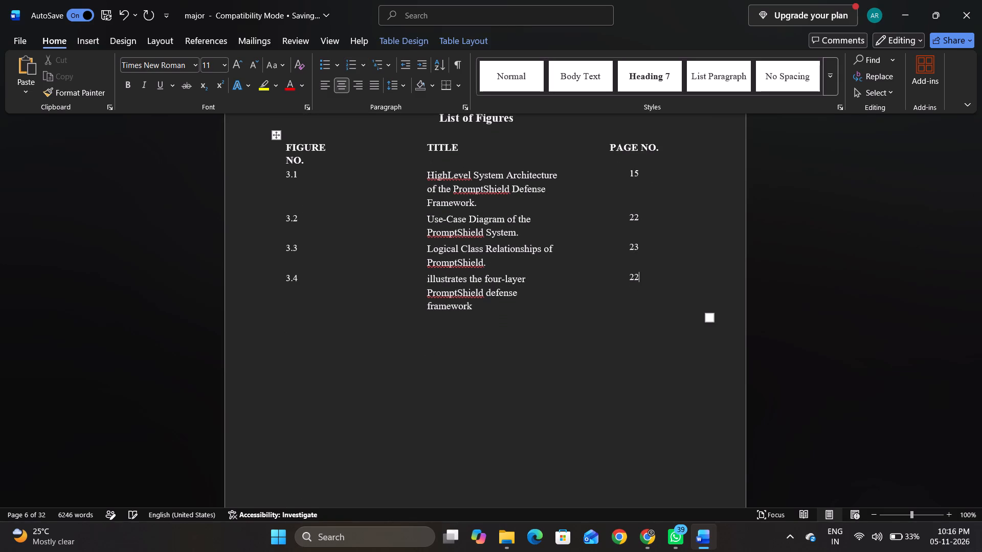
{"action": "key", "text": "Up"}
{"action": "key", "text": "BackSpace"}
{"action": "key", "text": "1"}
In the List of Figures, set the page number of figure 3.2 to 21 and of figure 3.1 to 16.
{"action": "key", "text": "Up"}
{"action": "key", "text": "BackSpace"}
{"action": "key", "text": "1"}
{"action": "key", "text": "Up"}
{"action": "key", "text": "BackSpace"}
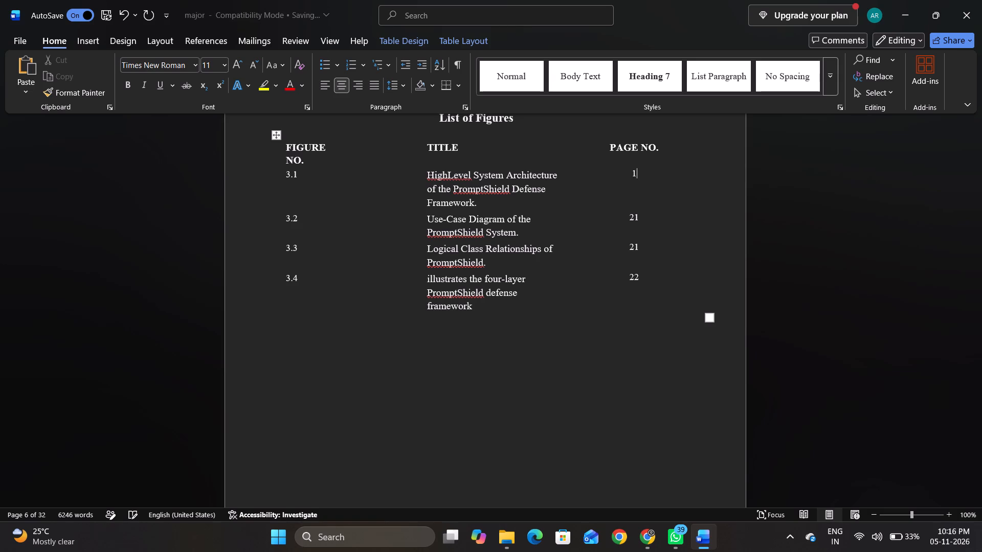
{"action": "key", "text": "6"}
In the List of Tables, set the page number of table 3.1 to 20 and of table 2.3 to 12.
{"action": "scroll", "coordinate": [644, 275], "scroll_direction": "down", "scroll_amount": 1}
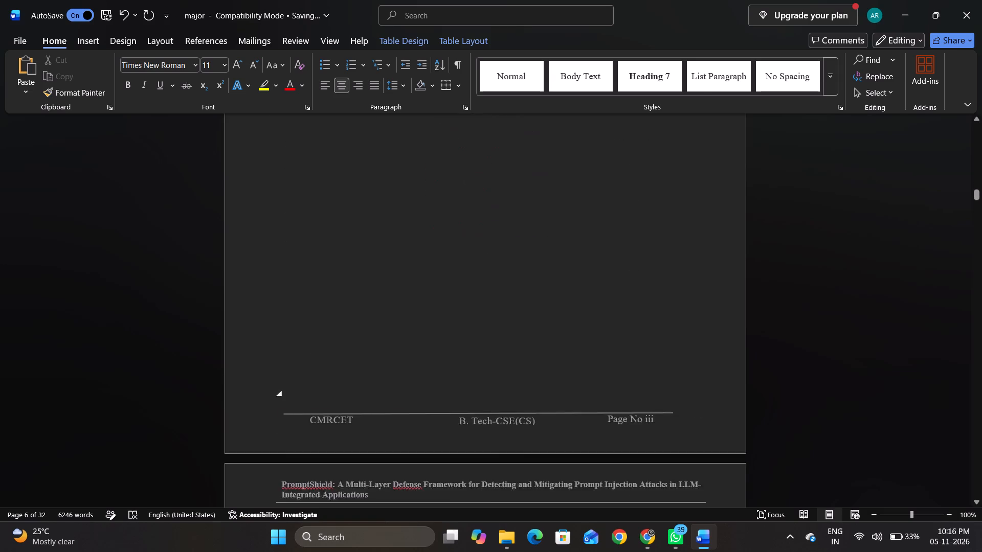
{"action": "scroll", "coordinate": [644, 275], "scroll_direction": "down", "scroll_amount": 2}
{"action": "scroll", "coordinate": [644, 275], "scroll_direction": "up", "scroll_amount": 1}
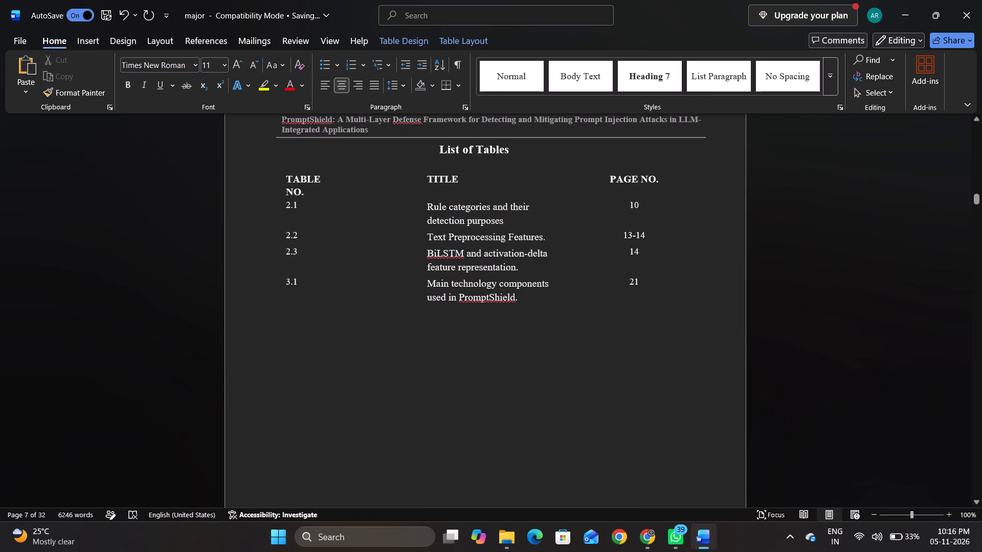
{"action": "left_click", "coordinate": [639, 205]}
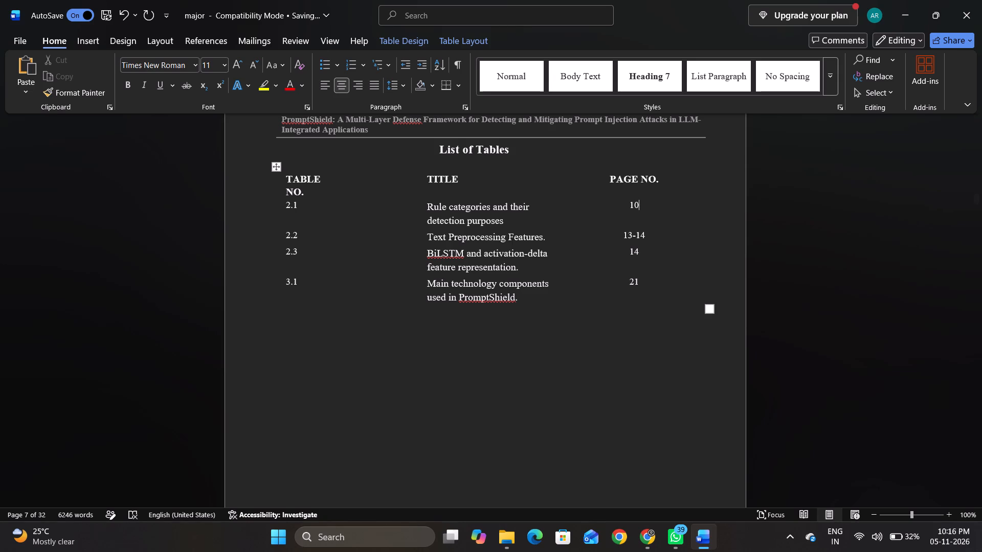
{"action": "left_click", "coordinate": [637, 279]}
{"action": "key", "text": "BackSpace"}
{"action": "key", "text": "0"}
{"action": "key", "text": "Up"}
{"action": "key", "text": "BackSpace"}
{"action": "key", "text": "2"}
In the List of Tables, set the page number of table 2.2 to 11 and of table 2.1 to 09.
{"action": "key", "text": "Up"}
{"action": "key", "text": "Right"}
{"action": "key", "text": "Right"}
{"action": "key", "text": "Down"}
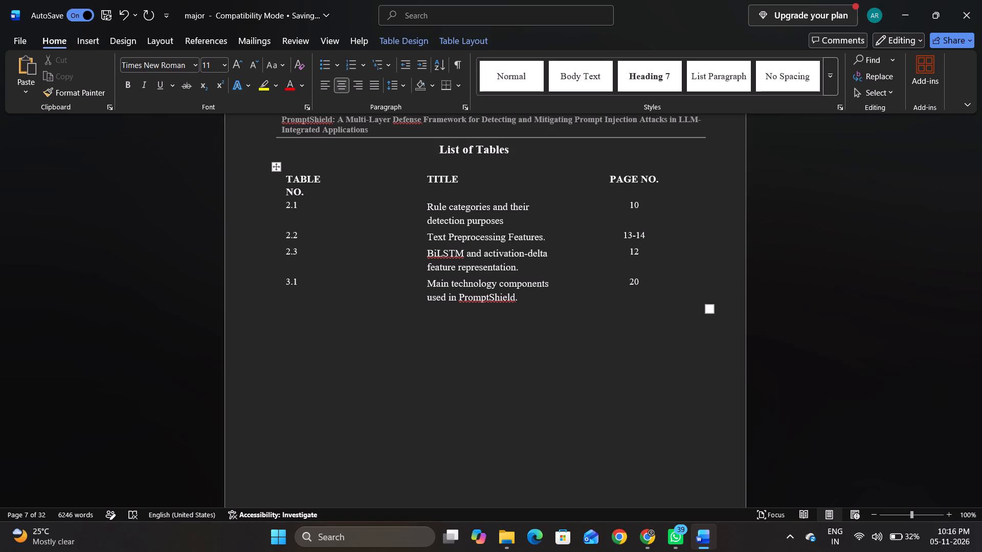
{"action": "key", "text": "Up"}
{"action": "key", "text": "BackSpace"}
{"action": "key", "text": "BackSpace"}
{"action": "key", "text": "BackSpace"}
{"action": "key", "text": "BackSpace"}
{"action": "key", "text": "1"}
{"action": "key", "text": "Up"}
{"action": "key", "text": "BackSpace"}
{"action": "key", "text": "BackSpace"}
{"action": "type", "text": "09"}
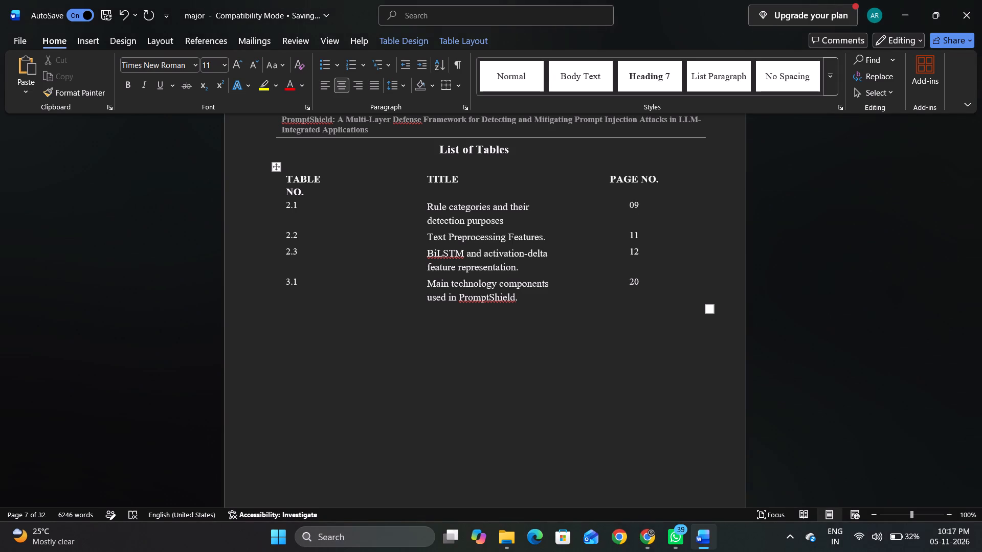
Complete the section number of the Machine Learning Classification Layer heading in the report body as 3.2.6.
{"action": "scroll", "coordinate": [634, 281], "scroll_direction": "down", "scroll_amount": 2}
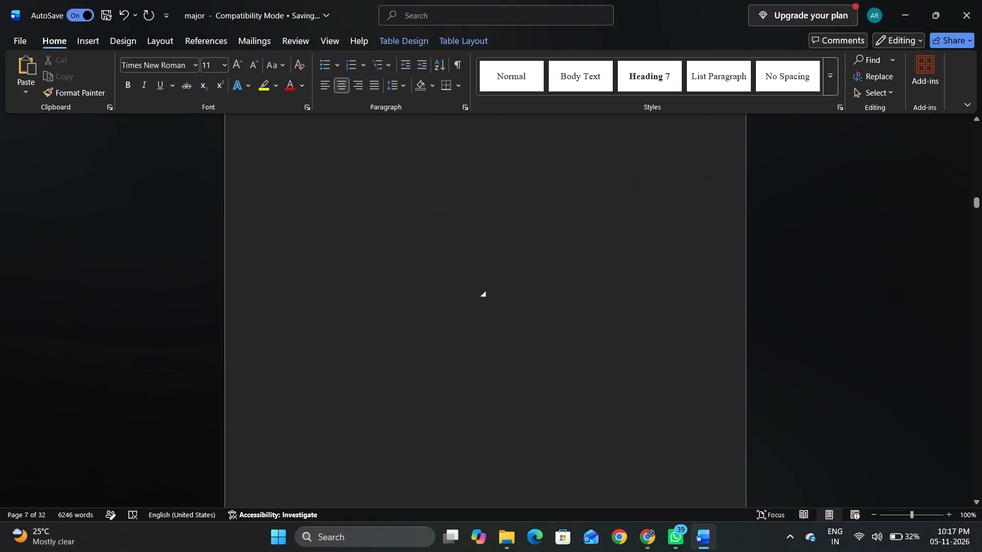
{"action": "scroll", "coordinate": [634, 281], "scroll_direction": "down", "scroll_amount": 1}
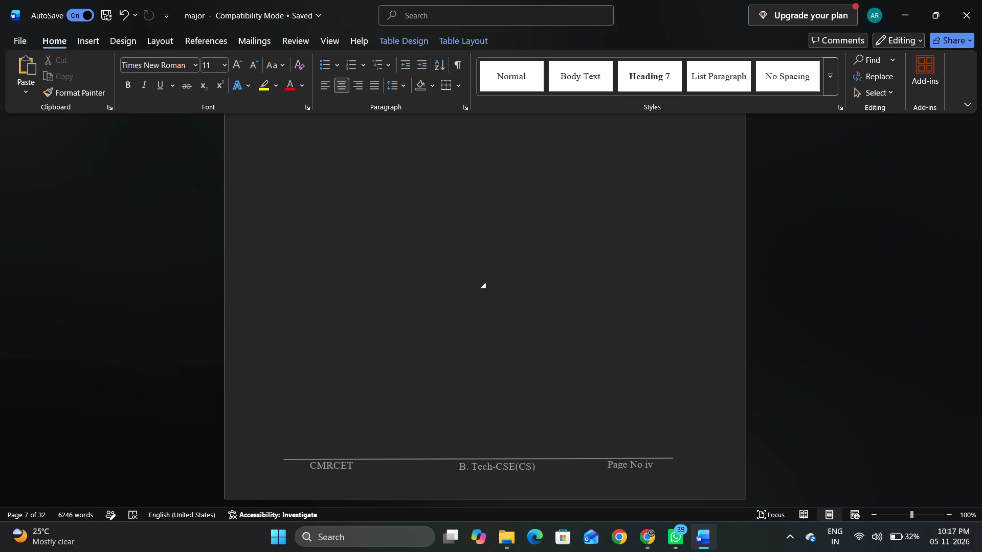
{"action": "scroll", "coordinate": [634, 281], "scroll_direction": "up", "scroll_amount": 6}
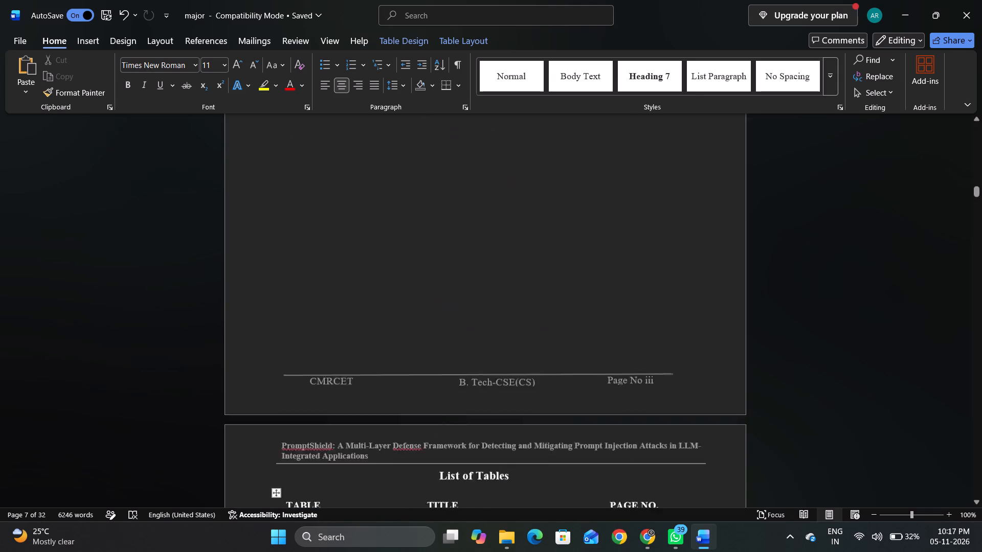
{"action": "scroll", "coordinate": [634, 248], "scroll_direction": "down", "scroll_amount": 12}
{"action": "scroll", "coordinate": [634, 248], "scroll_direction": "down", "scroll_amount": 13}
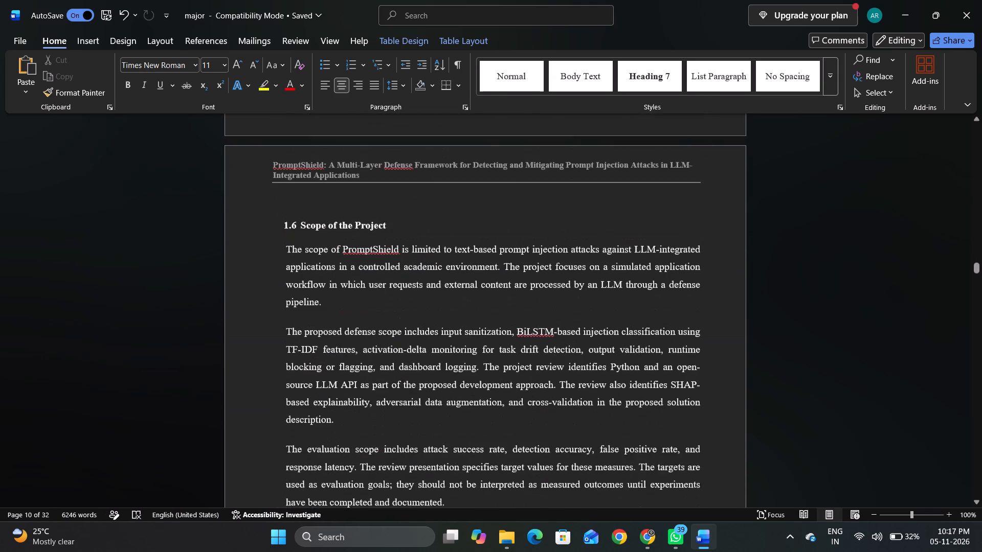
{"action": "scroll", "coordinate": [634, 248], "scroll_direction": "down", "scroll_amount": 9}
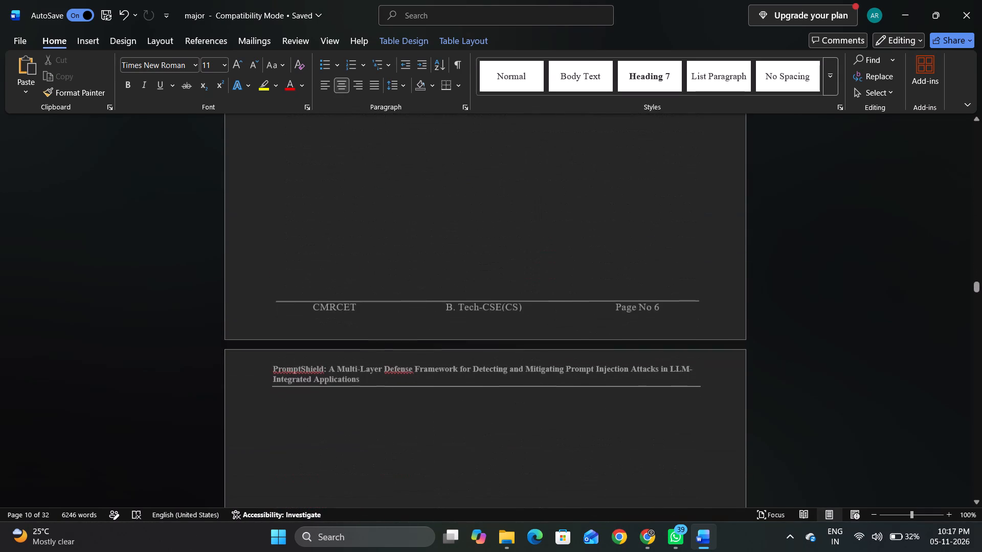
{"action": "scroll", "coordinate": [634, 248], "scroll_direction": "down", "scroll_amount": 15}
{"action": "scroll", "coordinate": [634, 248], "scroll_direction": "down", "scroll_amount": 6}
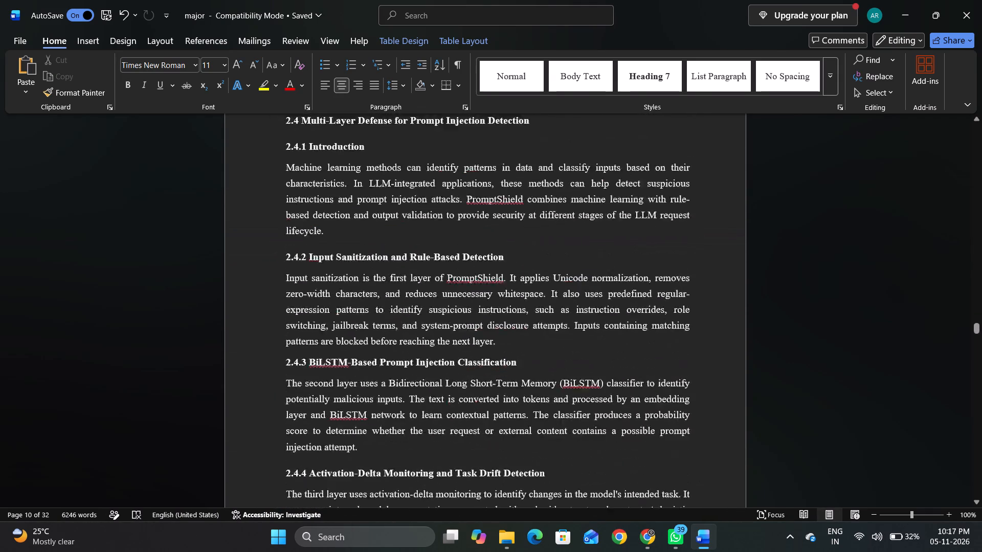
{"action": "scroll", "coordinate": [634, 248], "scroll_direction": "down", "scroll_amount": 8}
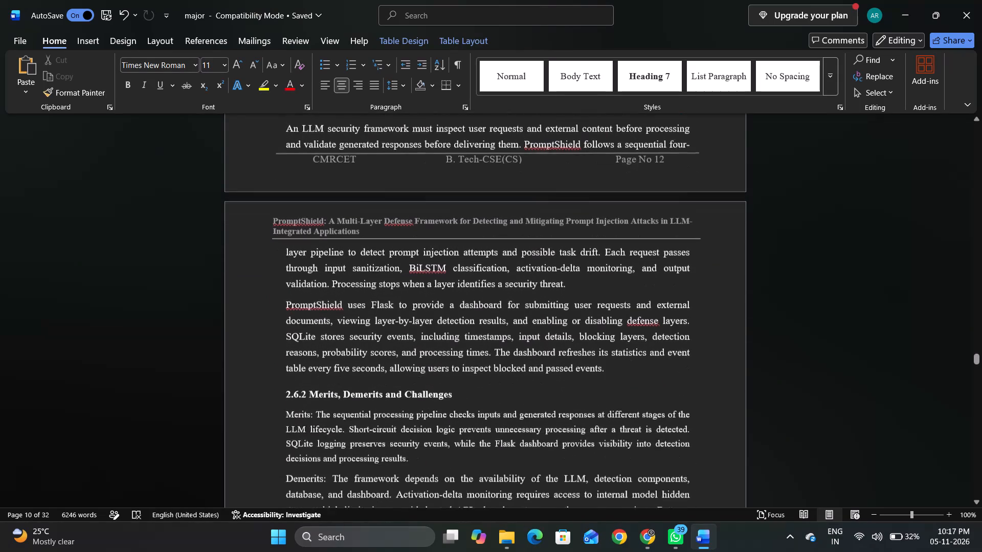
{"action": "scroll", "coordinate": [634, 248], "scroll_direction": "down", "scroll_amount": 15}
{"action": "scroll", "coordinate": [634, 248], "scroll_direction": "down", "scroll_amount": 10}
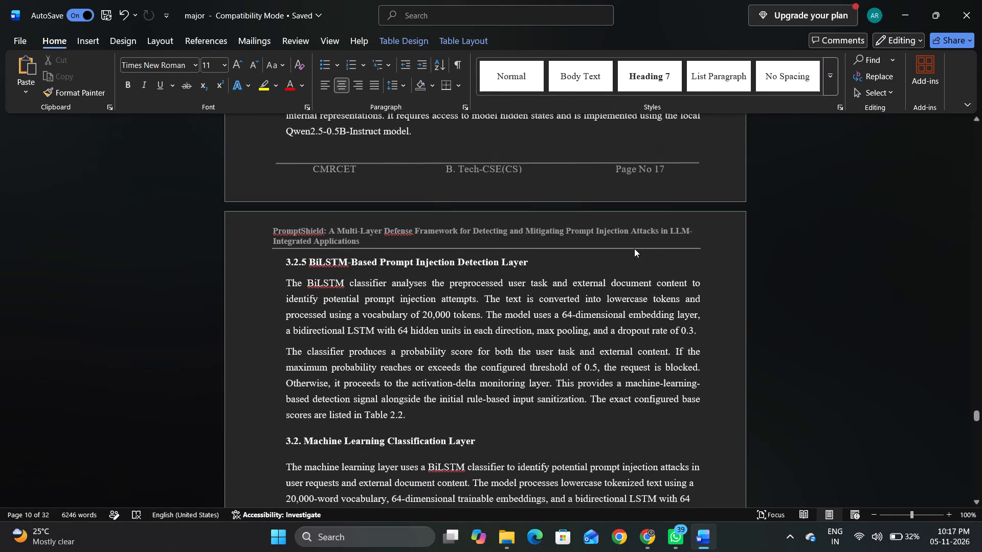
{"action": "scroll", "coordinate": [634, 248], "scroll_direction": "down", "scroll_amount": 1}
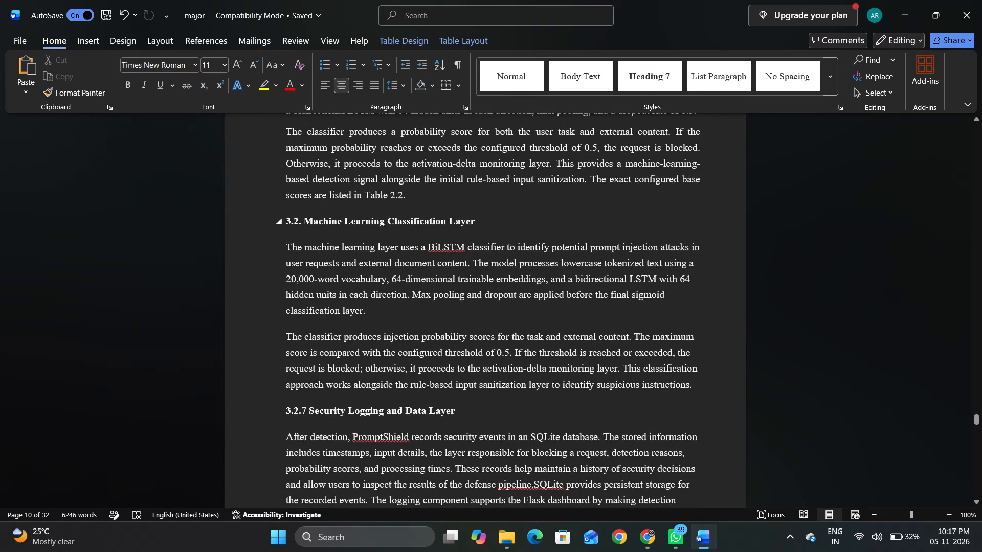
{"action": "left_click", "coordinate": [300, 219]}
{"action": "key", "text": "6"}
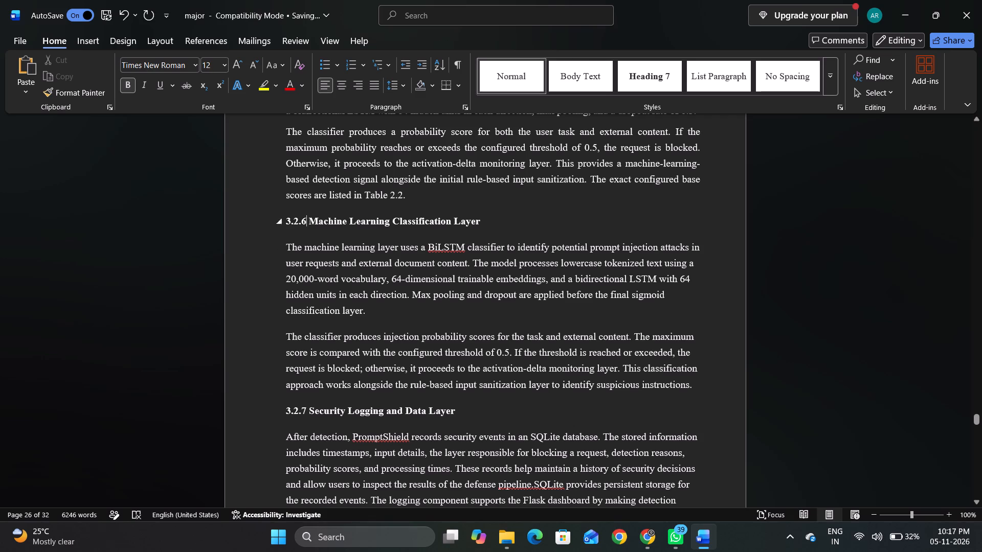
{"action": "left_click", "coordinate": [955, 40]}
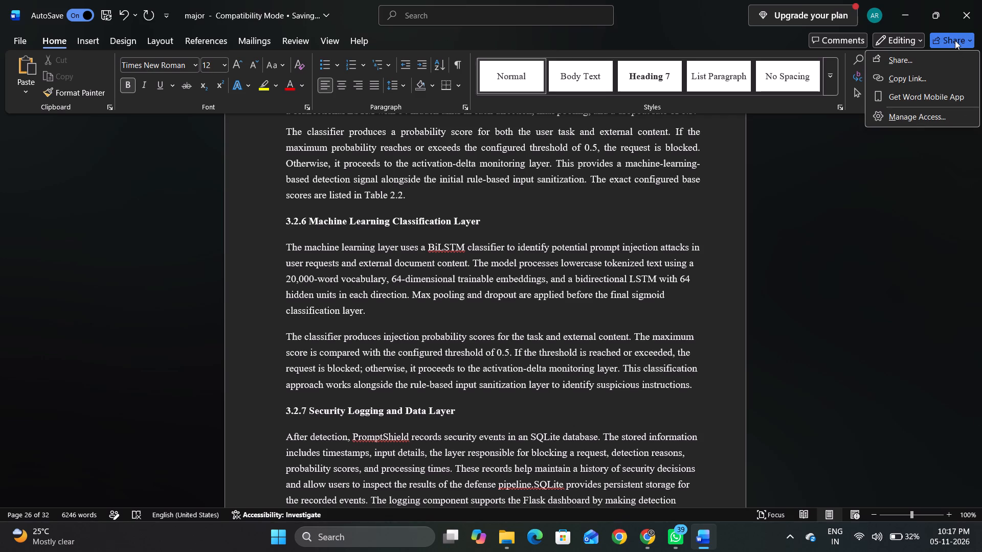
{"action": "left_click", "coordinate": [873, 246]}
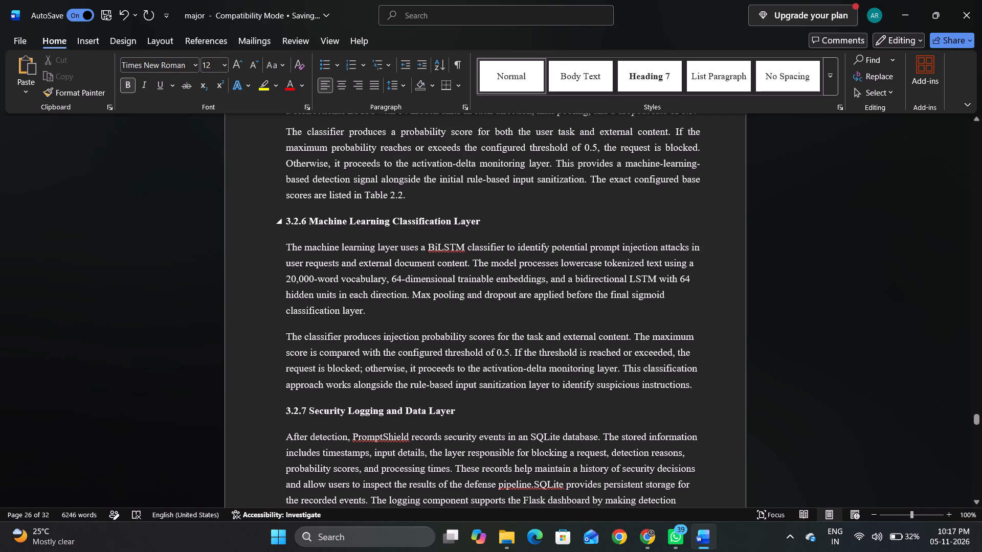
Save the report "major".
{"action": "key", "text": "ctrl+s"}
{"action": "key", "text": "ctrl+s"}
{"action": "key", "text": "ctrl+s"}
View the report in Focus mode, Web Layout and Read Mode, and return it to Print Layout.
{"action": "left_click", "coordinate": [779, 517]}
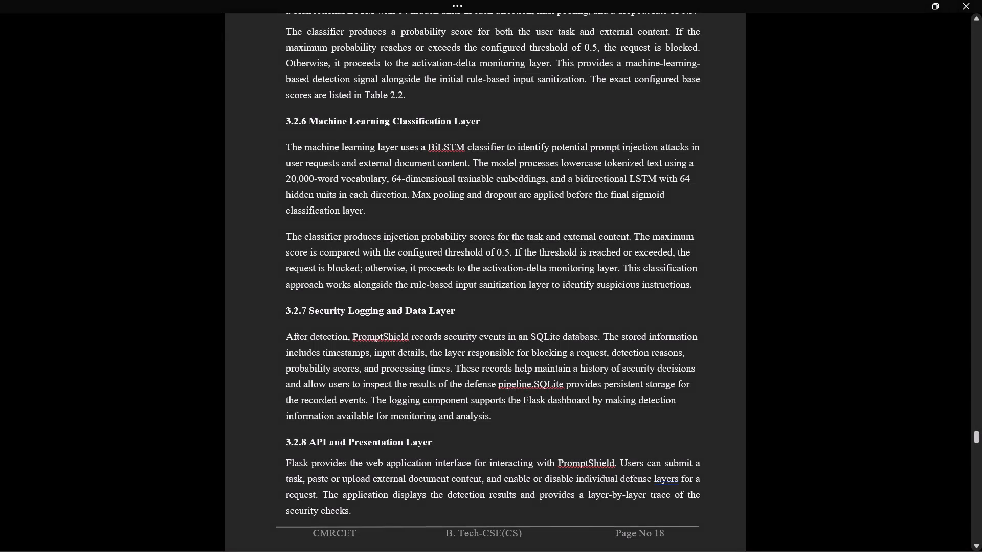
{"action": "left_click", "coordinate": [920, 49]}
{"action": "key", "text": "Escape"}
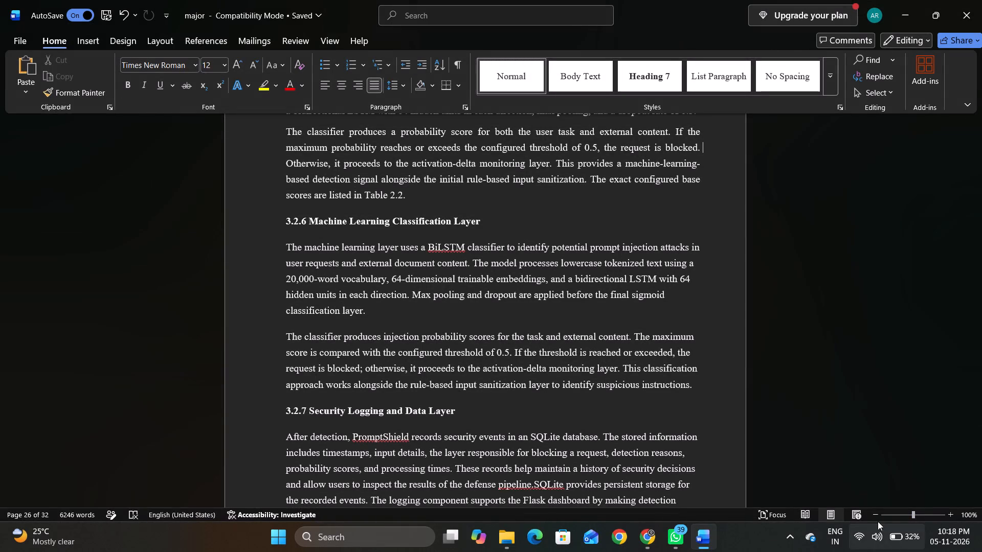
{"action": "left_click", "coordinate": [852, 515]}
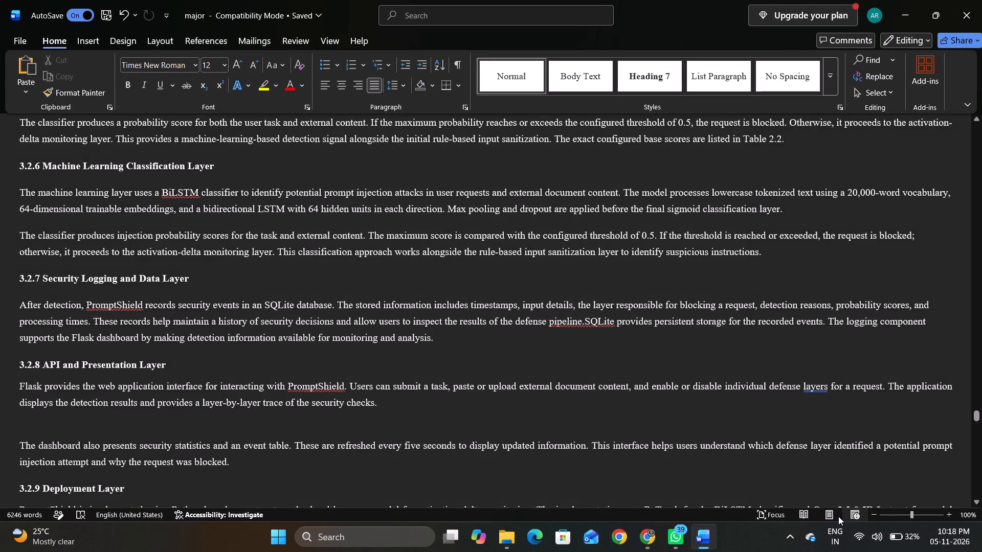
{"action": "left_click", "coordinate": [842, 516]}
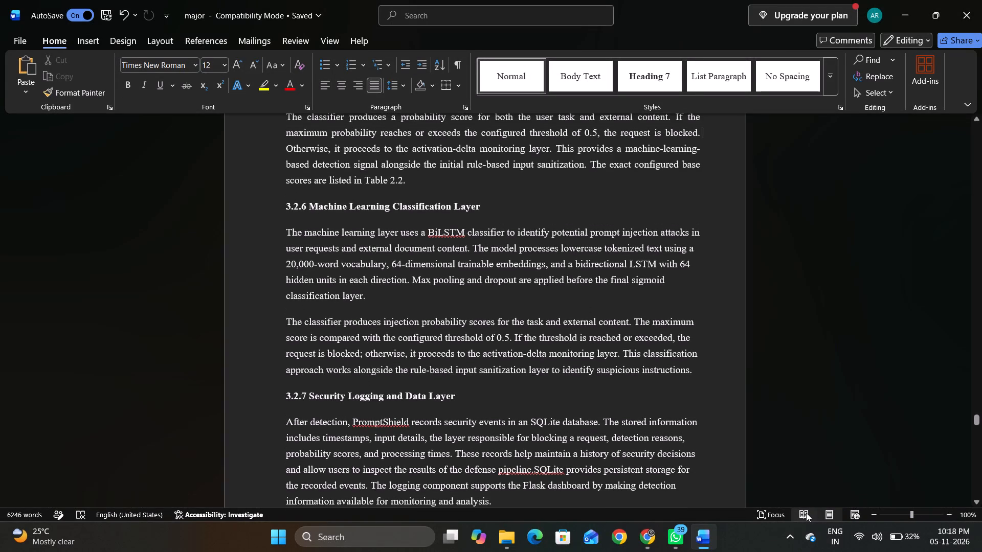
{"action": "left_click", "coordinate": [806, 513]}
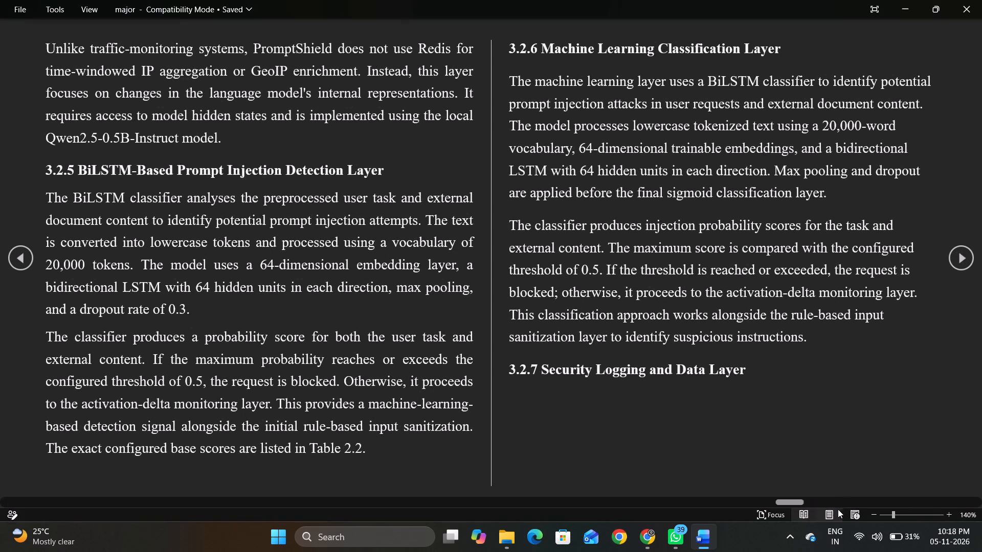
{"action": "left_click", "coordinate": [829, 513]}
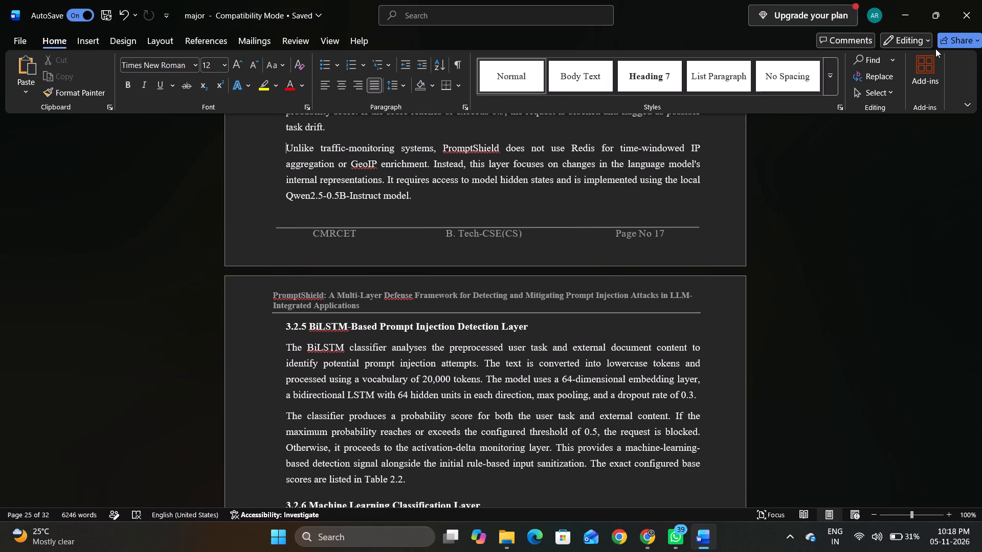
Open the ribbon display options.
{"action": "left_click", "coordinate": [966, 105]}
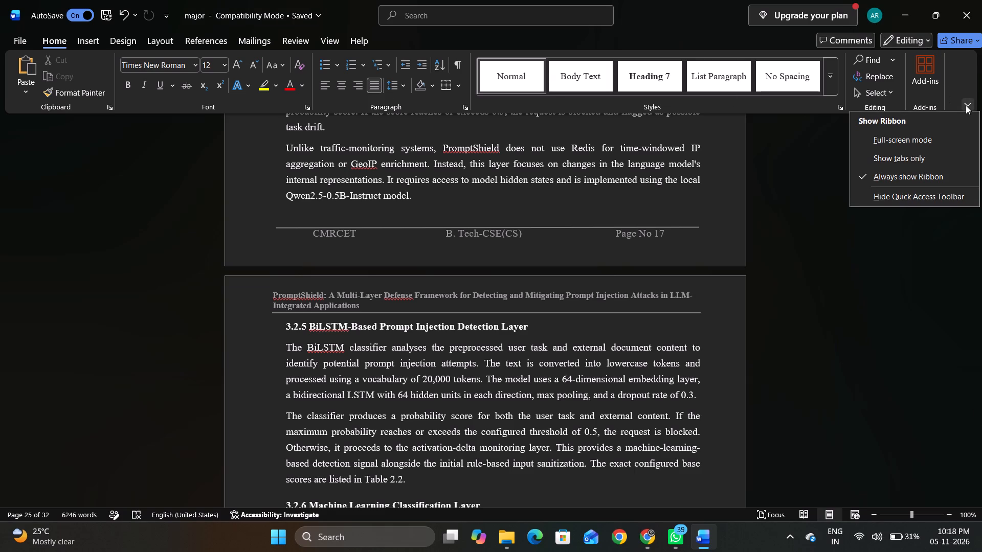
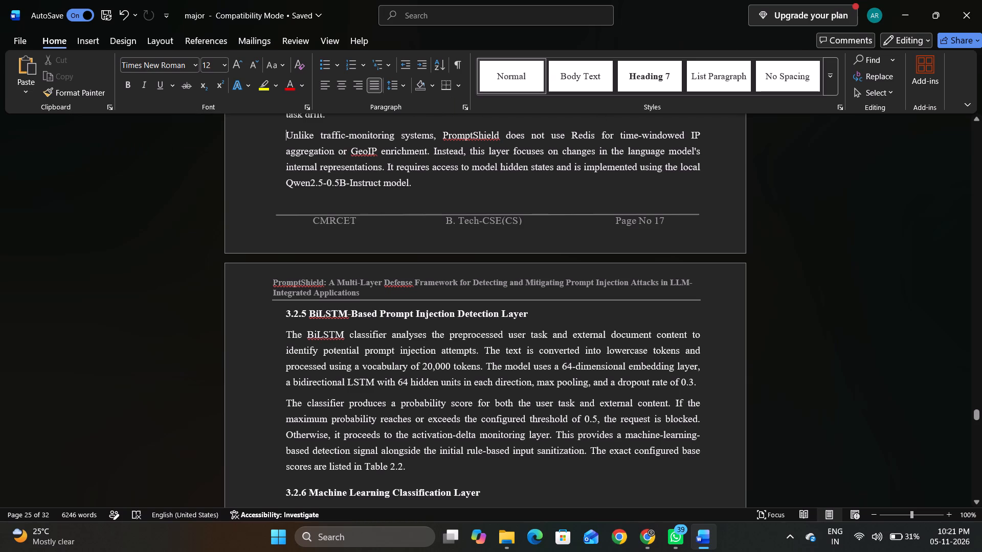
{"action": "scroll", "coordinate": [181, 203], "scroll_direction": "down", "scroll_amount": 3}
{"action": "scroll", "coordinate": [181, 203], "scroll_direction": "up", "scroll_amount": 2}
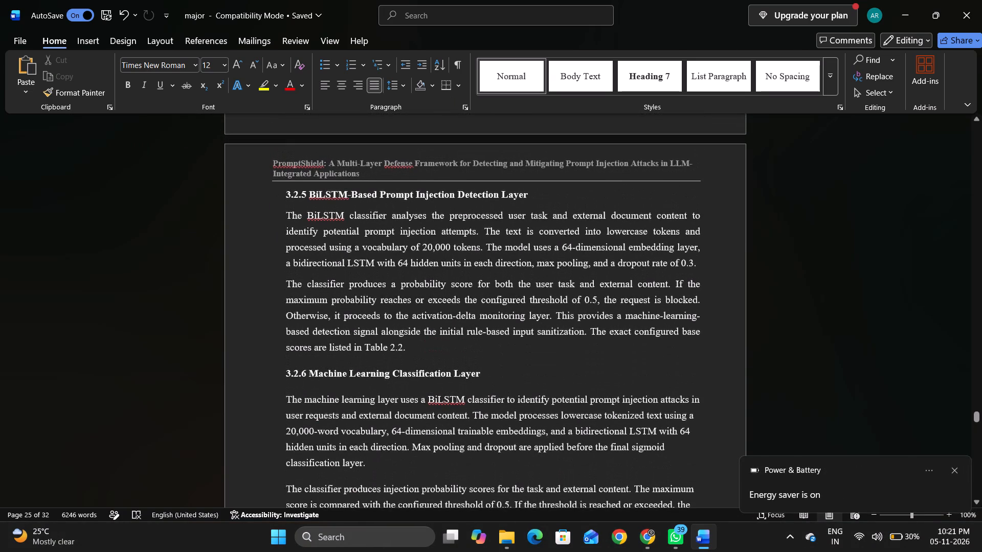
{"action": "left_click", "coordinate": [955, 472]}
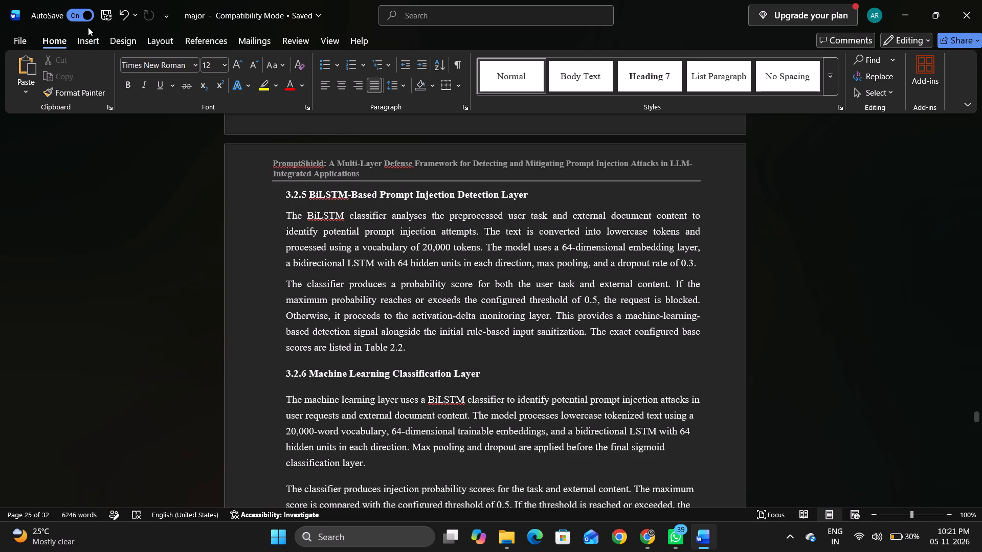
Switch the report's page background from dark to light.
{"action": "left_click", "coordinate": [98, 39]}
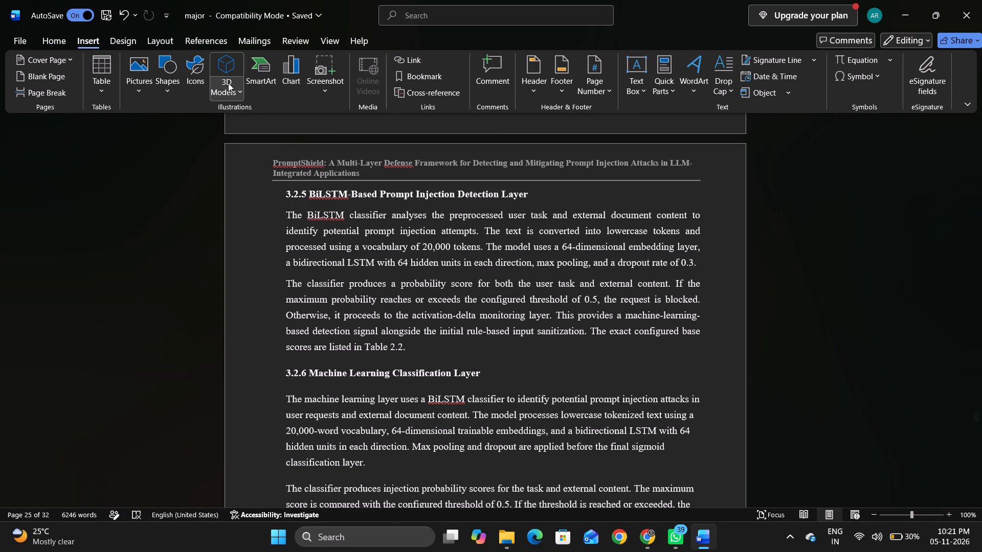
{"action": "left_click", "coordinate": [134, 40]}
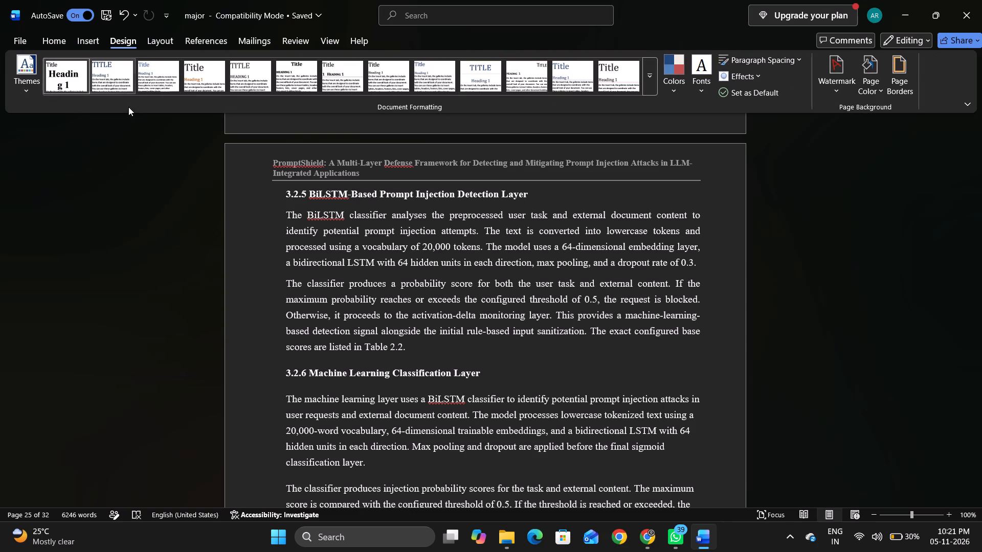
{"action": "left_click", "coordinate": [163, 40]}
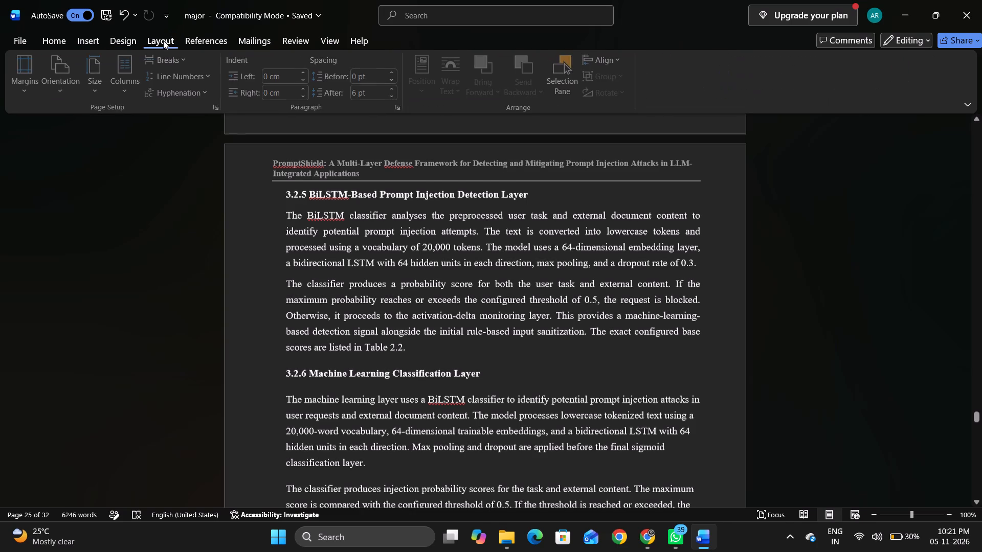
{"action": "left_click", "coordinate": [190, 39]}
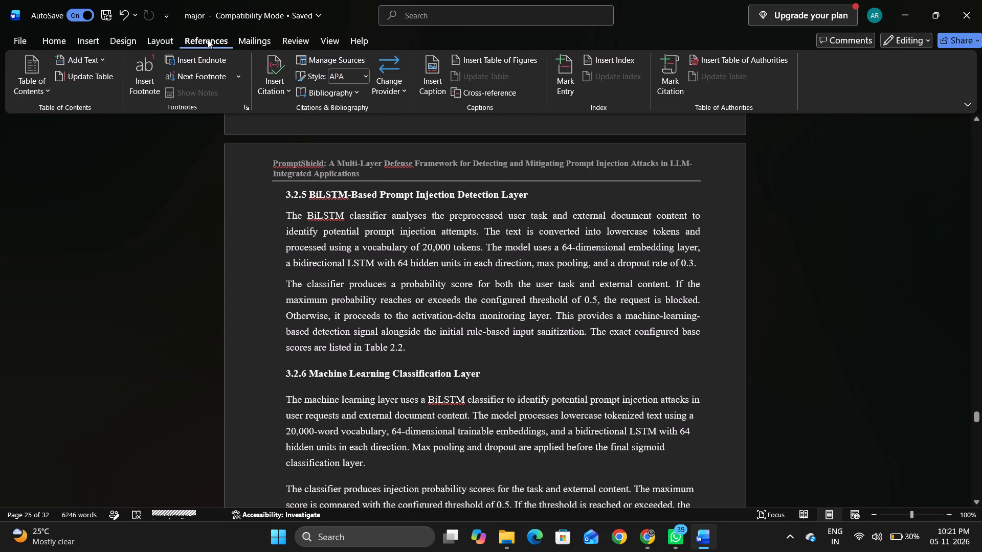
{"action": "left_click", "coordinate": [245, 40]}
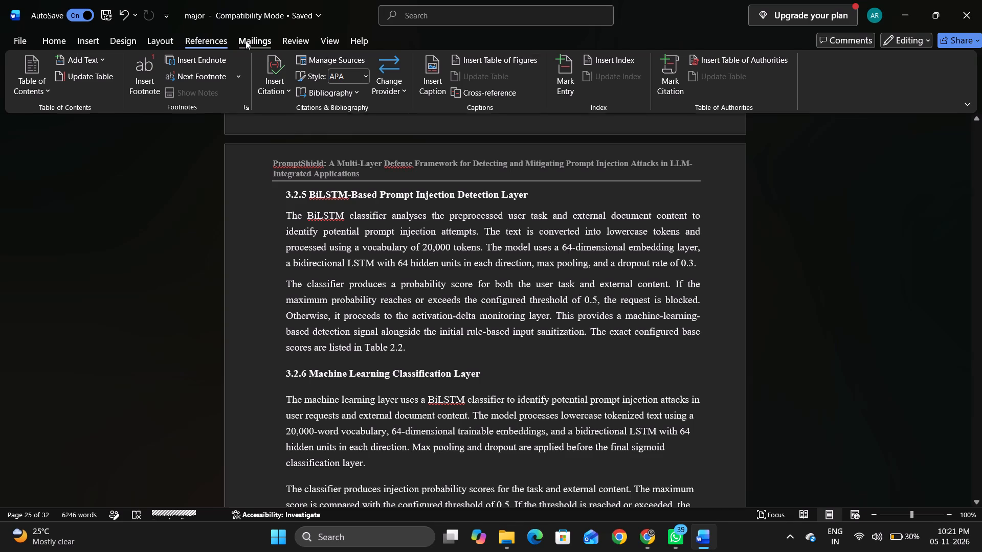
{"action": "left_click", "coordinate": [282, 43]}
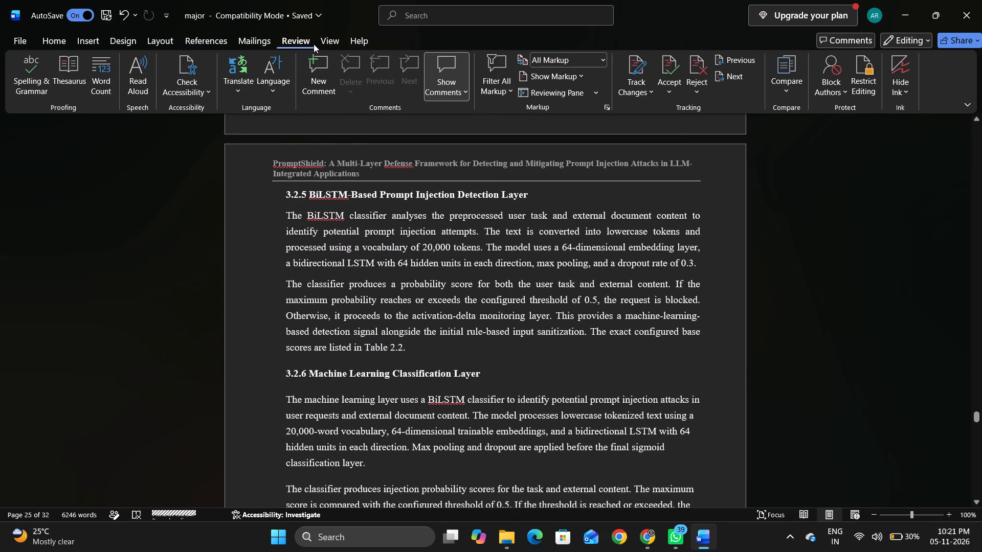
{"action": "left_click", "coordinate": [329, 42]}
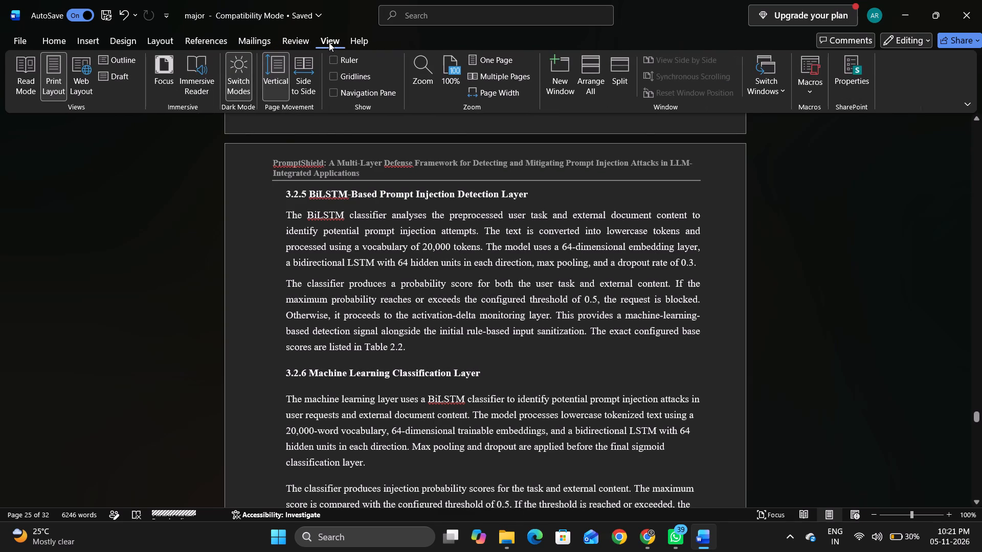
{"action": "left_click", "coordinate": [238, 68]}
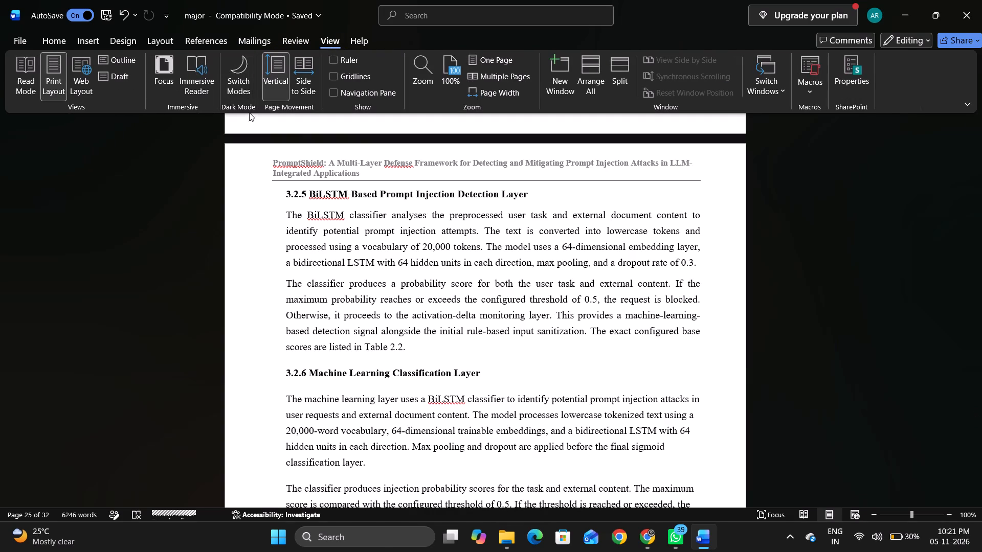
{"action": "left_click", "coordinate": [253, 244]}
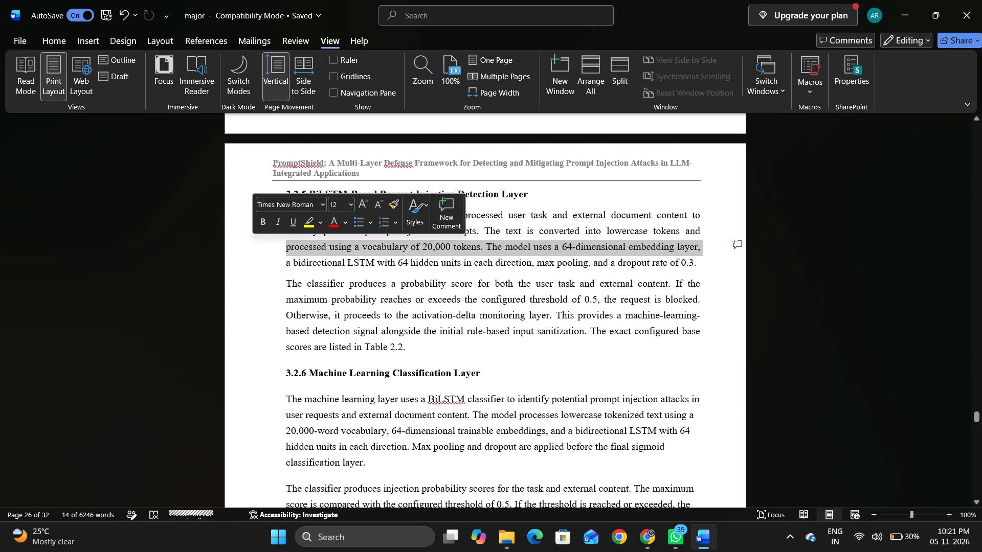
{"action": "left_click", "coordinate": [165, 297]}
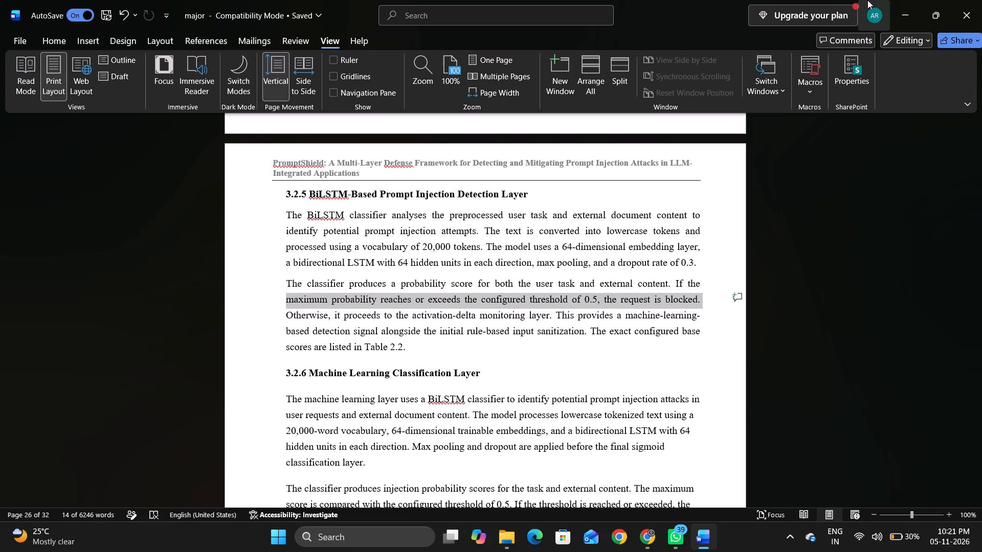
Close the report and reopen "major" from the asdfgh folder.
{"action": "left_click", "coordinate": [981, 0]}
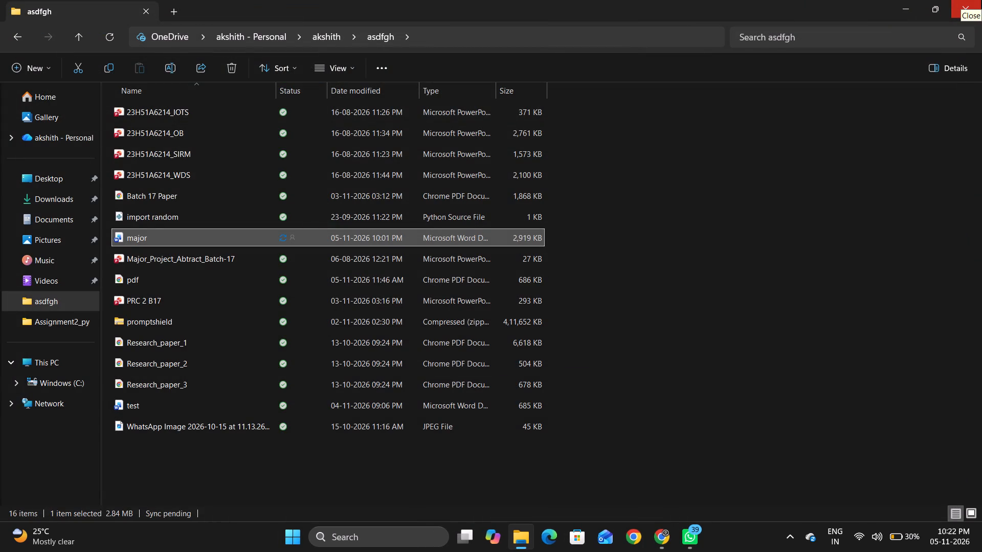
{"action": "double_click", "coordinate": [407, 240]}
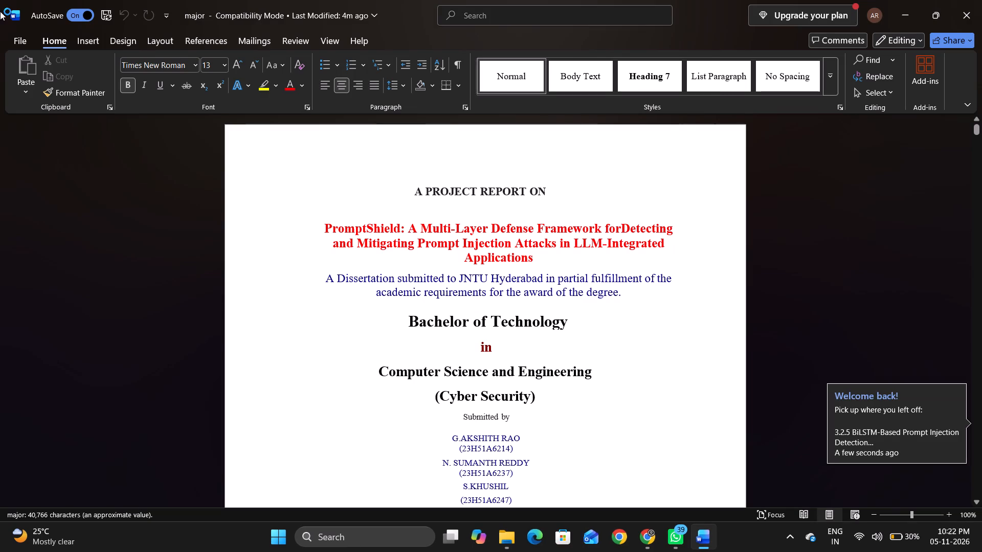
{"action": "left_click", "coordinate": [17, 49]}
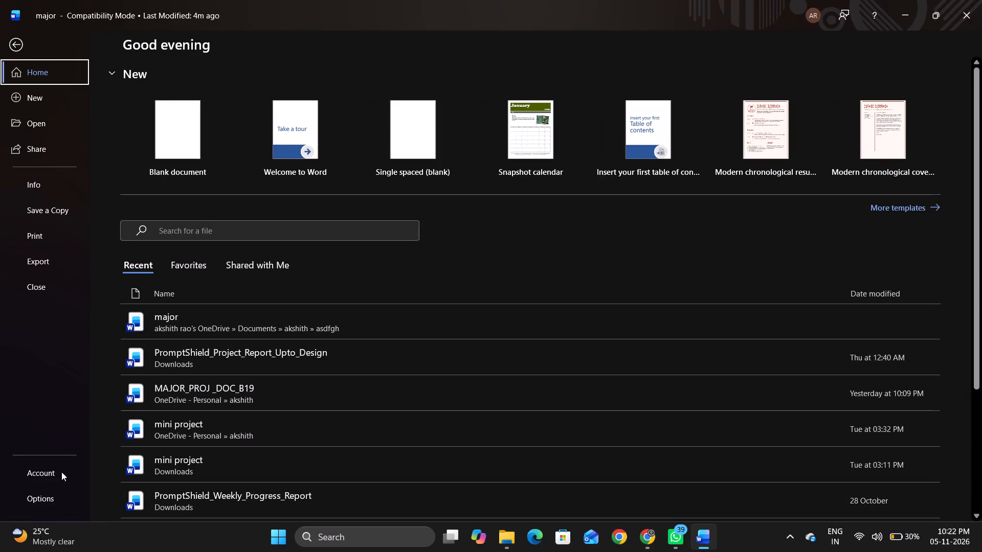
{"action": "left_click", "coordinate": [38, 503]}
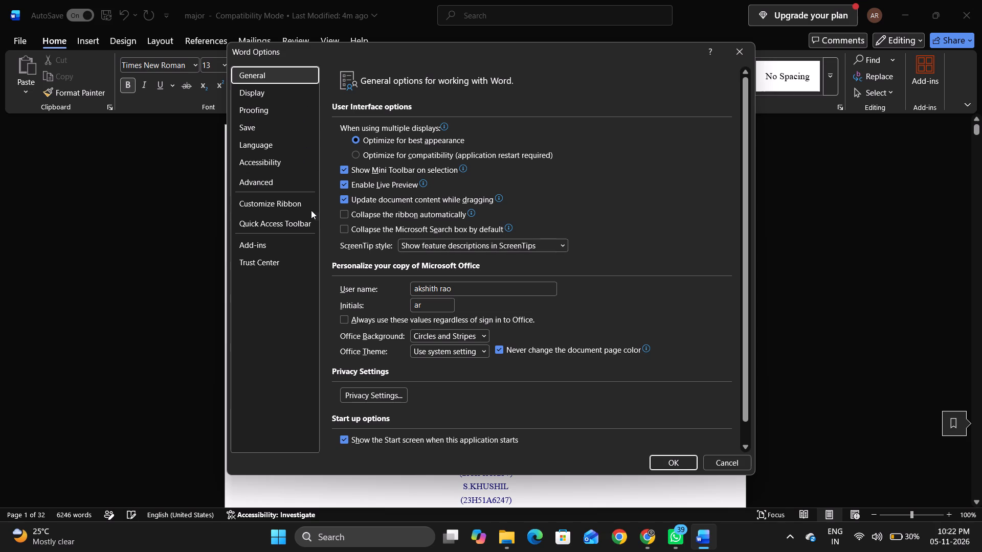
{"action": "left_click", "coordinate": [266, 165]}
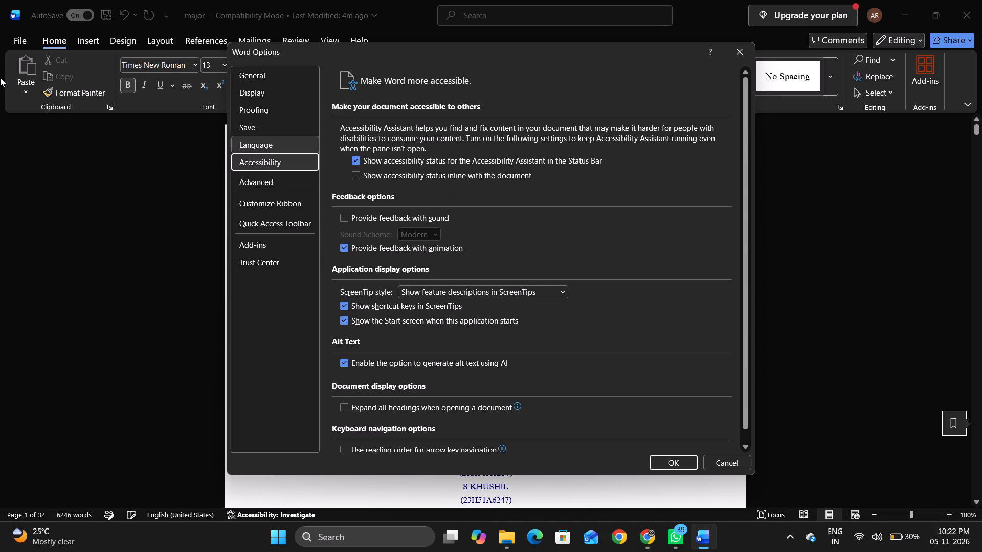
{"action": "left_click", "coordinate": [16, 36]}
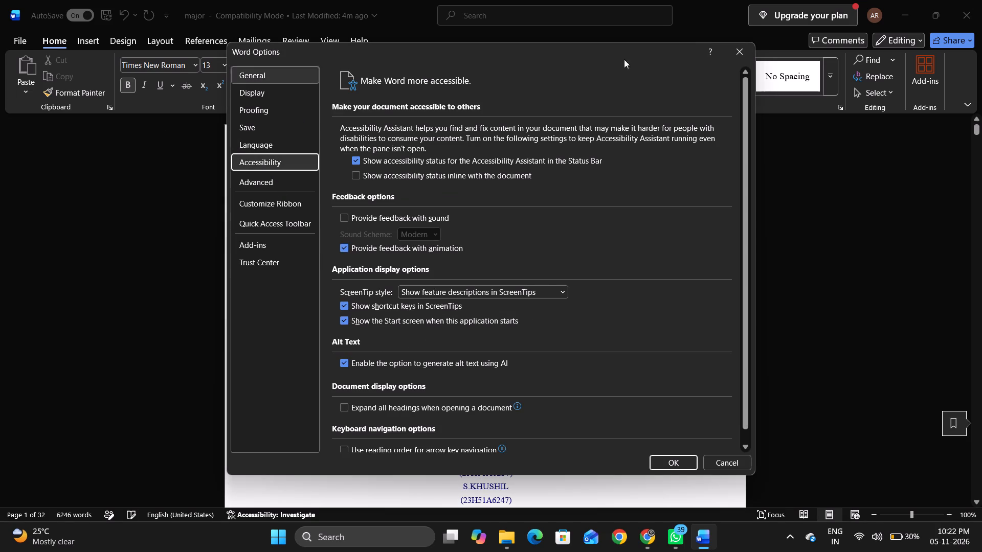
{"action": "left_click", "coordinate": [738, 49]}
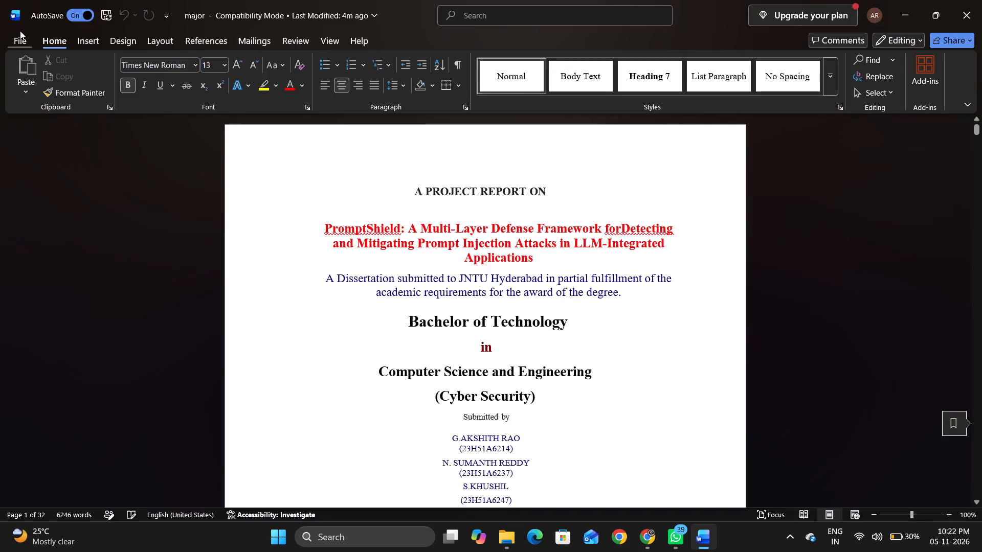
Set the Office theme to White in the account settings and return to the report "major".
{"action": "left_click", "coordinate": [20, 31]}
{"action": "left_click", "coordinate": [50, 462]}
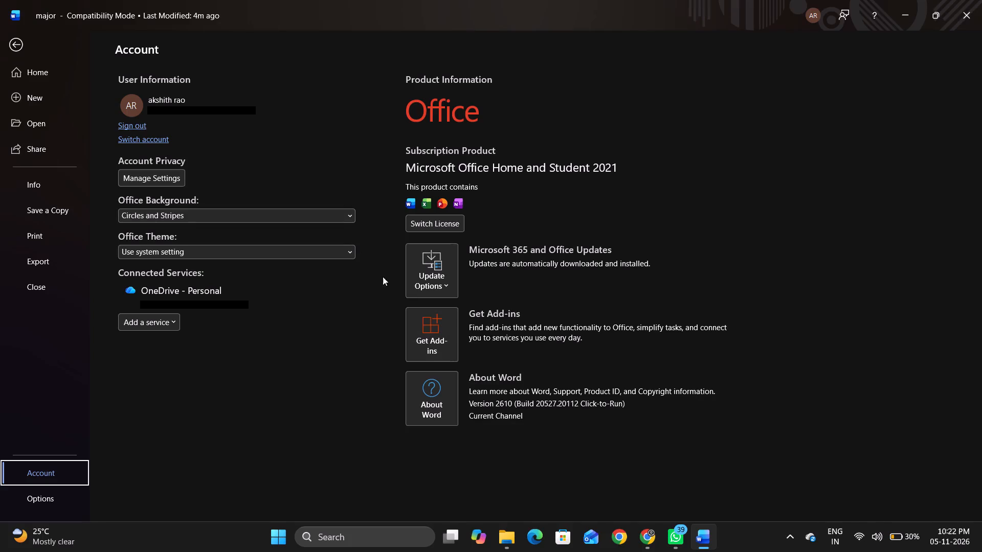
{"action": "left_click", "coordinate": [221, 214]}
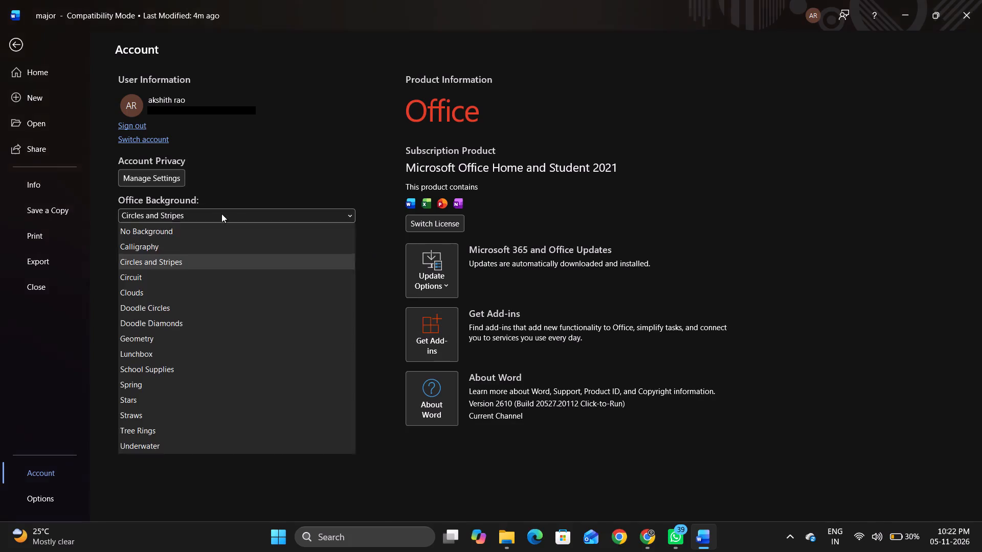
{"action": "left_click", "coordinate": [225, 215]}
{"action": "left_click", "coordinate": [228, 250]}
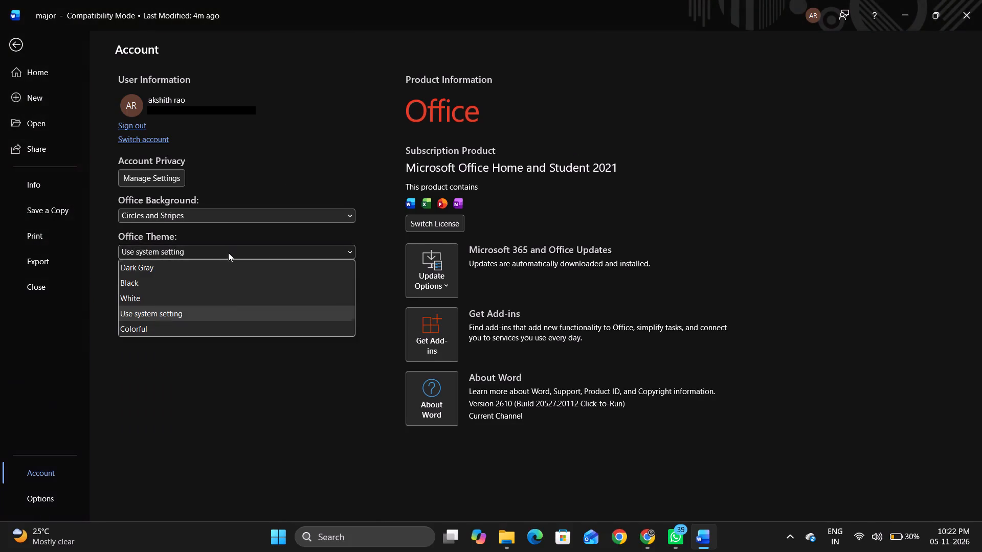
{"action": "left_click", "coordinate": [232, 298]}
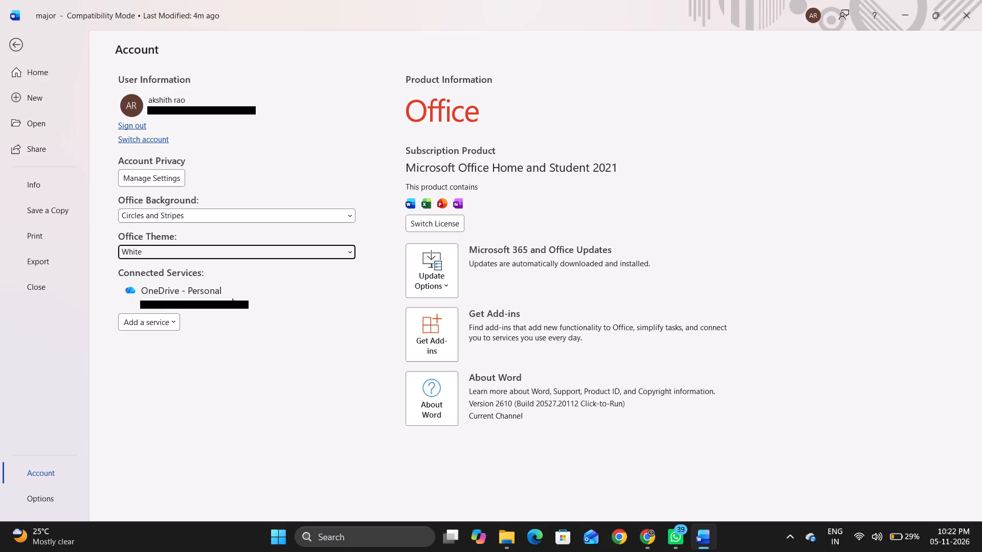
{"action": "left_click", "coordinate": [55, 78]}
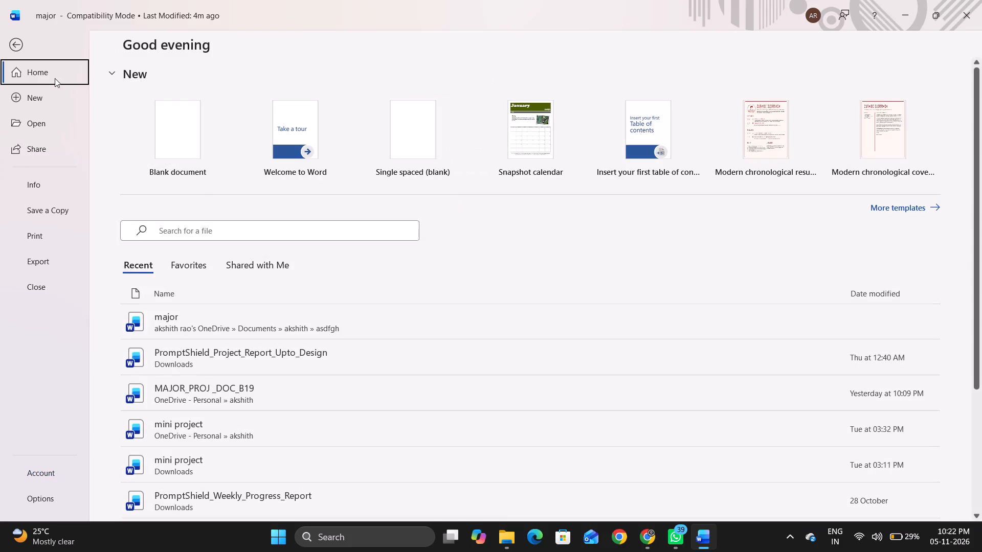
{"action": "left_click", "coordinate": [191, 313]}
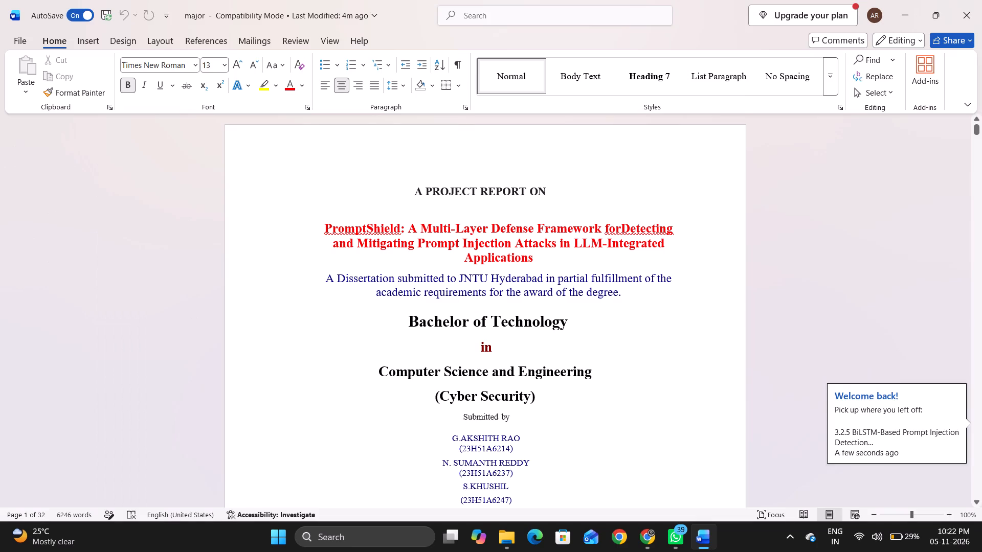
Look through the report's pages to check how they display in the White theme.
{"action": "scroll", "coordinate": [368, 355], "scroll_direction": "down", "scroll_amount": 10}
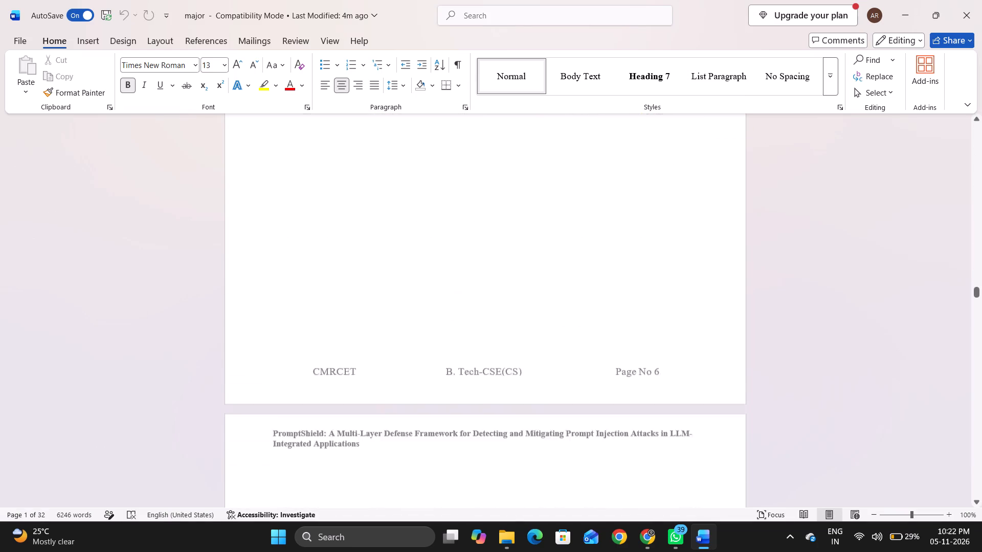
{"action": "scroll", "coordinate": [368, 355], "scroll_direction": "down", "scroll_amount": 1}
{"action": "scroll", "coordinate": [368, 355], "scroll_direction": "up", "scroll_amount": 4}
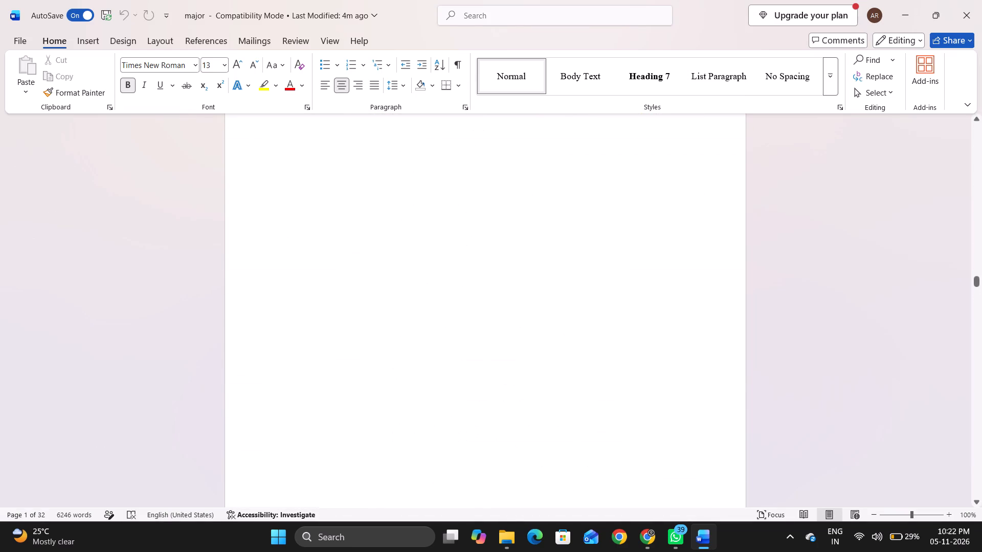
{"action": "scroll", "coordinate": [368, 355], "scroll_direction": "up", "scroll_amount": 2}
{"action": "scroll", "coordinate": [368, 355], "scroll_direction": "down", "scroll_amount": 3}
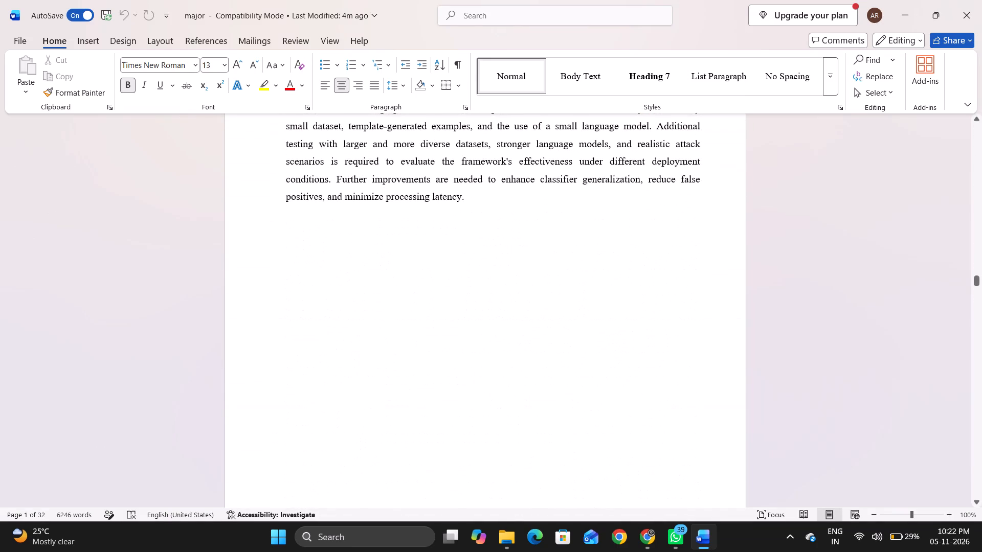
{"action": "scroll", "coordinate": [368, 355], "scroll_direction": "right", "scroll_amount": 1}
{"action": "scroll", "coordinate": [368, 355], "scroll_direction": "down", "scroll_amount": 1}
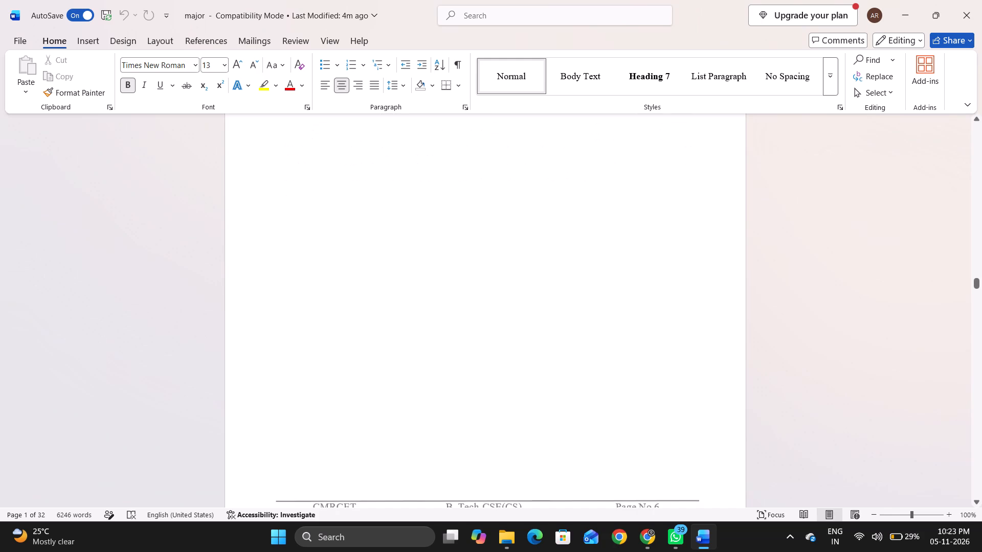
Close the report "major".
{"action": "left_click", "coordinate": [981, 0]}
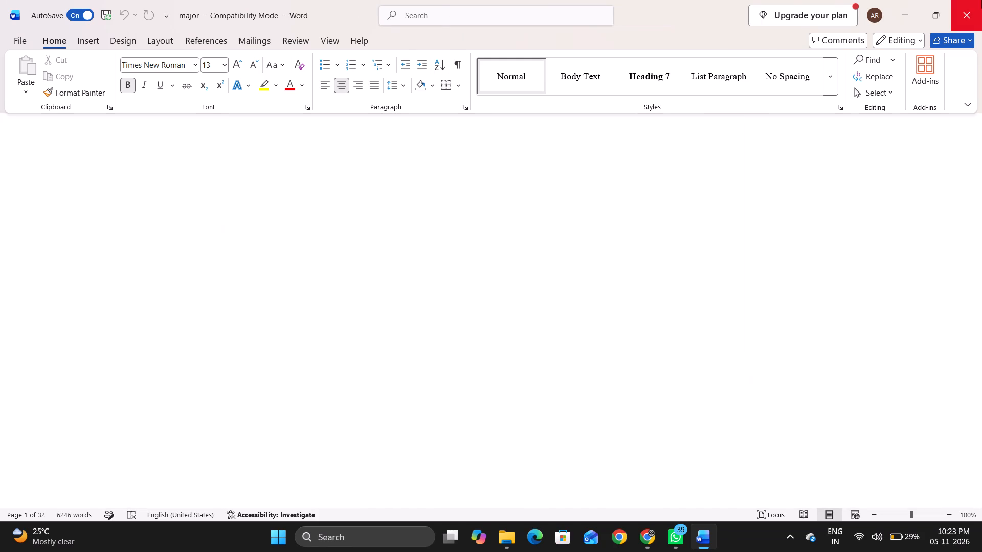
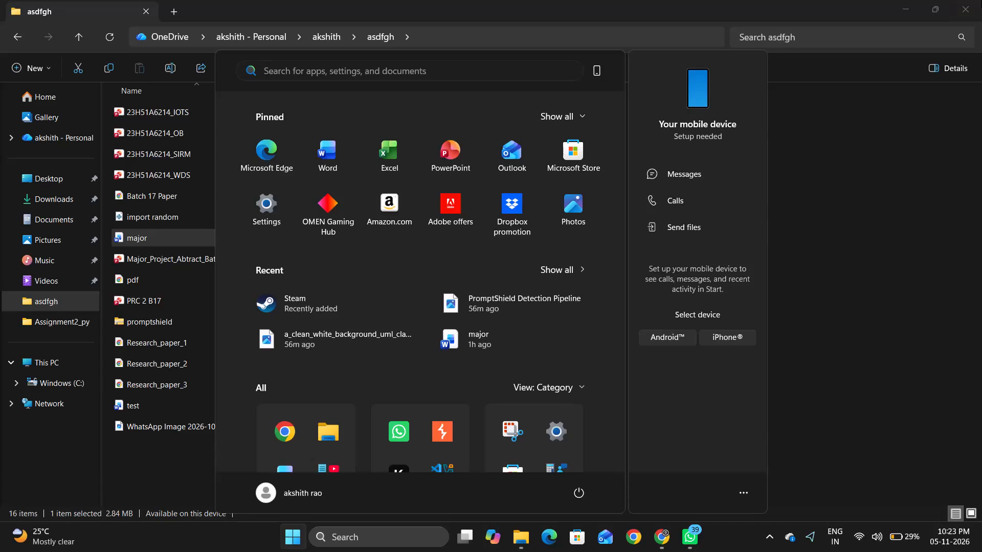
Search the computer's apps for "wh" to bring up WhatsApp.
{"action": "key", "text": "c"}
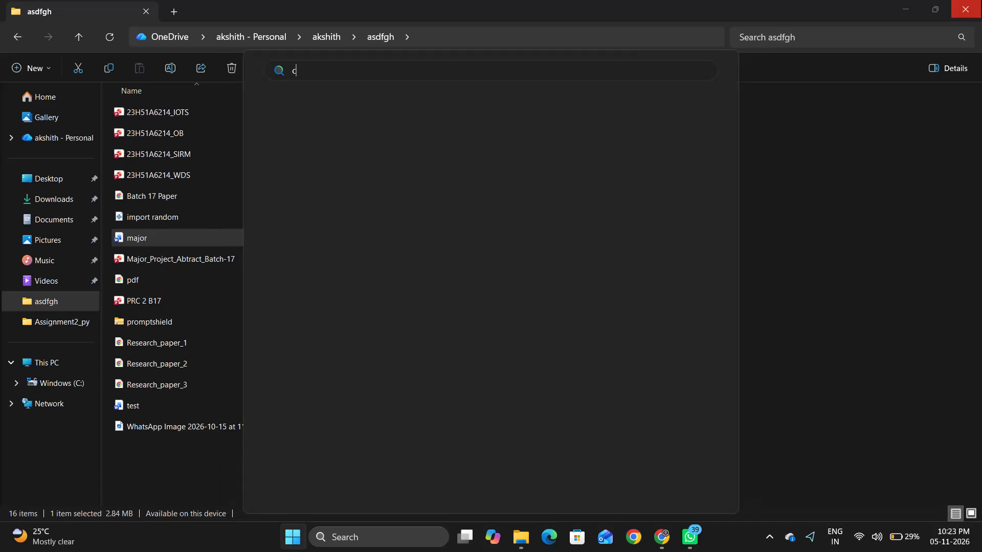
{"action": "key", "text": "BackSpace"}
{"action": "key", "text": "BackSpace"}
{"action": "key", "text": "BackSpace"}
{"action": "type", "text": "wh"}
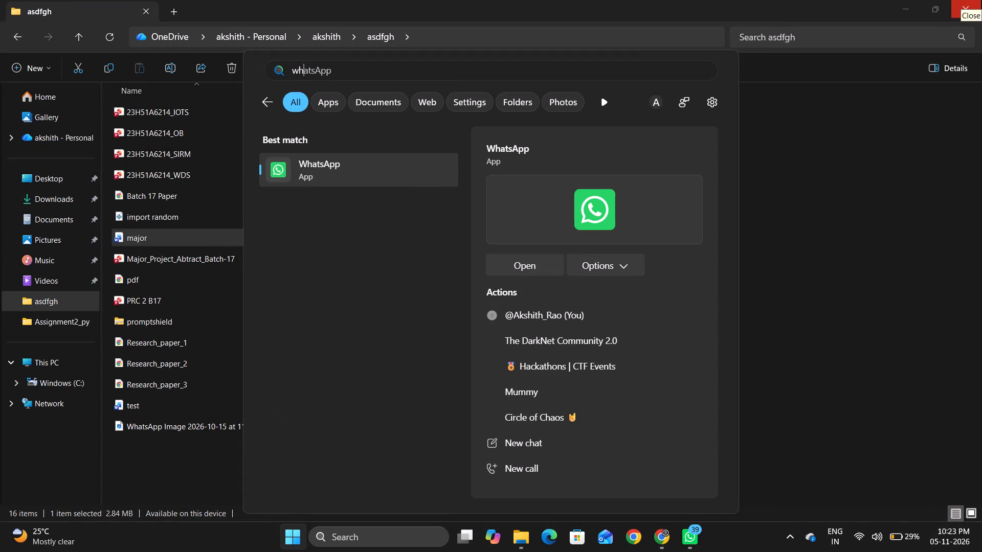
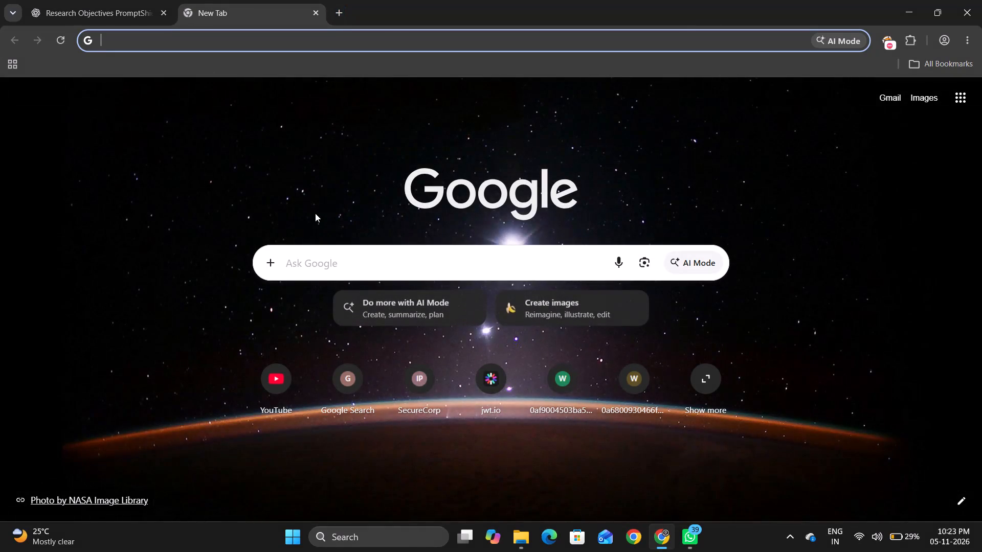
Search Google for "word to pdf" and open iLovePDF's Word to PDF converter from the results.
{"action": "left_click", "coordinate": [349, 267]}
{"action": "type", "text": "word"}
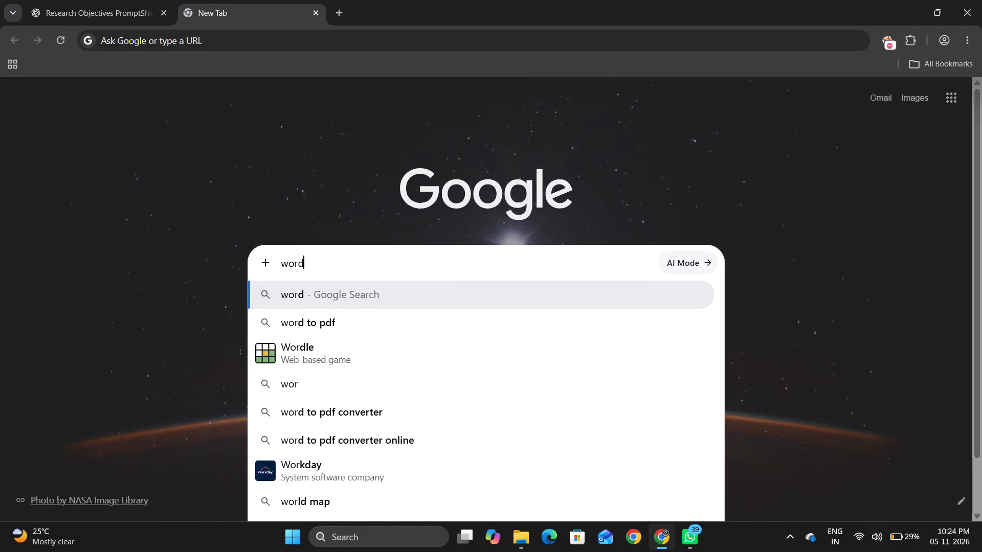
{"action": "key", "text": "space"}
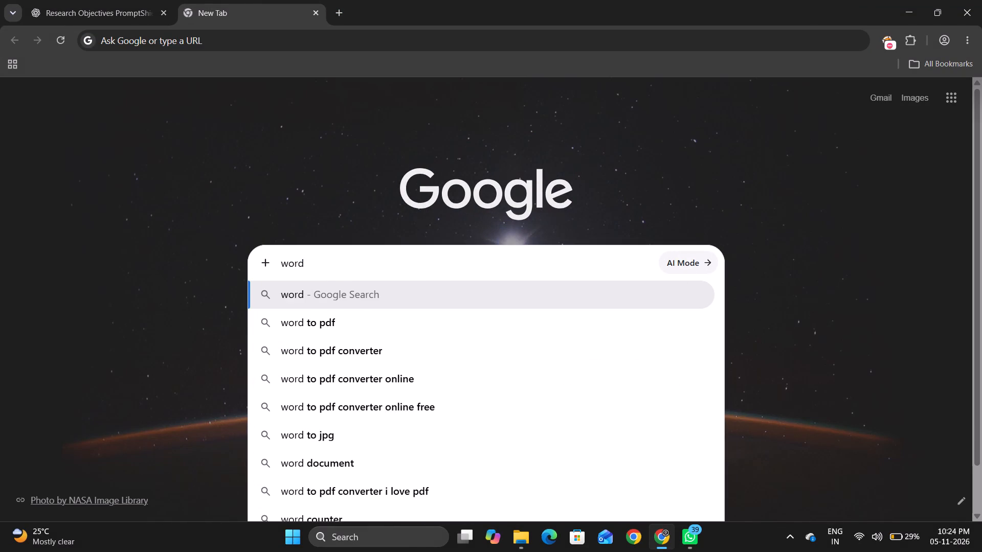
{"action": "left_click", "coordinate": [326, 315]}
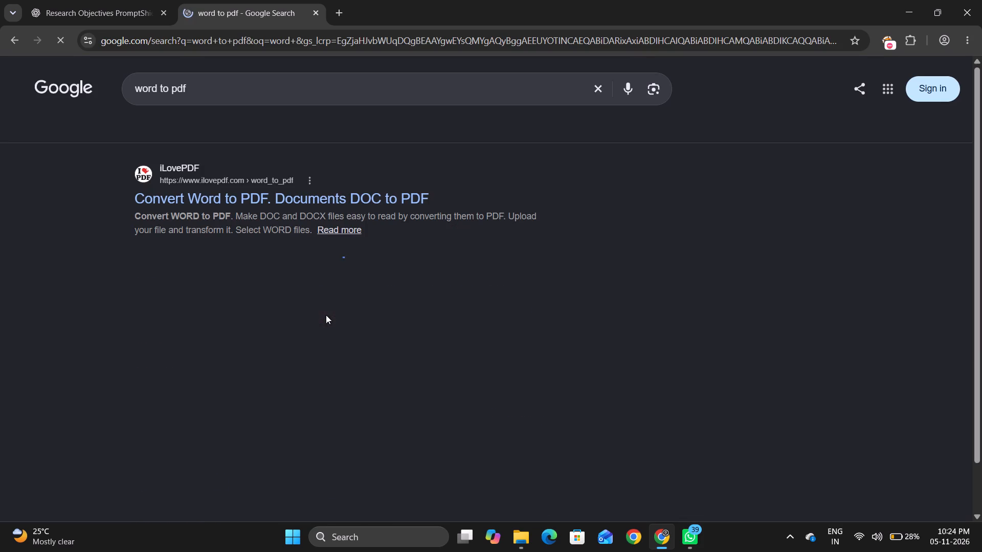
{"action": "left_click", "coordinate": [352, 199]}
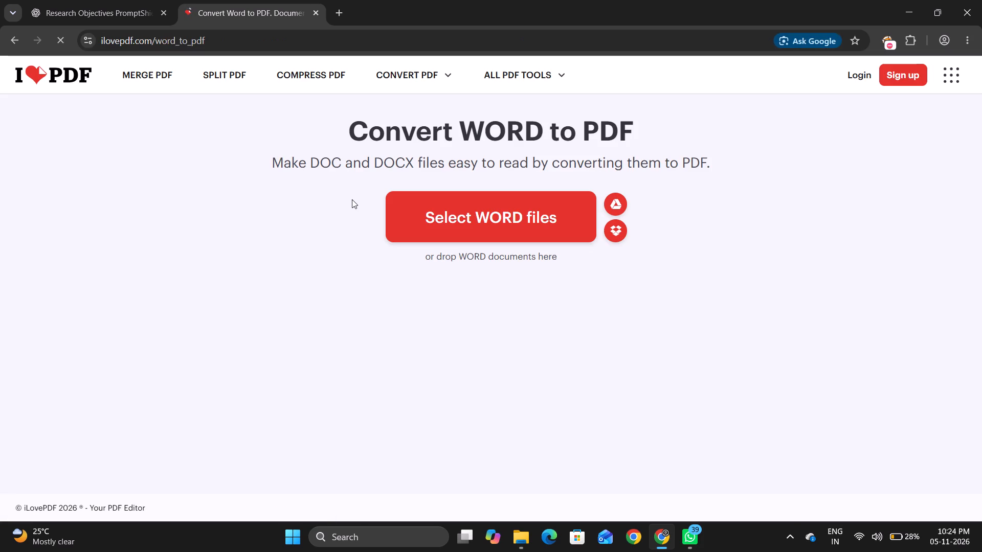
Upload the Word document "major" from the asdfgh folder and convert it to PDF.
{"action": "left_click", "coordinate": [491, 217]}
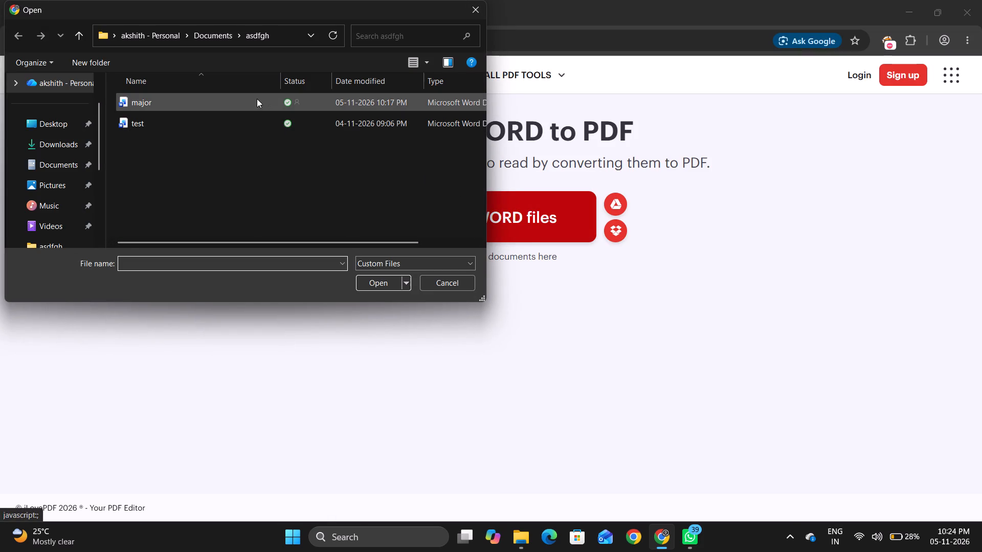
{"action": "double_click", "coordinate": [257, 99]}
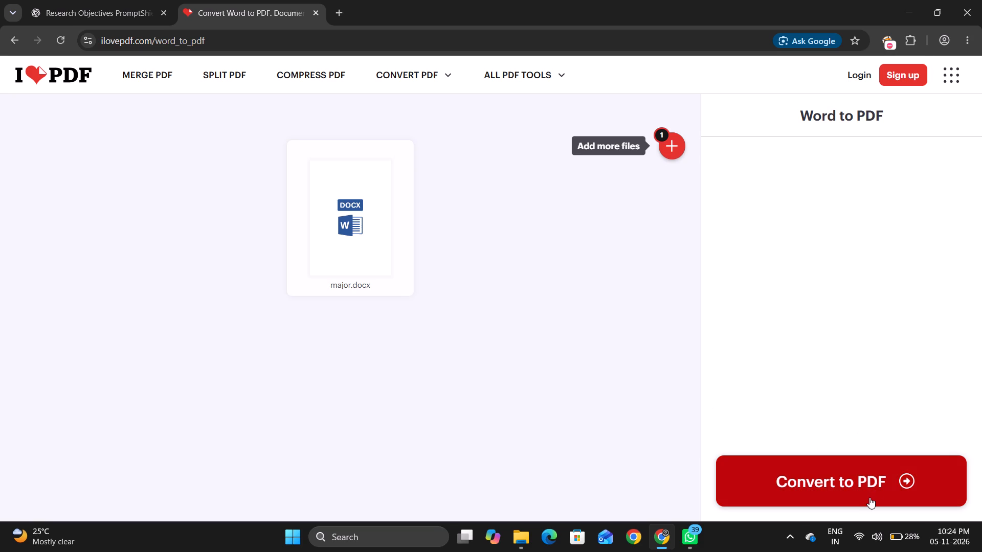
{"action": "left_click", "coordinate": [869, 497]}
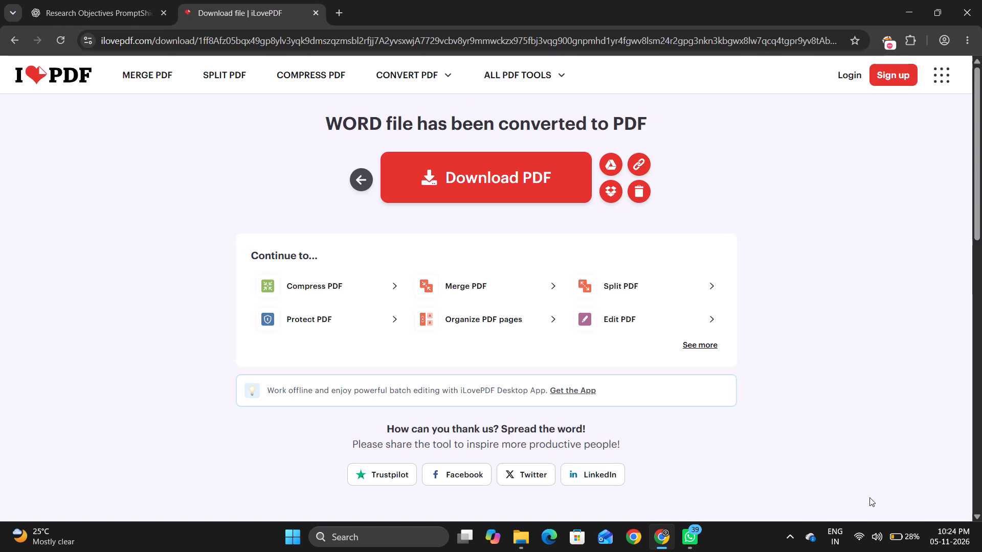
Download the converted PDF of the report and check its progress in the recent download history.
{"action": "left_click", "coordinate": [455, 170]}
{"action": "scroll", "coordinate": [455, 170], "scroll_direction": "right", "scroll_amount": 2}
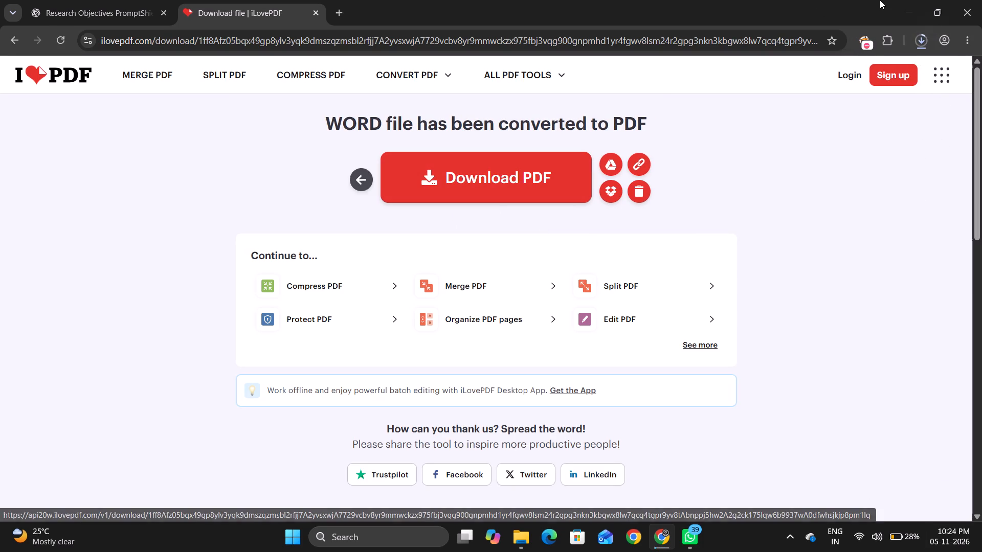
{"action": "left_click", "coordinate": [921, 47]}
{"action": "scroll", "coordinate": [912, 58], "scroll_direction": "down", "scroll_amount": 1}
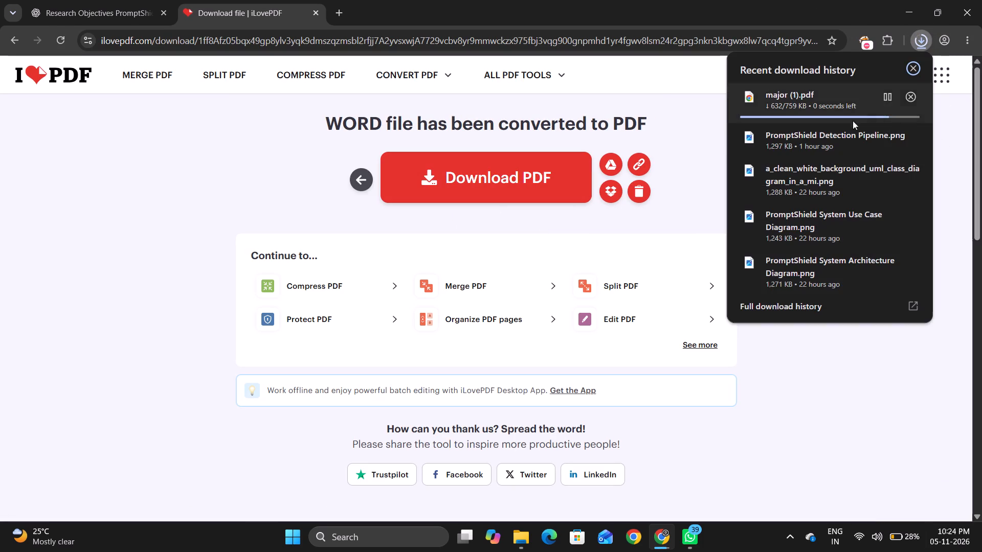
{"action": "scroll", "coordinate": [853, 121], "scroll_direction": "down", "scroll_amount": 1}
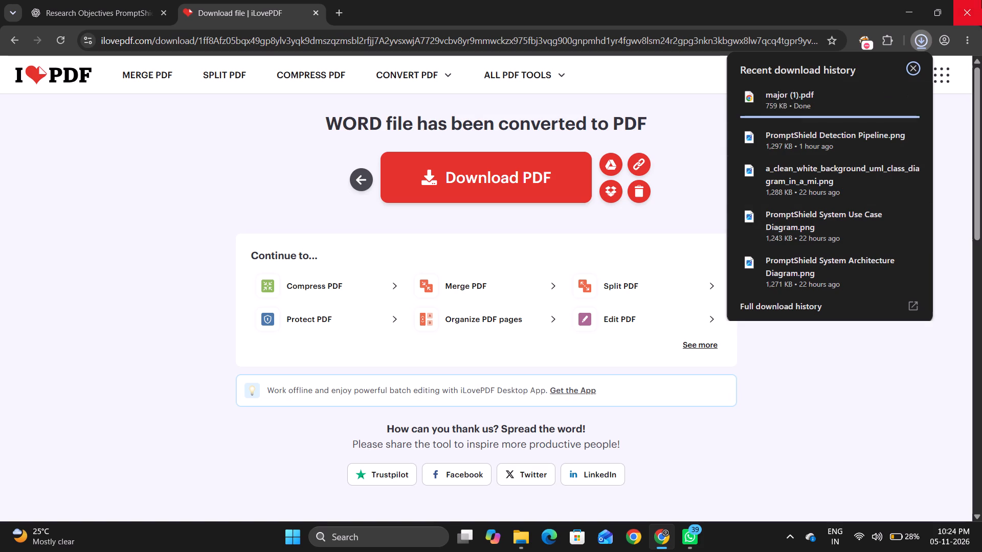
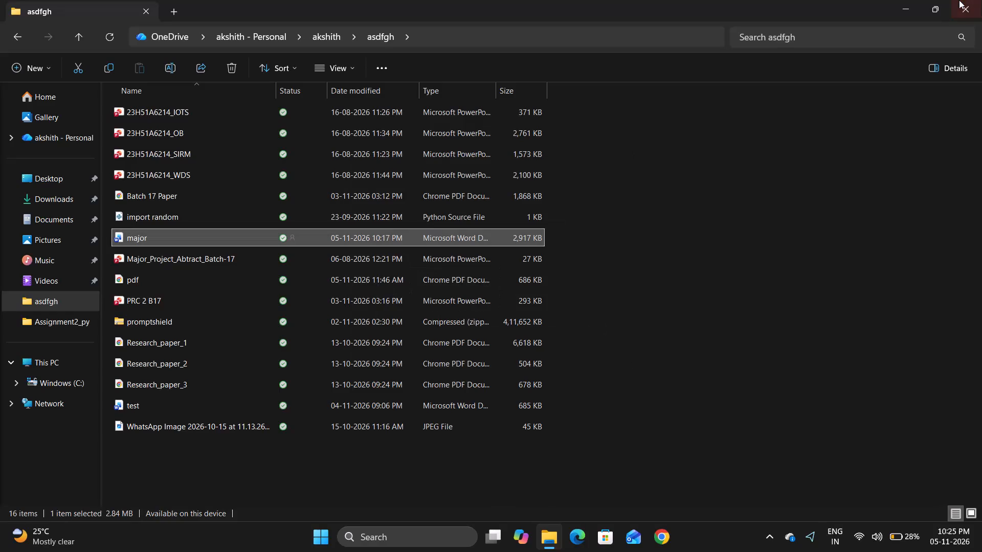
Close the asdfgh folder window and launch Kuro from the desktop.
{"action": "left_click", "coordinate": [981, 0]}
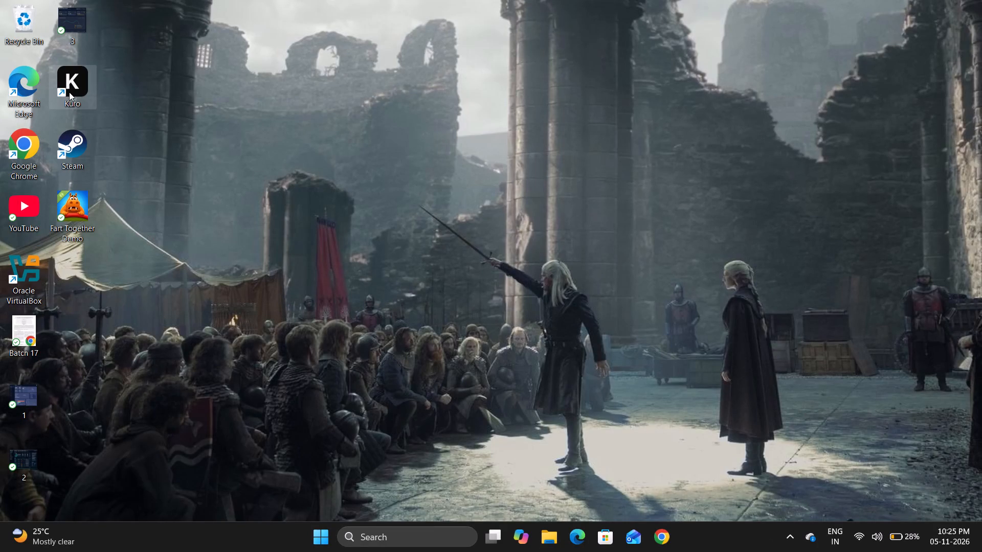
{"action": "double_click", "coordinate": [69, 92]}
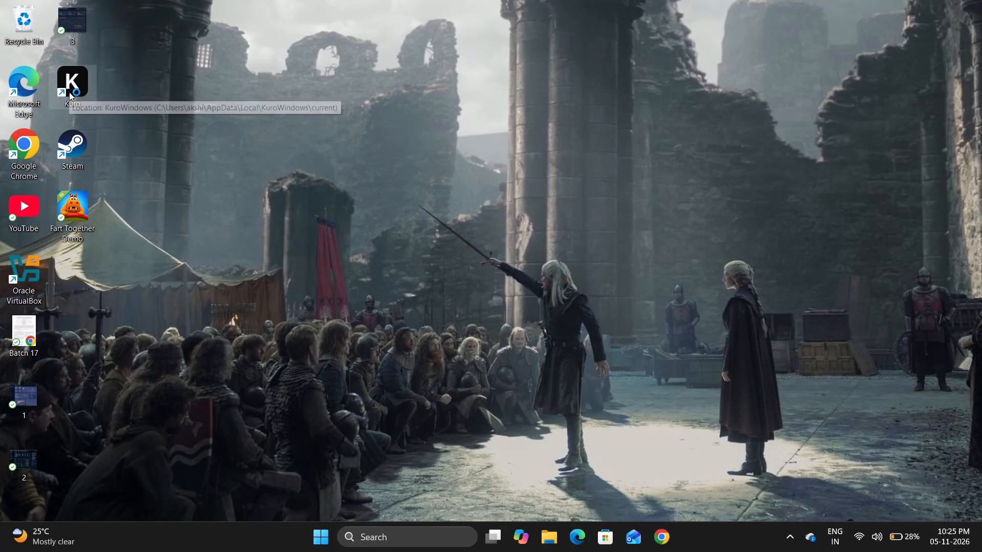